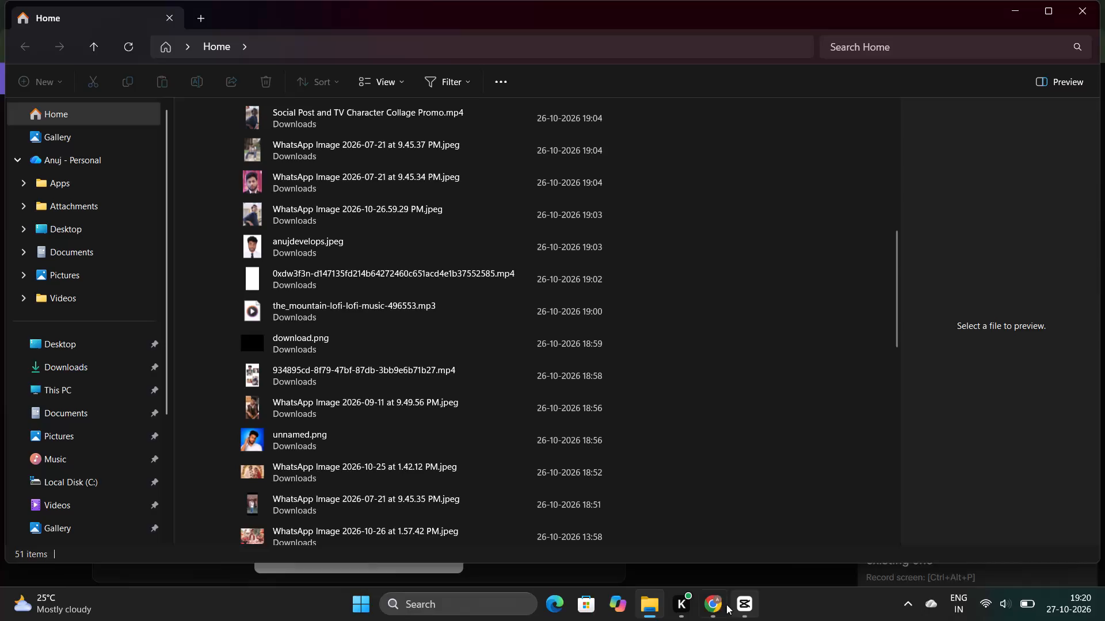
# Switch to Chrome and open the Social Profile Card Promo template on AutoAE for customization.
pyautogui.doubleClick(710, 603)
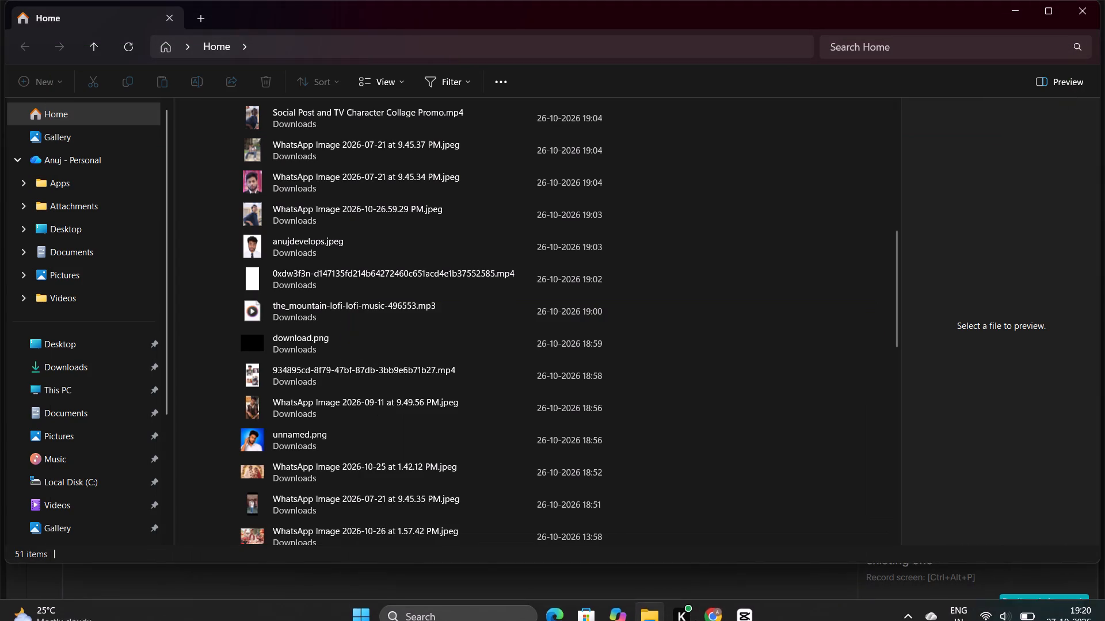
pyautogui.click(710, 615)
pyautogui.click(716, 614)
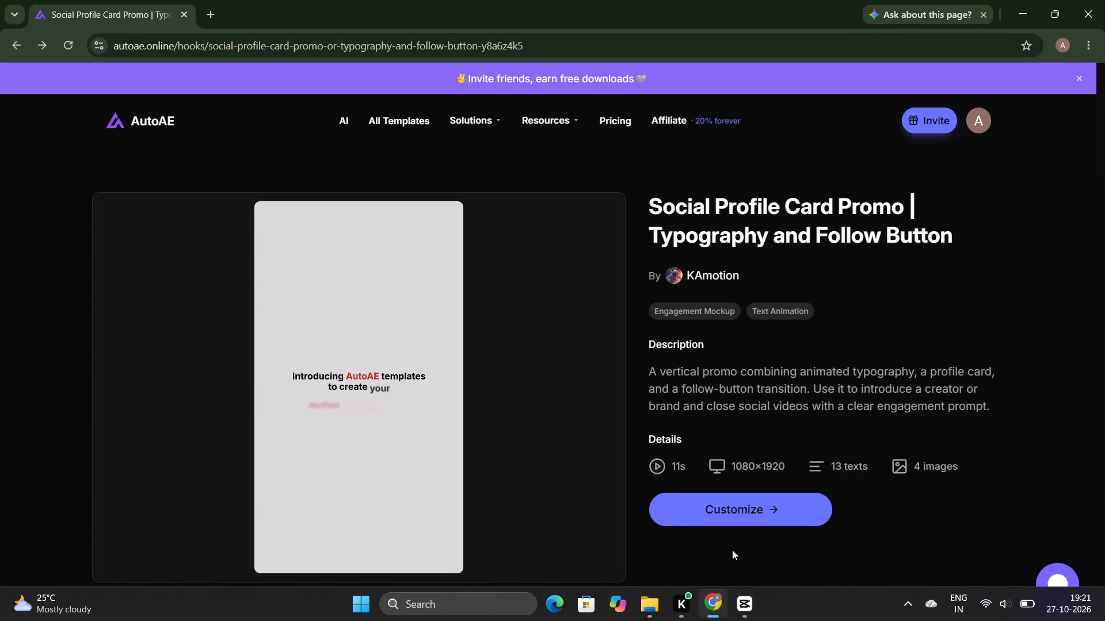
pyautogui.click(724, 517)
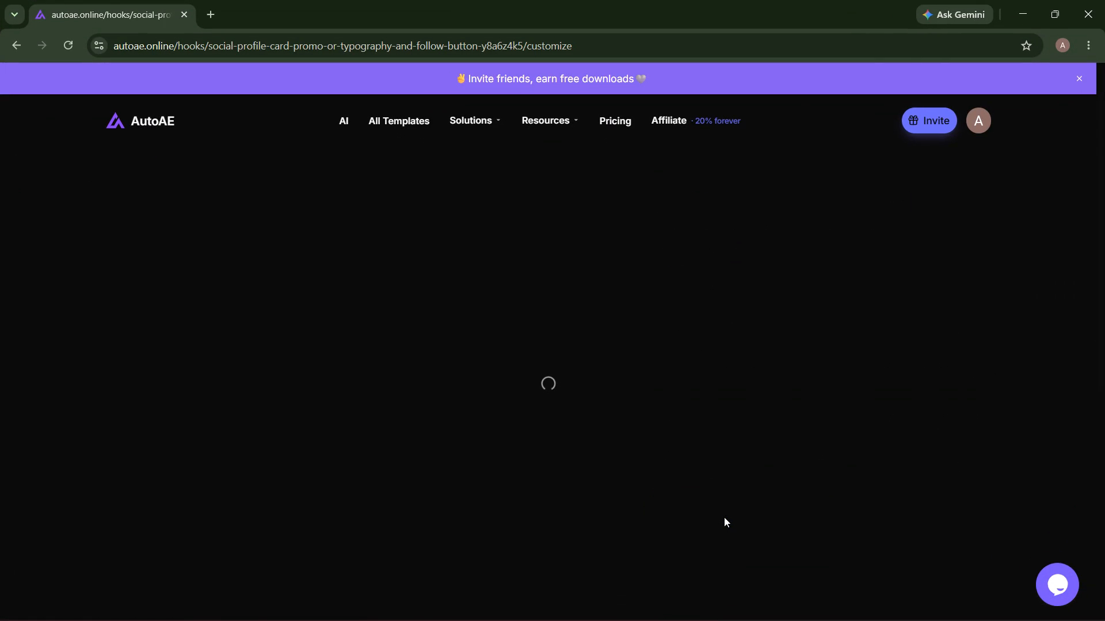
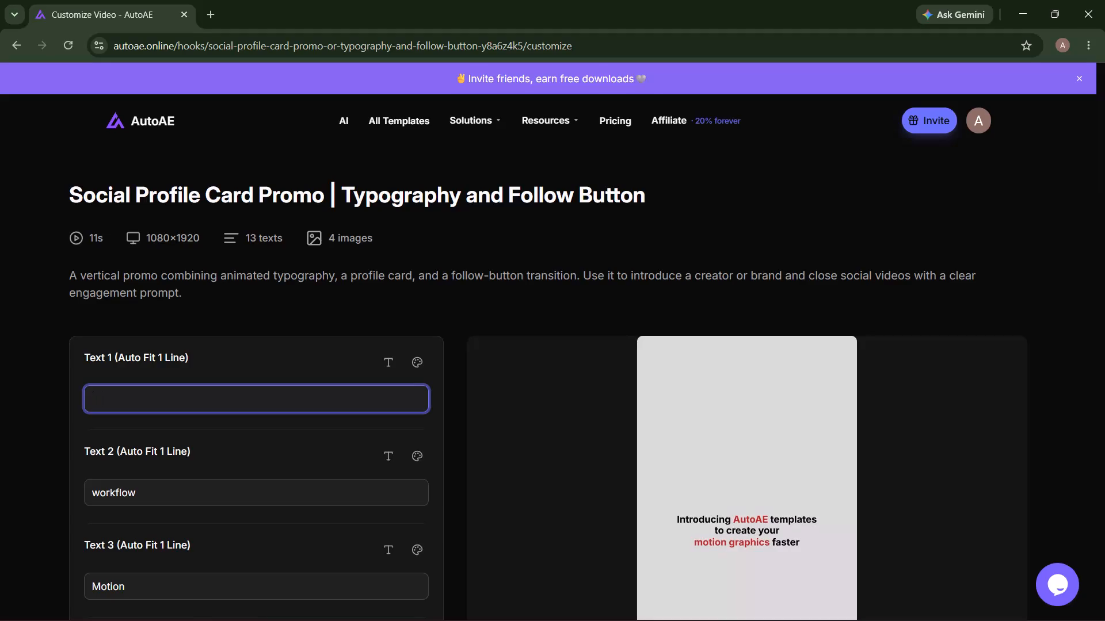
# Enter "i am AnujDevelops" as Text 1 of the template.
pyautogui.write('i a')
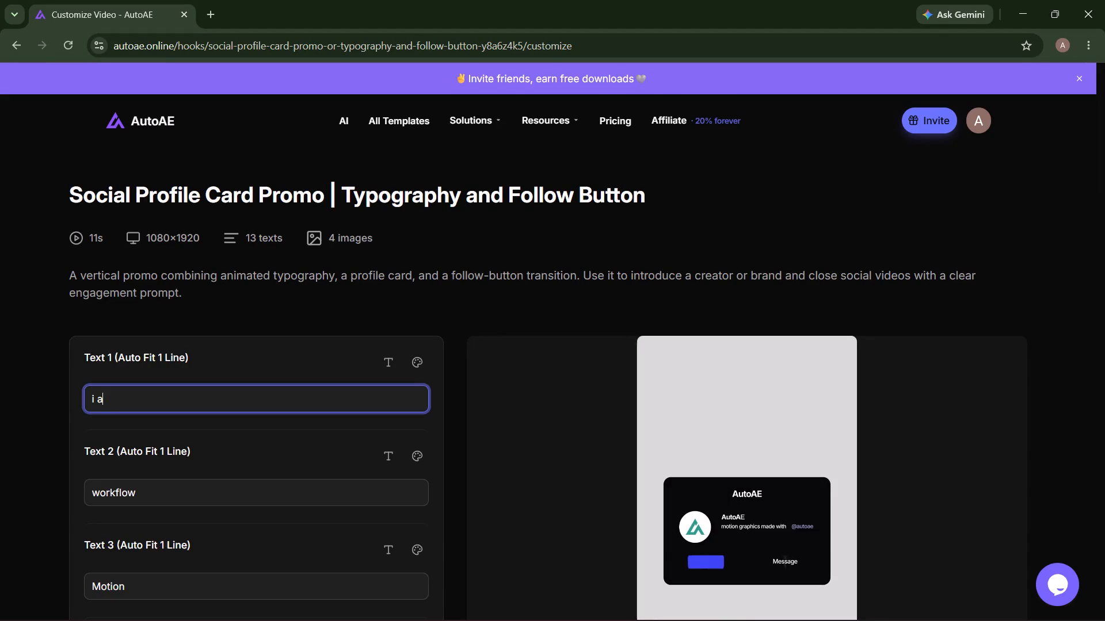
pyautogui.write('m Anuj')
pyautogui.press('space')
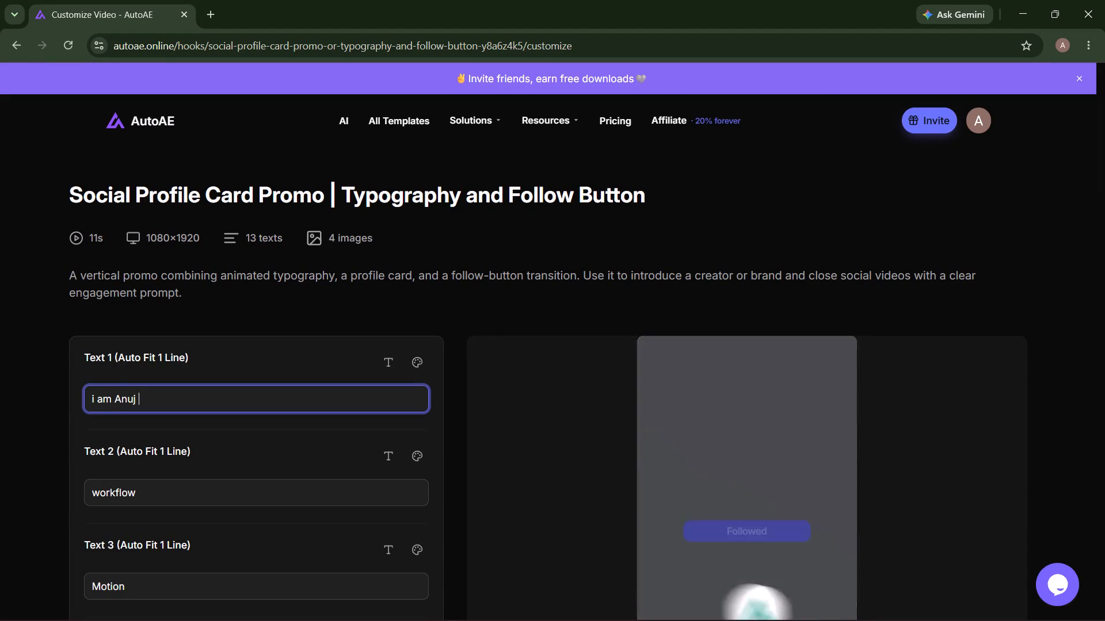
pyautogui.hotkey('shift', 'BackSpace')
pyautogui.write('DE')
pyautogui.press('BackSpace')
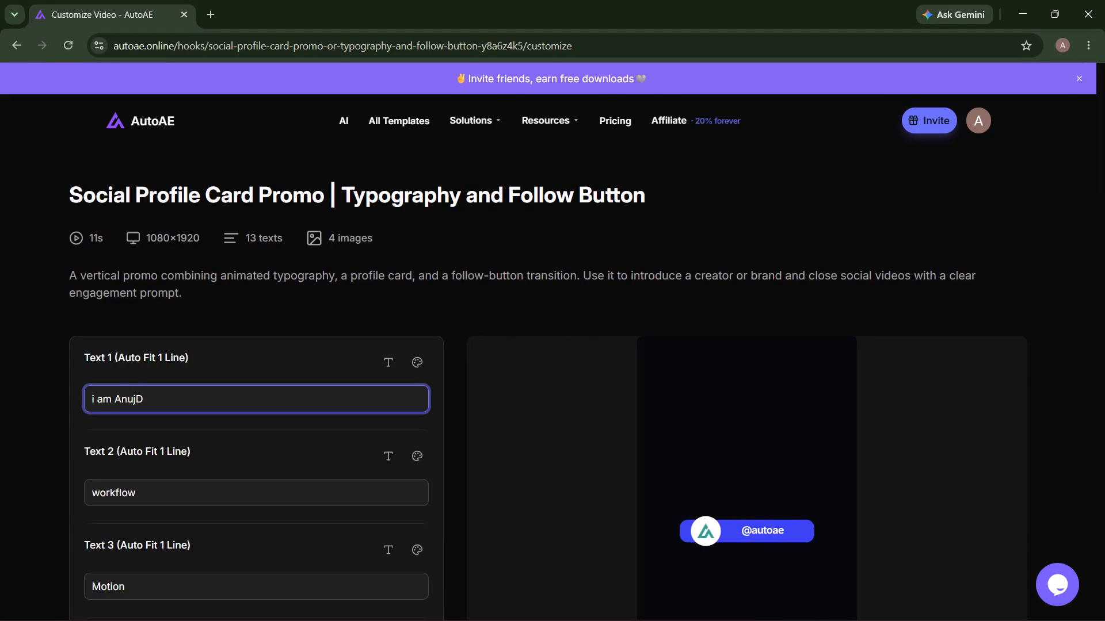
pyautogui.write('eve')
pyautogui.write('lops')
# Replace the Text 2 content with "Java".
pyautogui.click(248, 490)
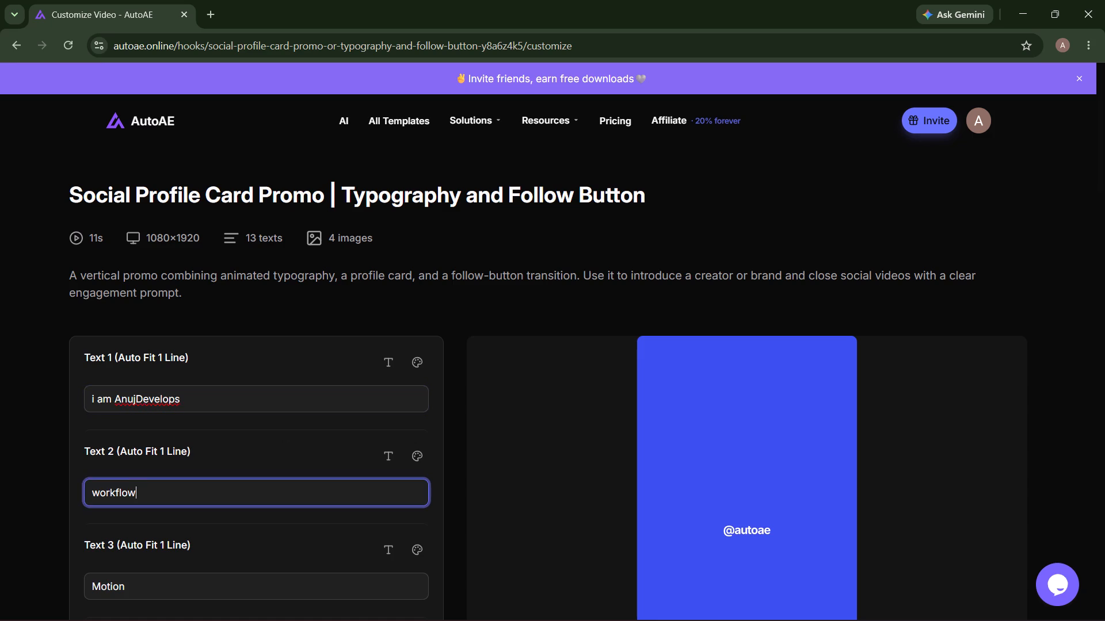
pyautogui.press('BackSpace')
pyautogui.press('BackSpace')
pyautogui.press('BackSpace')
pyautogui.press('BackSpace')
pyautogui.press('BackSpace')
pyautogui.press('BackSpace')
pyautogui.press('BackSpace')
pyautogui.press('BackSpace')
pyautogui.press('BackSpace')
pyautogui.write('java')
pyautogui.press('BackSpace')
pyautogui.press('BackSpace')
pyautogui.press('BackSpace')
pyautogui.press('BackSpace')
pyautogui.write('Ja')
pyautogui.write('va')
# Replace the Text 3 content with "Python".
pyautogui.scroll(-2, 248, 490)
pyautogui.click(166, 403)
pyautogui.press('BackSpace')
pyautogui.press('BackSpace')
pyautogui.press('BackSpace')
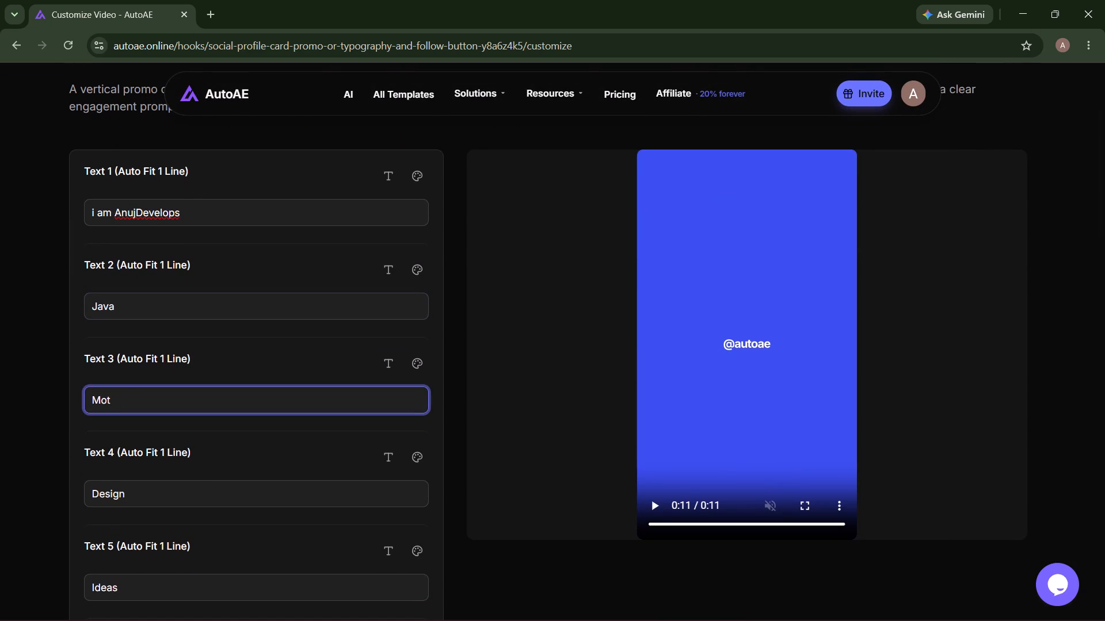
pyautogui.press('BackSpace')
pyautogui.press('BackSpace')
pyautogui.press('BackSpace')
pyautogui.write('Python')
# Replace the Text 4 content with "Data Structures And Algorithm".
pyautogui.click(148, 505)
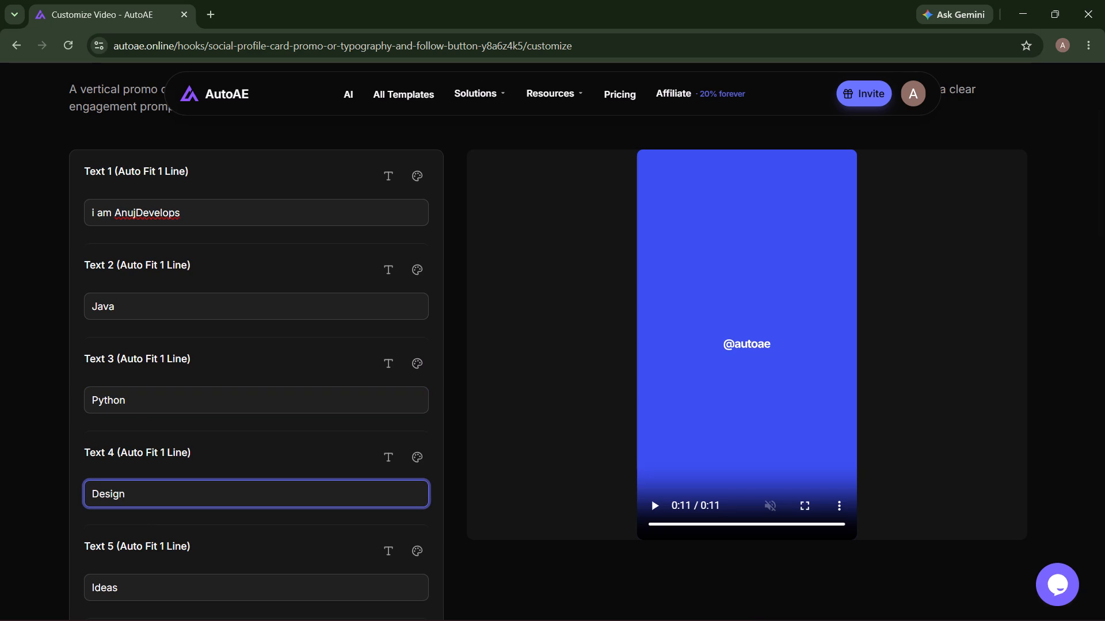
pyautogui.press('BackSpace')
pyautogui.press('BackSpace')
pyautogui.press('BackSpace')
pyautogui.press('BackSpace')
pyautogui.press('BackSpace')
pyautogui.press('BackSpace')
pyautogui.write('Data Structure')
pyautogui.write('s And Algo')
pyautogui.write('rith')
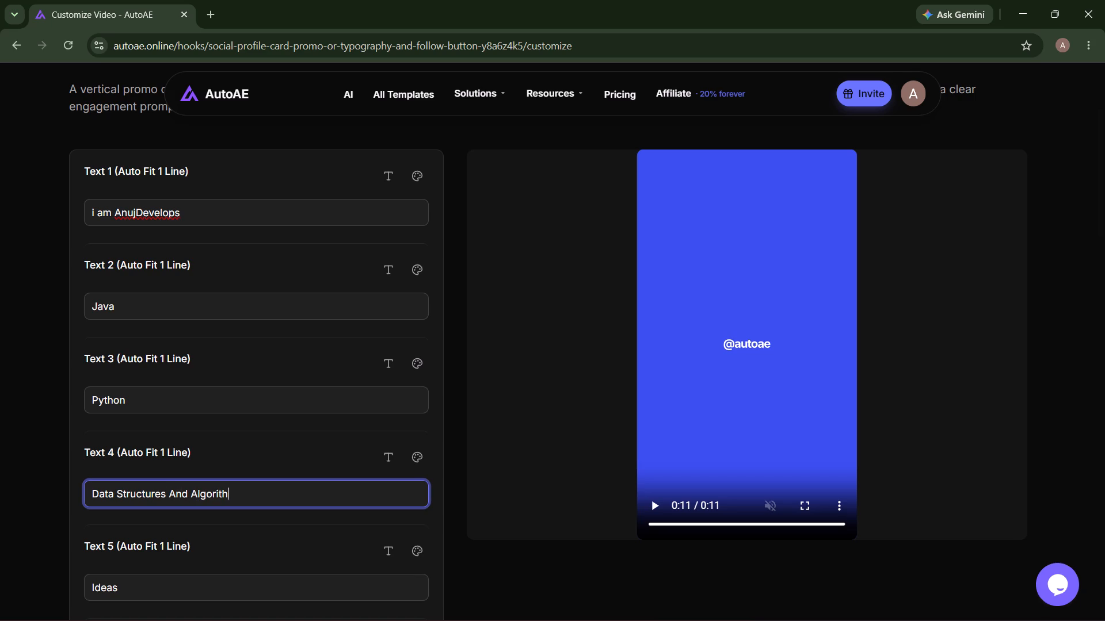
pyautogui.press('m')
# Replace the Text 5 content with "Learn Now As Easy As Possible".
pyautogui.scroll(-2, 215, 459)
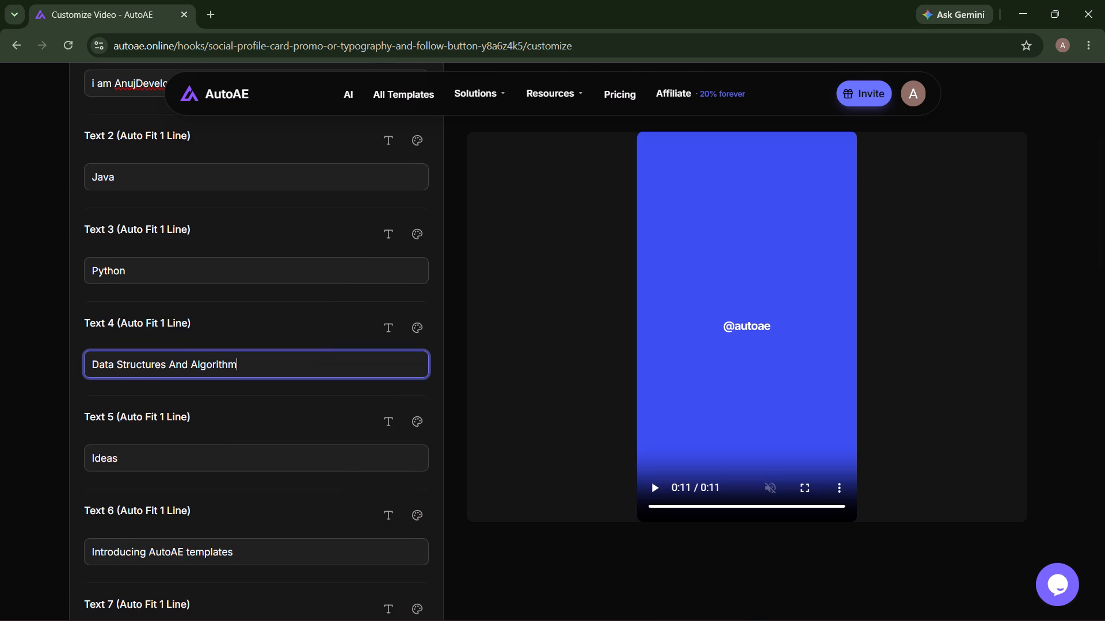
pyautogui.click(208, 455)
pyautogui.press('BackSpace')
pyautogui.press('BackSpace')
pyautogui.press('BackSpace')
pyautogui.press('BackSpace')
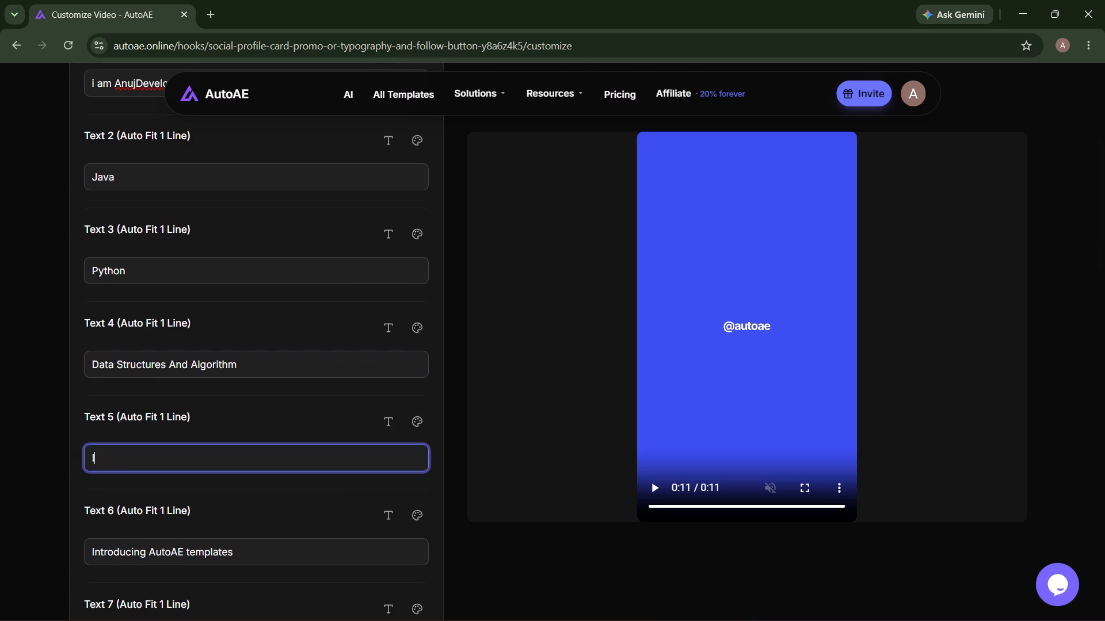
pyautogui.press('BackSpace')
pyautogui.write('lea')
pyautogui.press('BackSpace')
pyautogui.press('BackSpace')
pyautogui.press('BackSpace')
pyautogui.write('Learn Now')
pyautogui.press('space')
pyautogui.write('As')
pyautogui.press('space')
pyautogui.write('Easy AS')
pyautogui.press('space')
pyautogui.press('BackSpace')
pyautogui.press('BackSpace')
pyautogui.write('s Possi')
pyautogui.write('bel')
pyautogui.press('BackSpace')
pyautogui.press('BackSpace')
pyautogui.write('le')
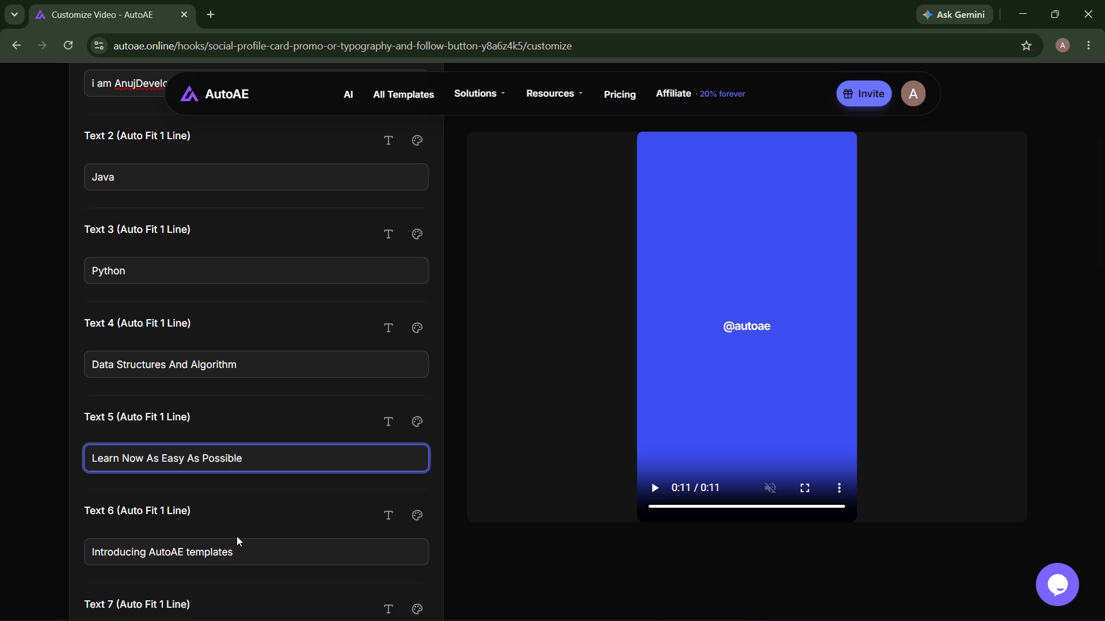
# Replace the Text 6 content with "Introducing AnujDevelops".
pyautogui.click(242, 553)
pyautogui.scroll(-3, 242, 553)
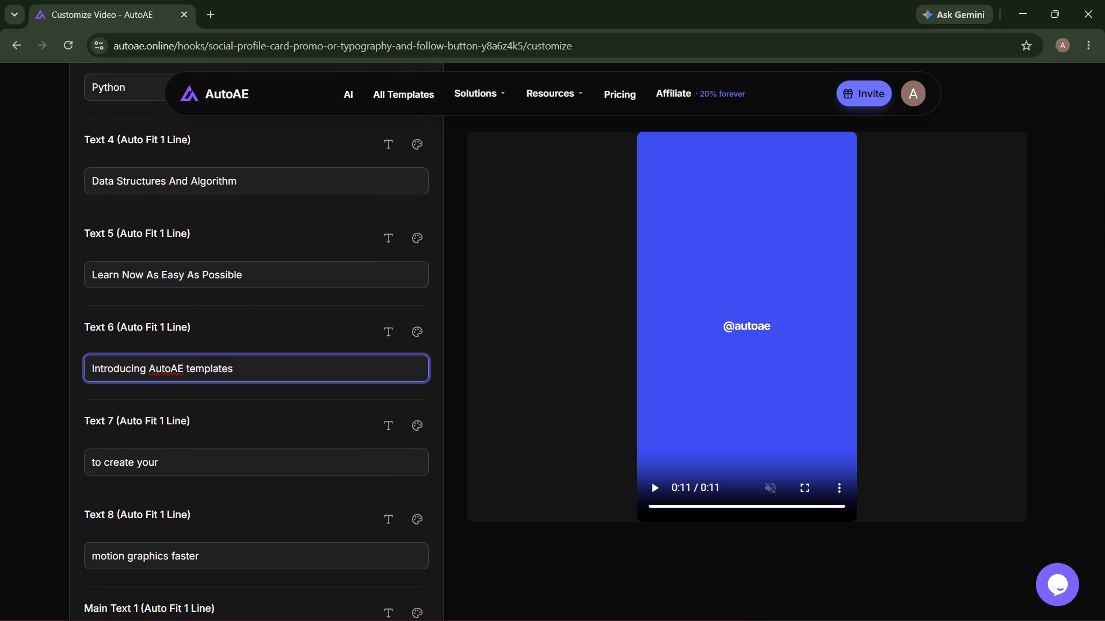
pyautogui.press('BackSpace')
pyautogui.press('BackSpace')
pyautogui.press('BackSpace')
pyautogui.press('BackSpace')
pyautogui.press('BackSpace')
pyautogui.press('BackSpace')
pyautogui.press('BackSpace')
pyautogui.press('BackSpace')
pyautogui.press('BackSpace')
pyautogui.press('BackSpace')
pyautogui.press('BackSpace')
pyautogui.press('BackSpace')
pyautogui.press('BackSpace')
pyautogui.press('BackSpace')
pyautogui.press('BackSpace')
pyautogui.press('BackSpace')
pyautogui.press('BackSpace')
pyautogui.press('BackSpace')
pyautogui.press('BackSpace')
pyautogui.press('BackSpace')
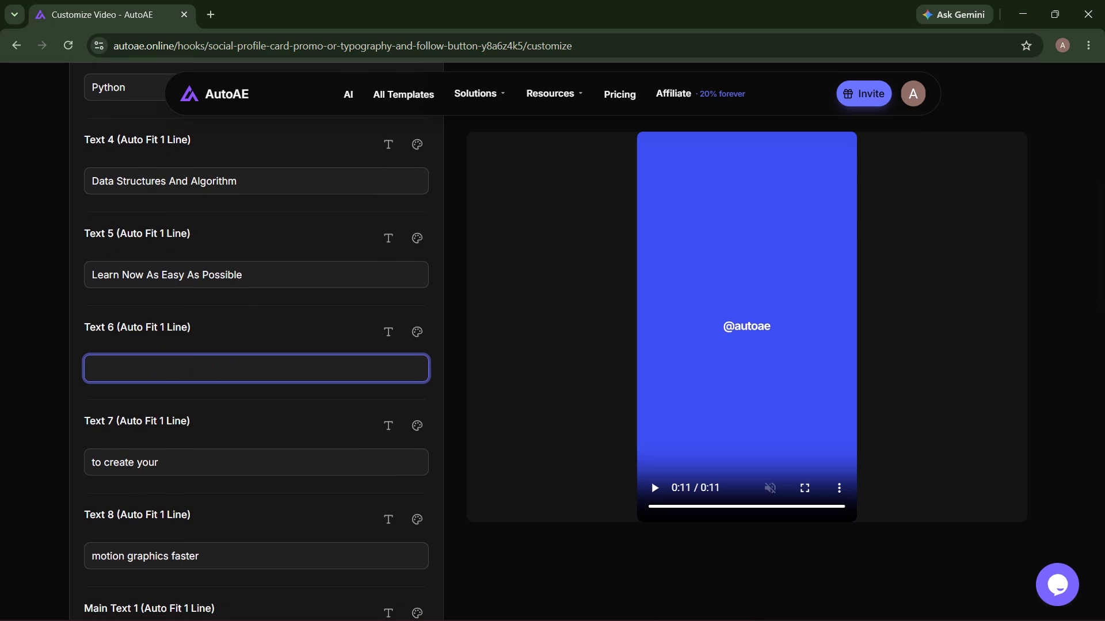
pyautogui.write('Introducing AnujDevelops')
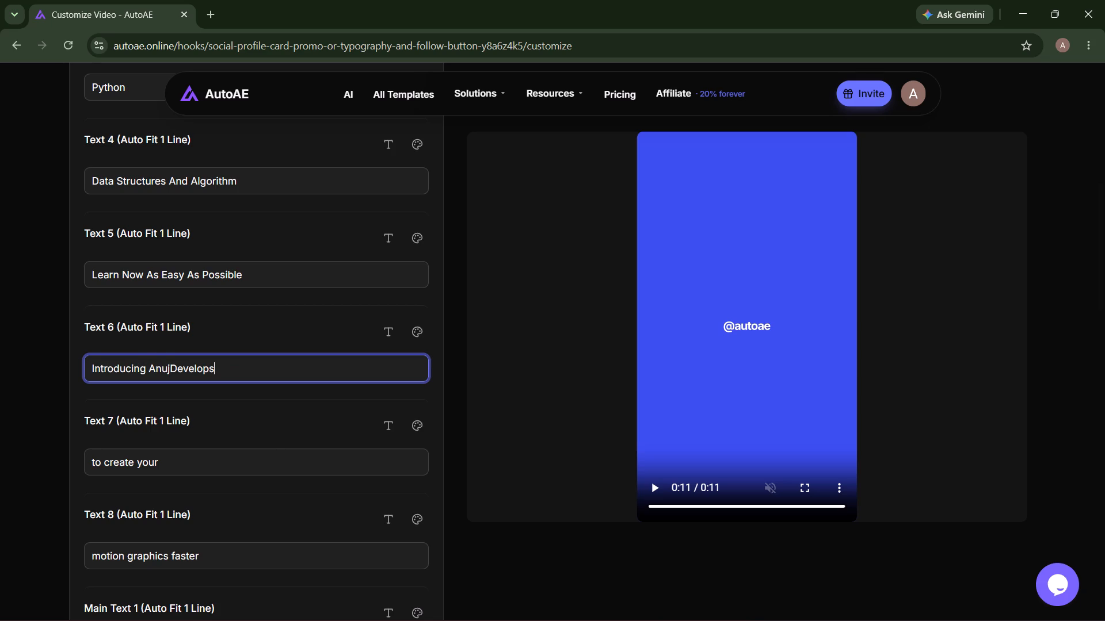
# Shorten Text 1 to "i am Anuj" by removing "Develops" from its end.
pyautogui.scroll(6, 296, 293)
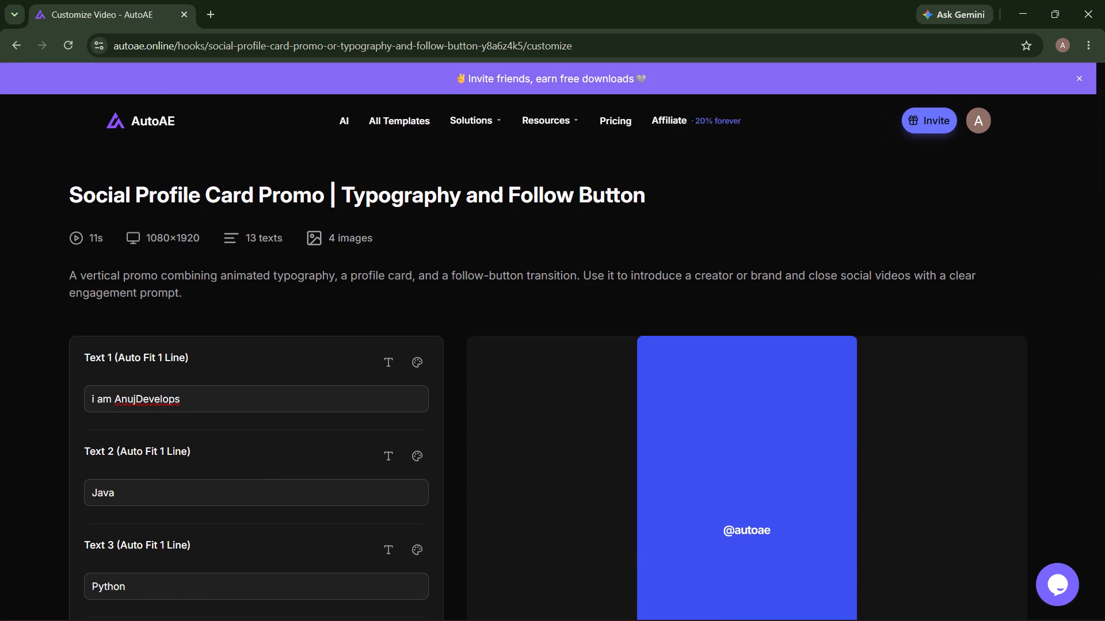
pyautogui.click(216, 389)
pyautogui.press('BackSpace')
pyautogui.press('BackSpace')
pyautogui.press('BackSpace')
pyautogui.press('BackSpace')
pyautogui.press('BackSpace')
pyautogui.press('BackSpace')
pyautogui.press('BackSpace')
pyautogui.press('BackSpace')
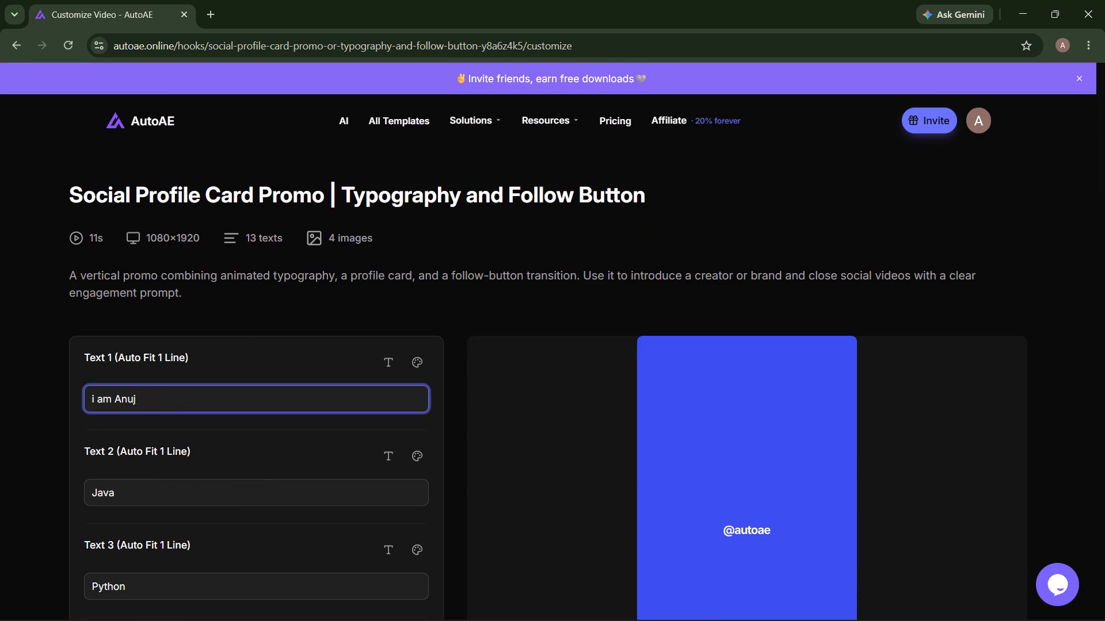
# Replace the Text 7 content with "to start your".
pyautogui.scroll(-6, 216, 389)
pyautogui.scroll(3, 216, 389)
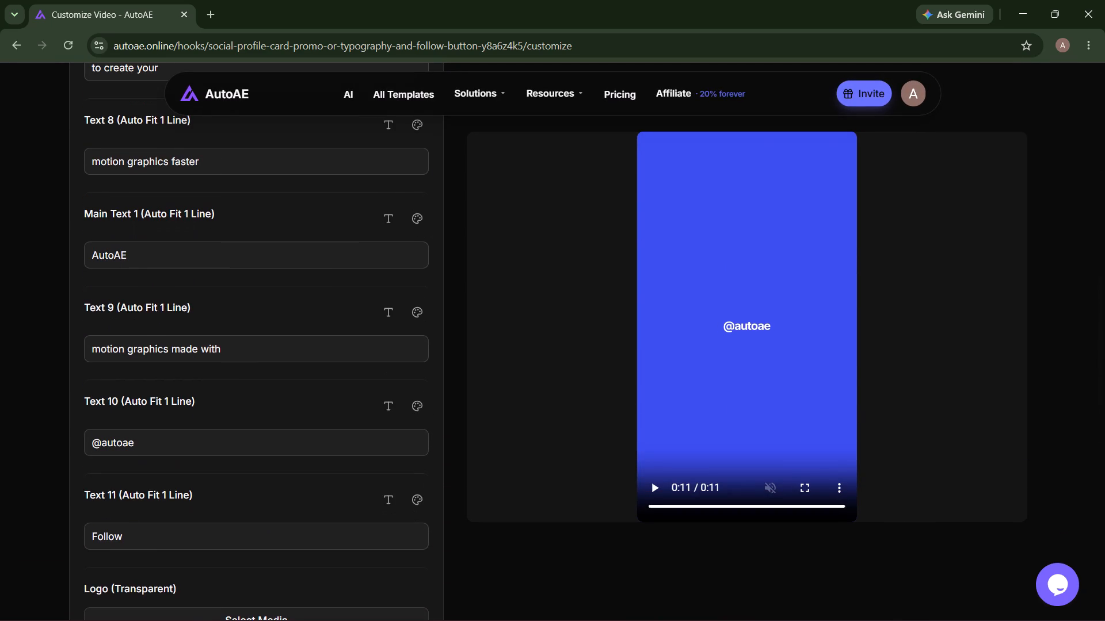
pyautogui.click(243, 343)
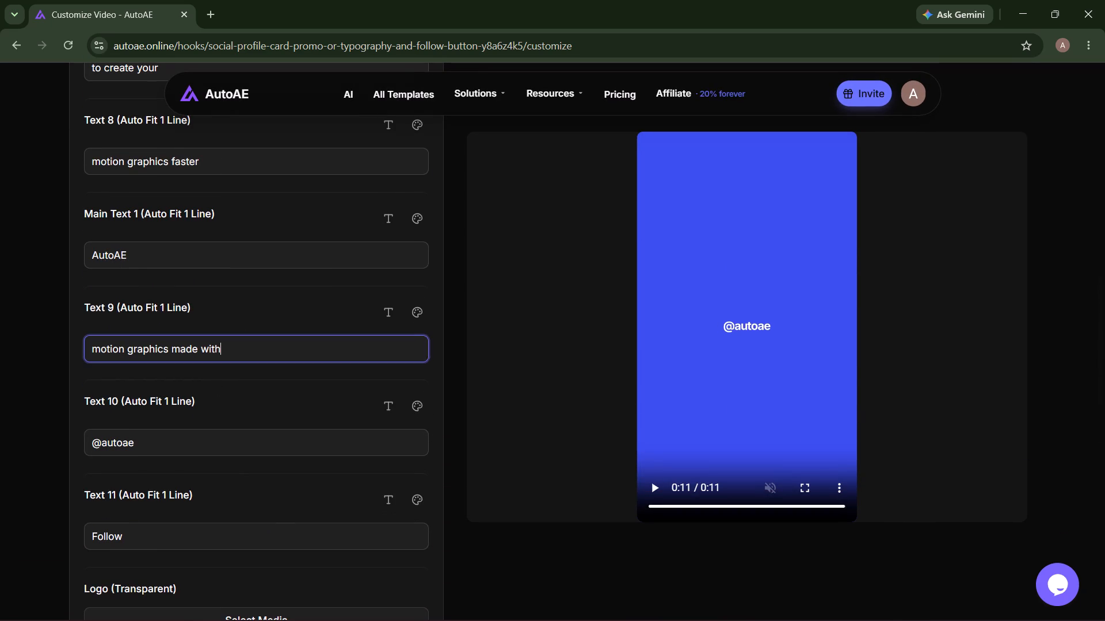
pyautogui.scroll(2, 212, 229)
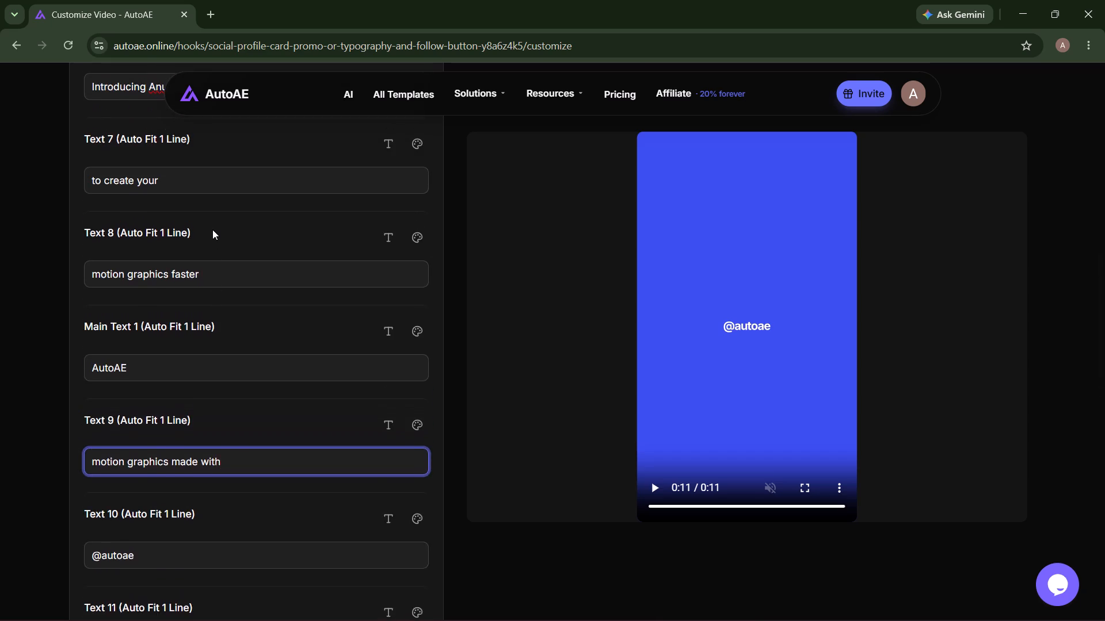
pyautogui.scroll(1, 212, 229)
pyautogui.scroll(-7, 212, 229)
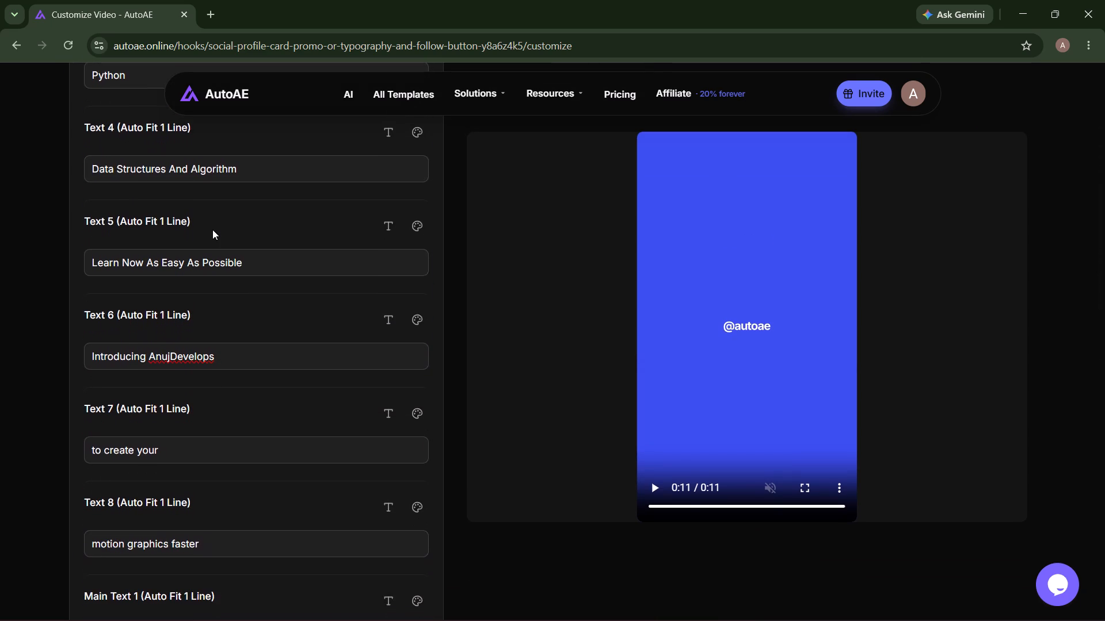
pyautogui.scroll(-1, 212, 229)
pyautogui.click(180, 416)
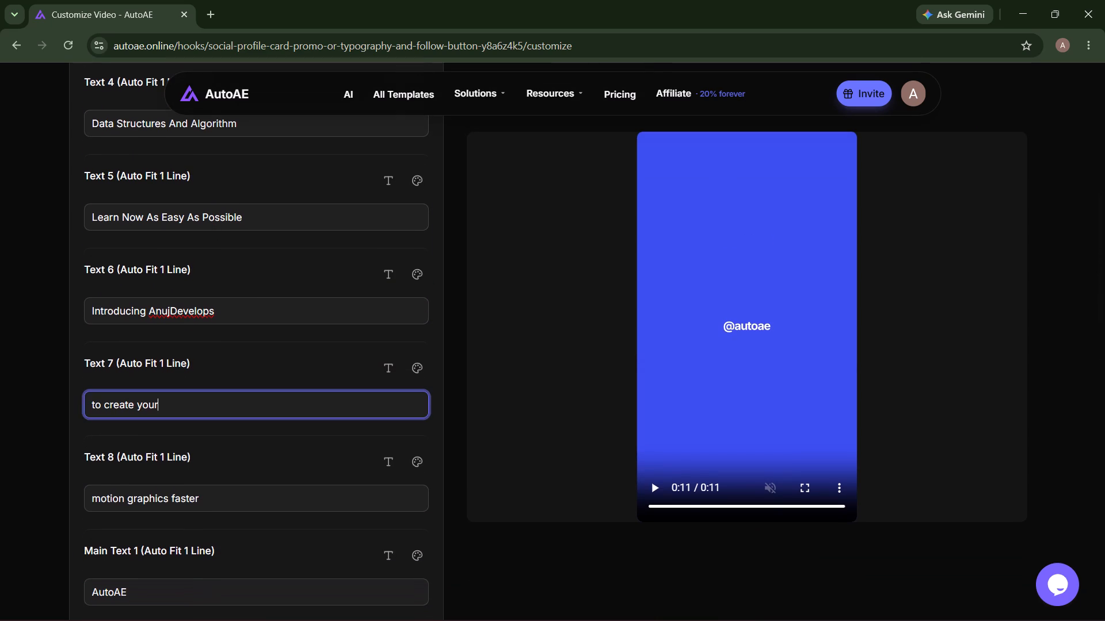
pyautogui.press('BackSpace')
pyautogui.press('BackSpace')
pyautogui.press('BackSpace')
pyautogui.press('BackSpace')
pyautogui.press('BackSpace')
pyautogui.press('BackSpace')
pyautogui.press('BackSpace')
pyautogui.press('BackSpace')
pyautogui.press('BackSpace')
pyautogui.press('BackSpace')
pyautogui.press('BackSpace')
pyautogui.press('BackSpace')
pyautogui.press('BackSpace')
pyautogui.press('BackSpace')
pyautogui.write('to start your')
pyautogui.press('space')
pyautogui.press('BackSpace')
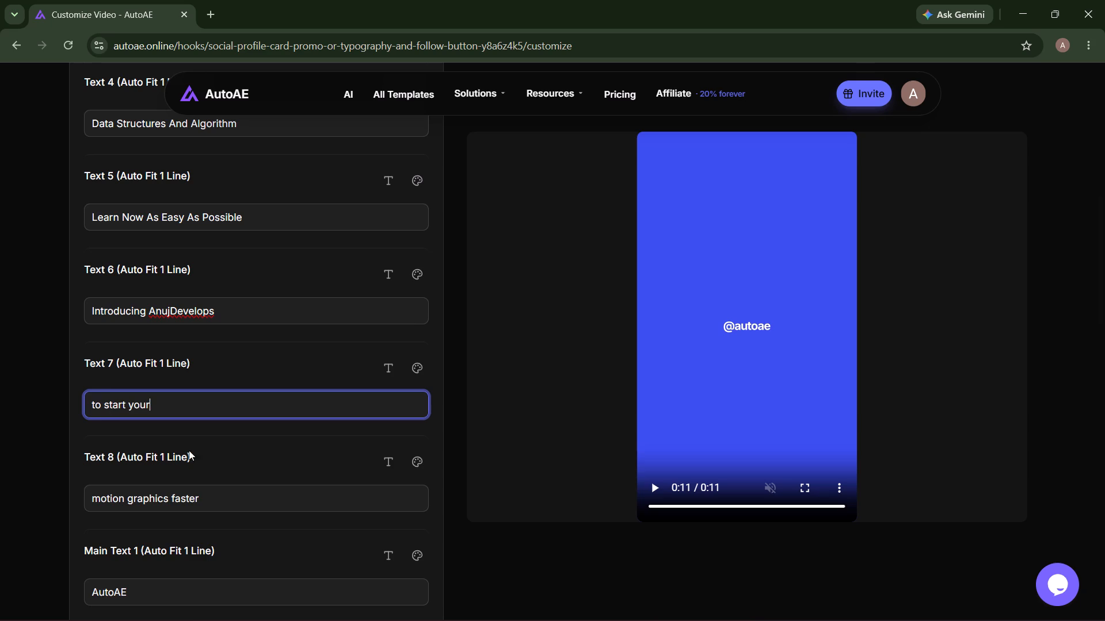
# Replace the Text 8 content with "journey".
pyautogui.click(231, 504)
pyautogui.press('\\')
pyautogui.press('BackSpace')
pyautogui.press('BackSpace')
pyautogui.press('BackSpace')
pyautogui.press('BackSpace')
pyautogui.press('BackSpace')
pyautogui.press('BackSpace')
pyautogui.press('BackSpace')
pyautogui.press('BackSpace')
pyautogui.press('BackSpace')
pyautogui.press('BackSpace')
pyautogui.press('BackSpace')
pyautogui.press('BackSpace')
pyautogui.press('BackSpace')
pyautogui.press('BackSpace')
pyautogui.press('BackSpace')
pyautogui.press('BackSpace')
pyautogui.press('BackSpace')
pyautogui.press('BackSpace')
pyautogui.press('BackSpace')
pyautogui.press('BackSpace')
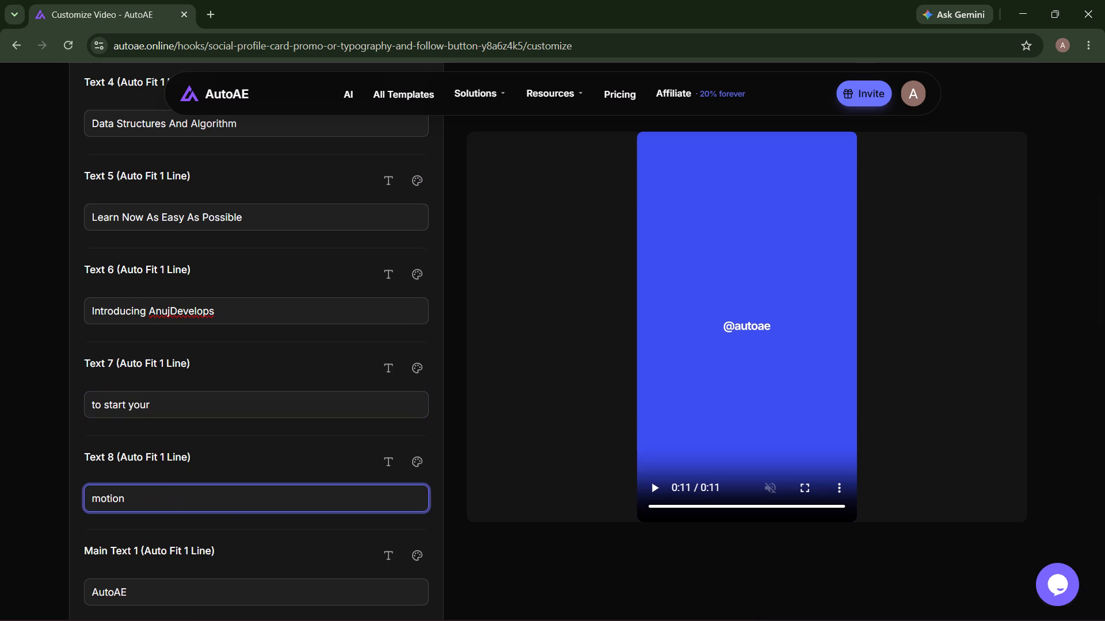
pyautogui.write('journey')
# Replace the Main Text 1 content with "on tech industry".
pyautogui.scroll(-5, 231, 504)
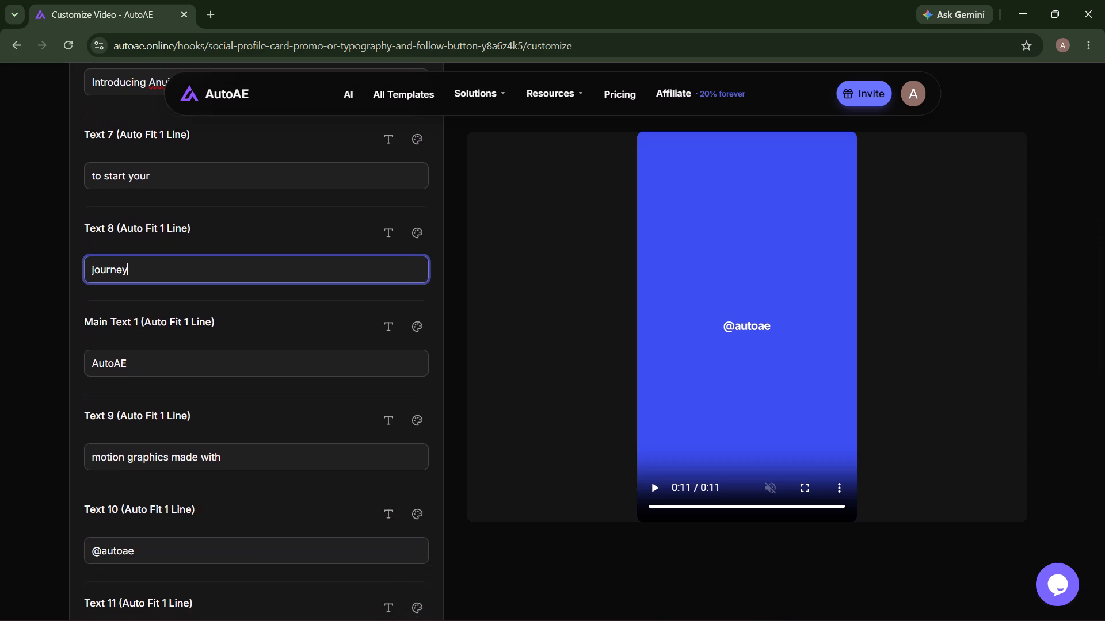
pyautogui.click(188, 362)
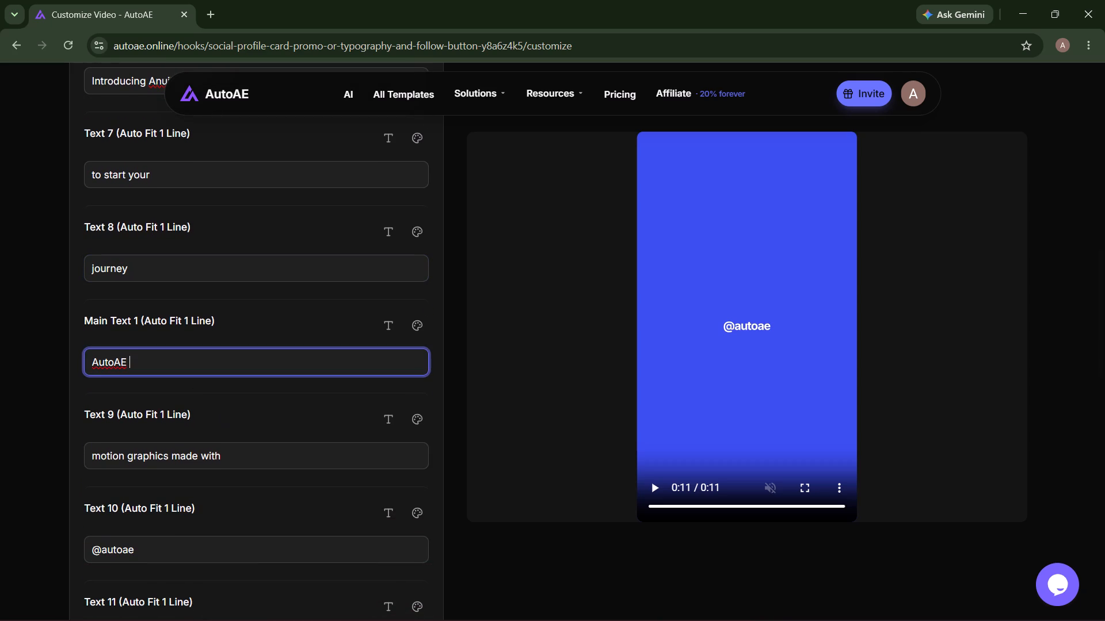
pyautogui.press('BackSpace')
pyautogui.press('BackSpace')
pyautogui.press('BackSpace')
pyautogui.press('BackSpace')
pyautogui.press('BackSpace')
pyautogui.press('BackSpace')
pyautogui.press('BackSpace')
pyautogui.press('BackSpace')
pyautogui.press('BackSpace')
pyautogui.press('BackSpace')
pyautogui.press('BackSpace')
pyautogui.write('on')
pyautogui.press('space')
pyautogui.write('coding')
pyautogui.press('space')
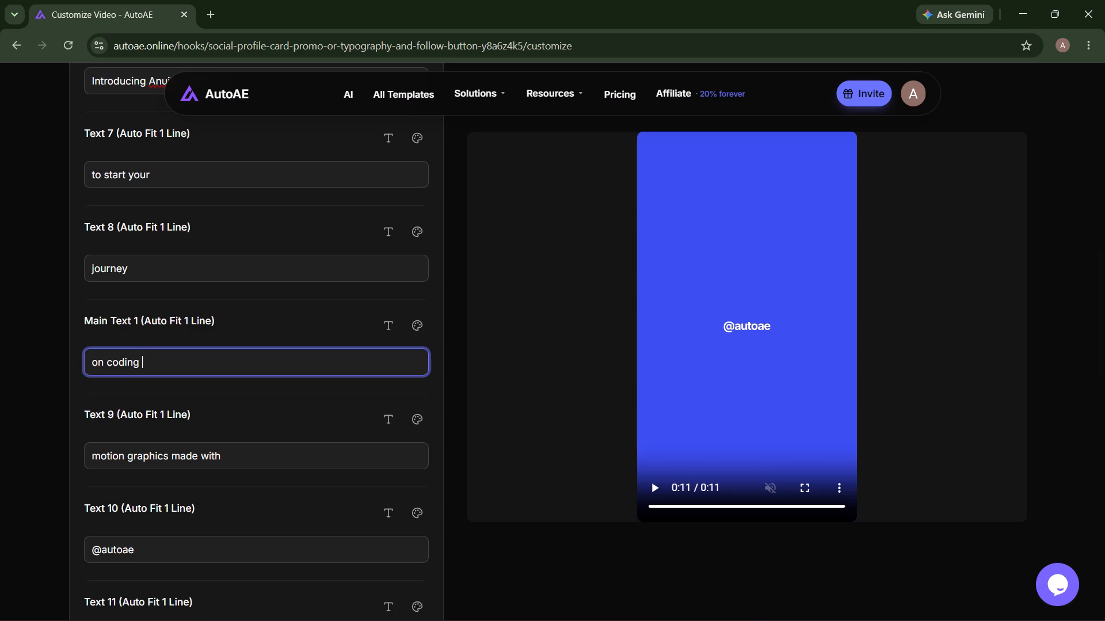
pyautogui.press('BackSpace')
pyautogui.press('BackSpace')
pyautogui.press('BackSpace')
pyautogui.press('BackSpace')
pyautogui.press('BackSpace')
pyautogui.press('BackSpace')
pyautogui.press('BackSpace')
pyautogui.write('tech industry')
# Clear all the text from the Text 9 field, leaving it empty.
pyautogui.scroll(-1, 188, 362)
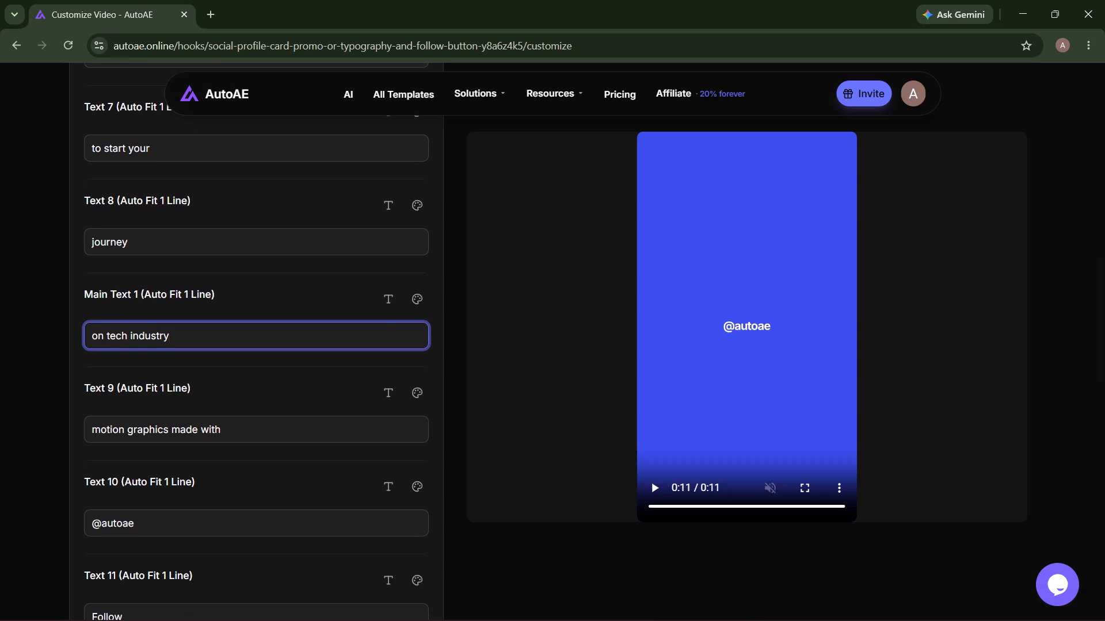
pyautogui.scroll(-1, 188, 362)
pyautogui.click(270, 443)
pyautogui.click(268, 436)
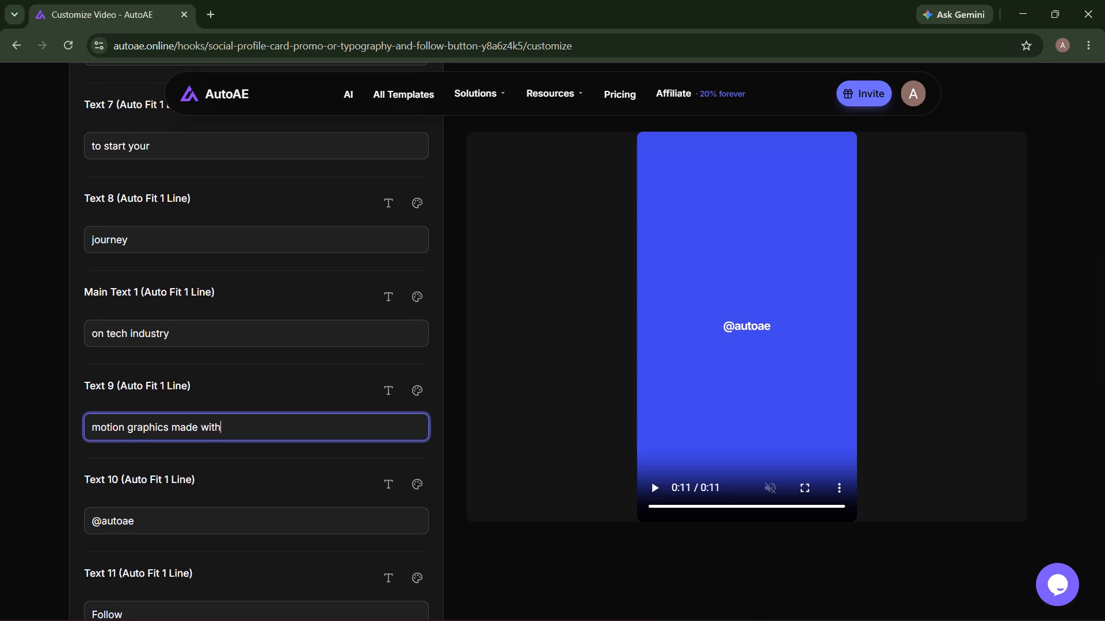
pyautogui.scroll(-1, 268, 436)
pyautogui.hscroll(1, 268, 436)
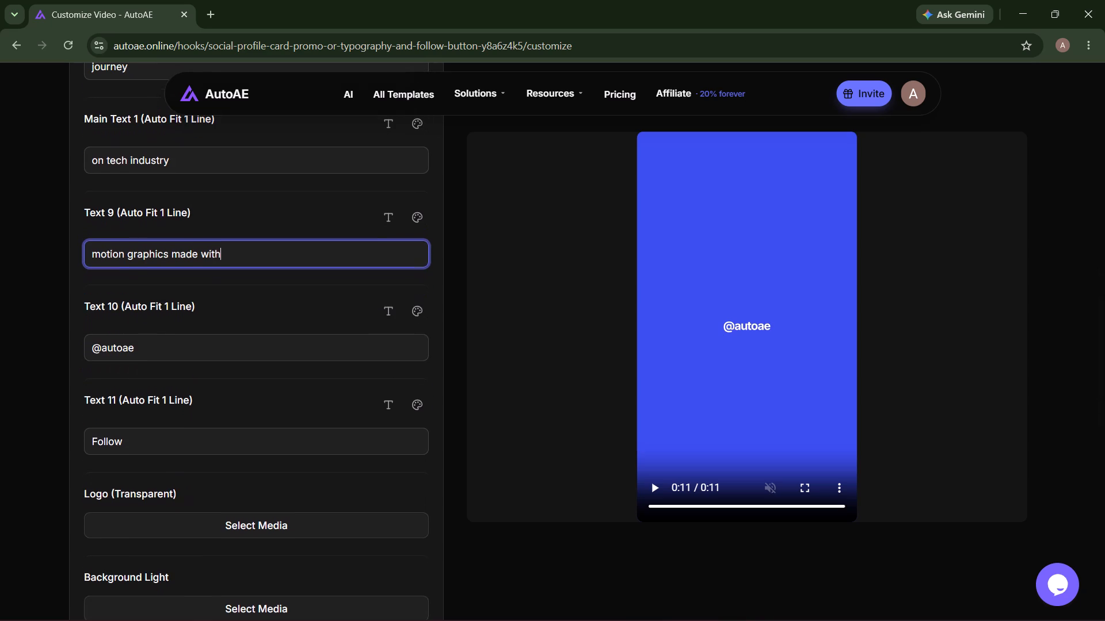
pyautogui.hscroll(1, 268, 436)
pyautogui.press('BackSpace')
pyautogui.press('BackSpace')
pyautogui.press('BackSpace')
pyautogui.press('BackSpace')
pyautogui.press('BackSpace')
pyautogui.press('BackSpace')
pyautogui.press('BackSpace')
pyautogui.press('BackSpace')
pyautogui.press('BackSpace')
pyautogui.press('BackSpace')
pyautogui.press('BackSpace')
pyautogui.press('BackSpace')
pyautogui.press('BackSpace')
pyautogui.press('BackSpace')
pyautogui.press('BackSpace')
pyautogui.press('BackSpace')
pyautogui.press('BackSpace')
pyautogui.press('BackSpace')
pyautogui.press('BackSpace')
pyautogui.press('BackSpace')
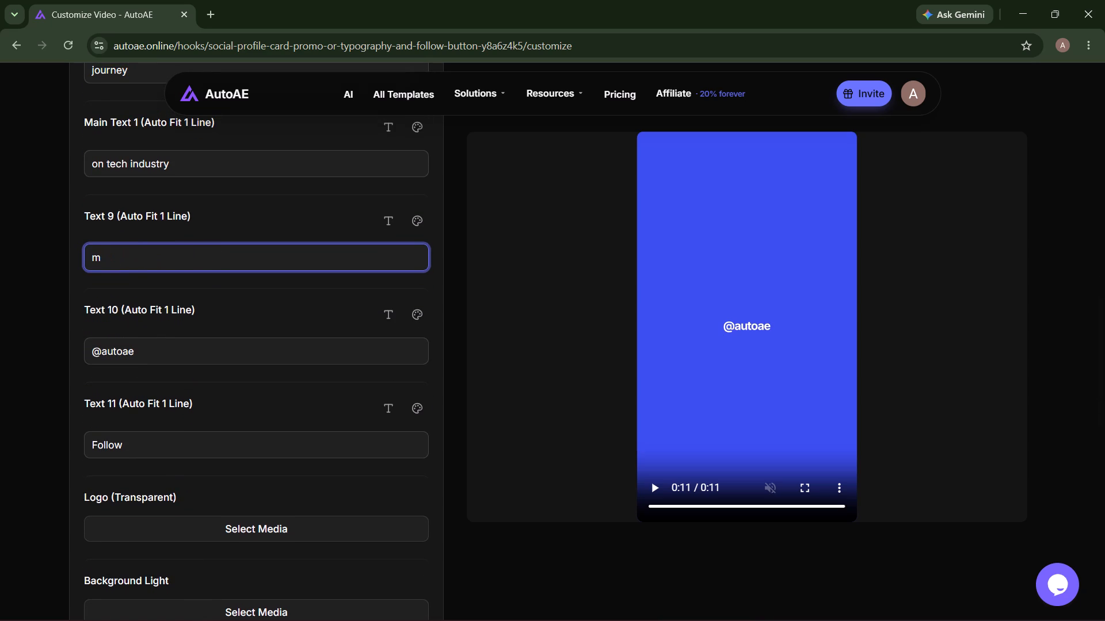
pyautogui.scroll(1, 268, 436)
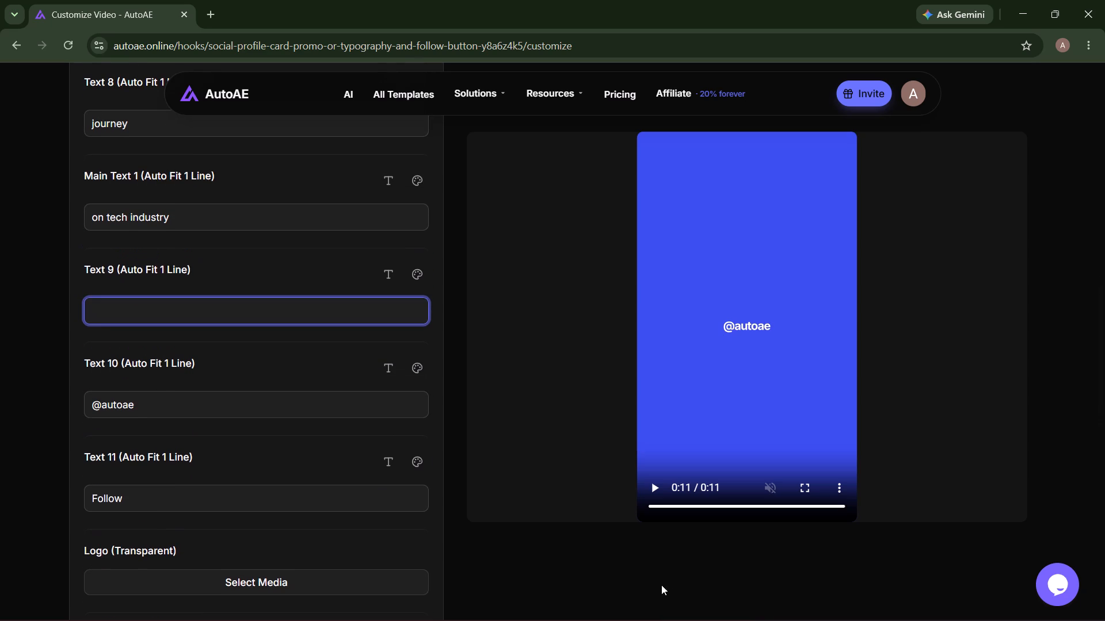
# Scrub the preview video back to about 0:07 to examine the profile card's texts.
pyautogui.moveTo(813, 504); pyautogui.dragTo(801, 503)
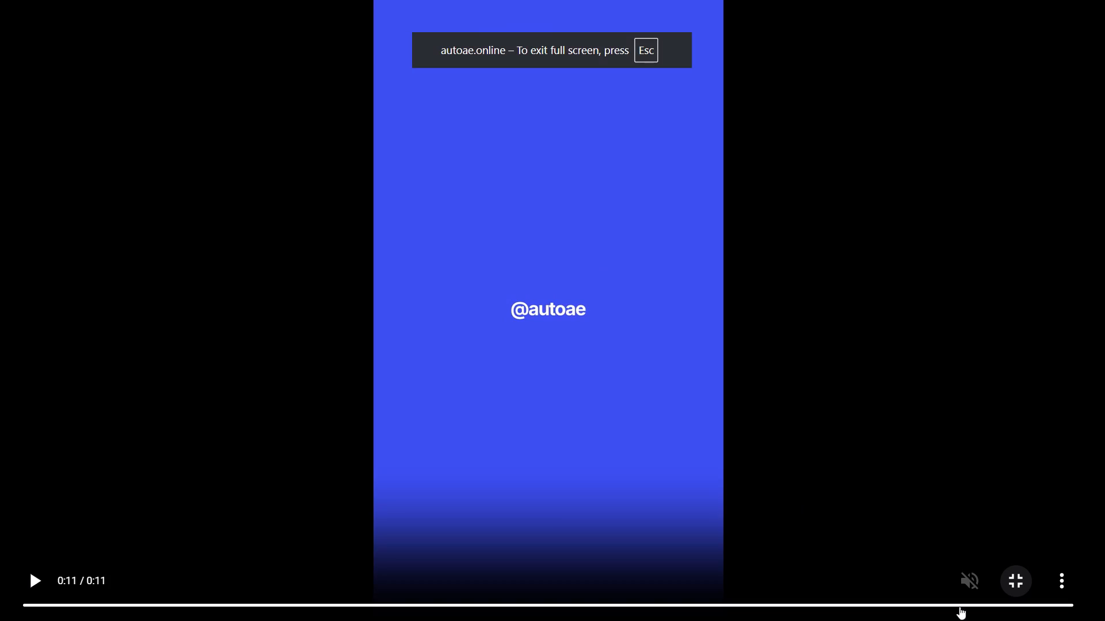
pyautogui.click(1012, 588)
pyautogui.click(804, 506)
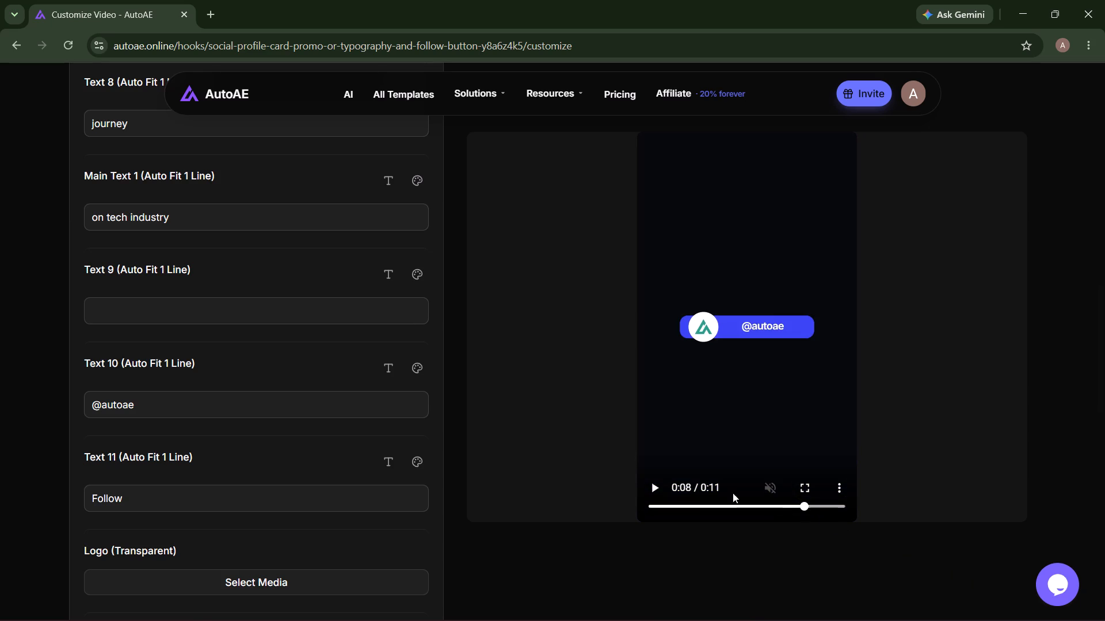
pyautogui.click(778, 506)
pyautogui.click(771, 506)
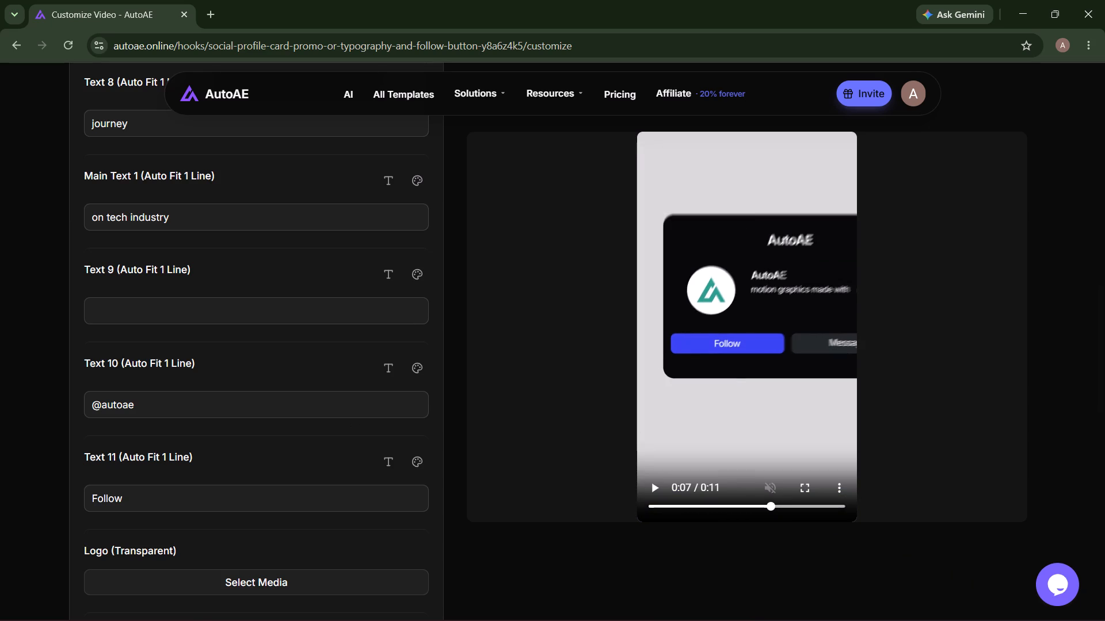
# Replace the Main Text 1 content with "Anuj Develops".
pyautogui.click(321, 215)
pyautogui.press('BackSpace')
pyautogui.press('BackSpace')
pyautogui.press('BackSpace')
pyautogui.press('BackSpace')
pyautogui.press('BackSpace')
pyautogui.press('BackSpace')
pyautogui.press('BackSpace')
pyautogui.press('BackSpace')
pyautogui.press('BackSpace')
pyautogui.press('BackSpace')
pyautogui.press('BackSpace')
pyautogui.press('BackSpace')
pyautogui.press('BackSpace')
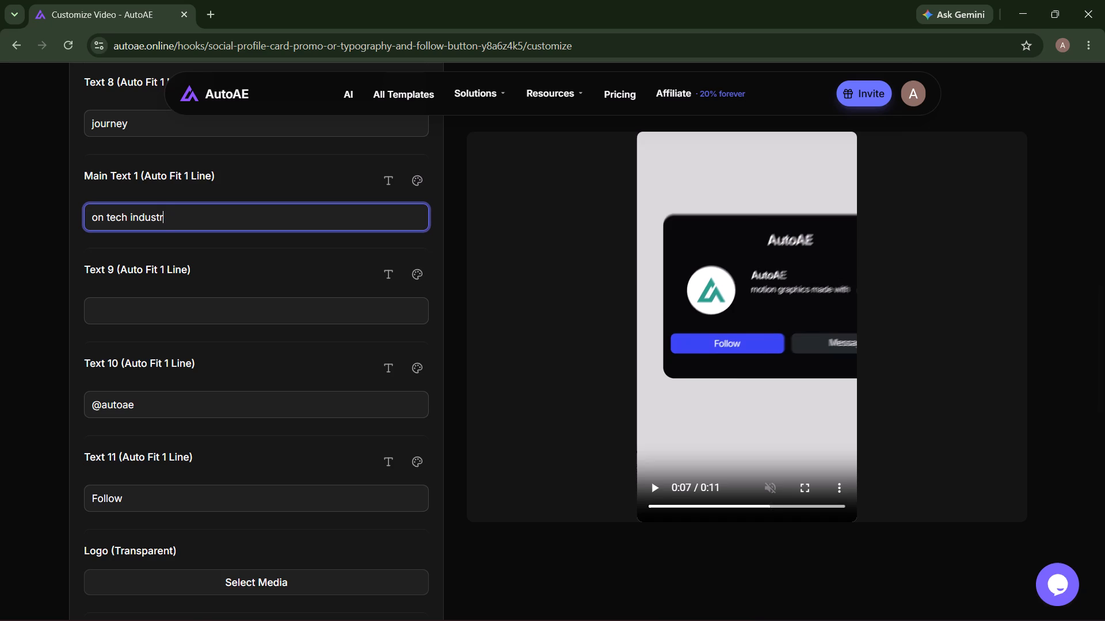
pyautogui.press('BackSpace')
pyautogui.press('BackSpace')
pyautogui.press('BackSpace')
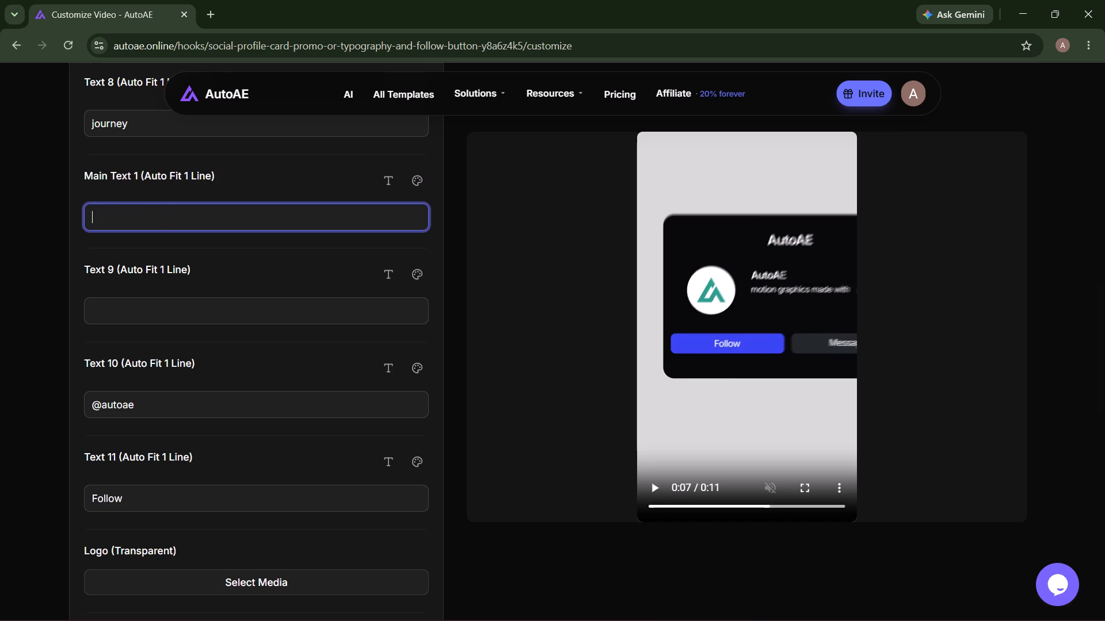
pyautogui.write('Anuj')
pyautogui.press('space')
pyautogui.write('Develops')
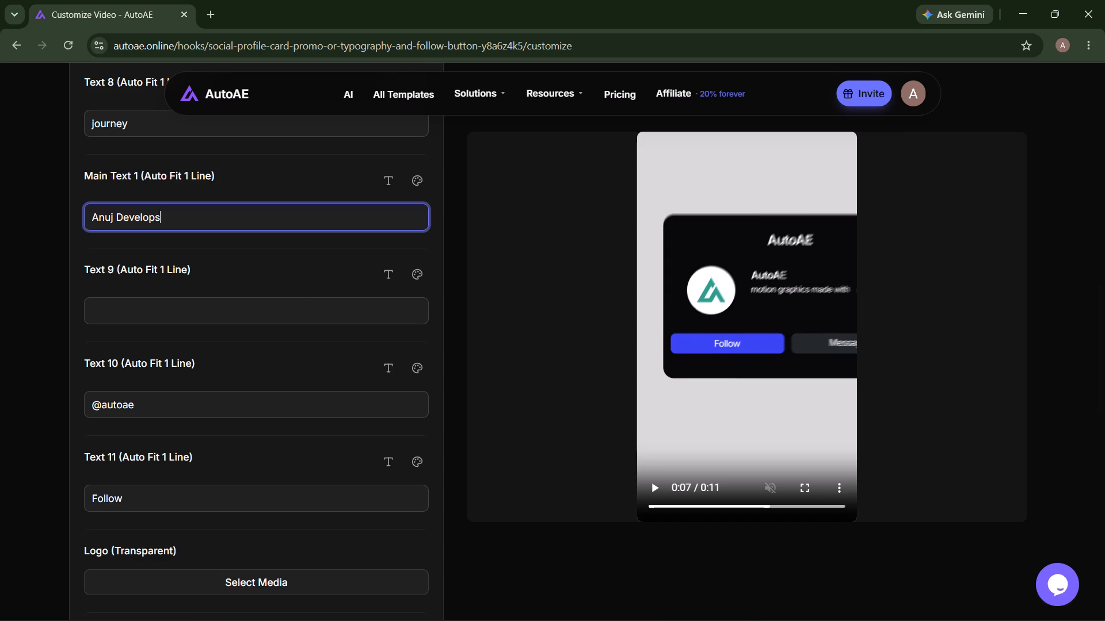
# Generate a video preview with the edited texts.
pyautogui.scroll(2, 283, 290)
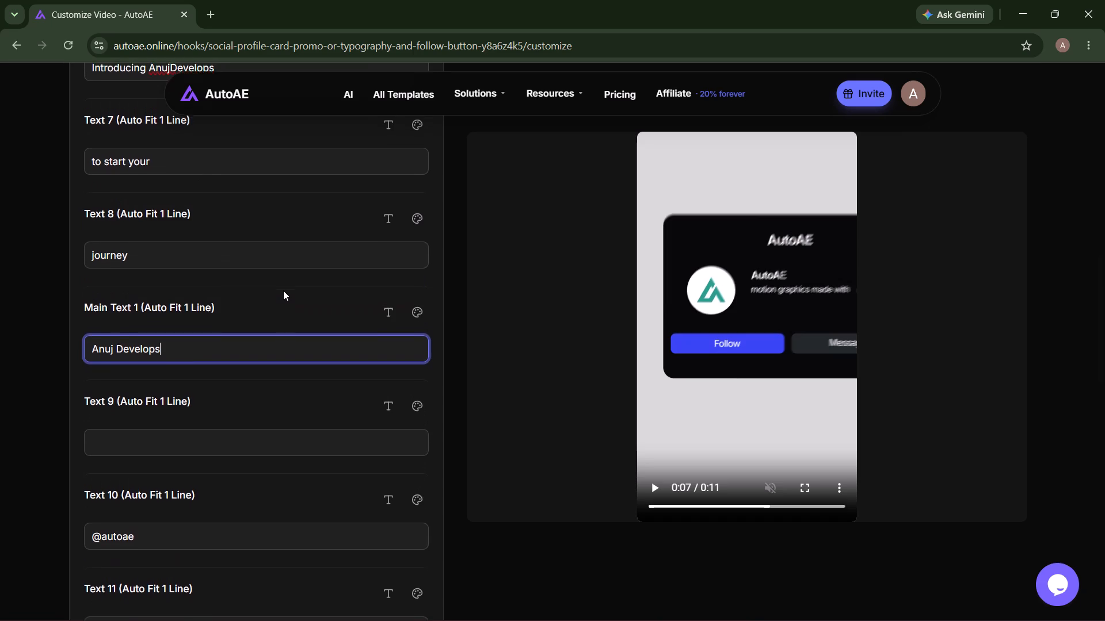
pyautogui.scroll(5, 283, 290)
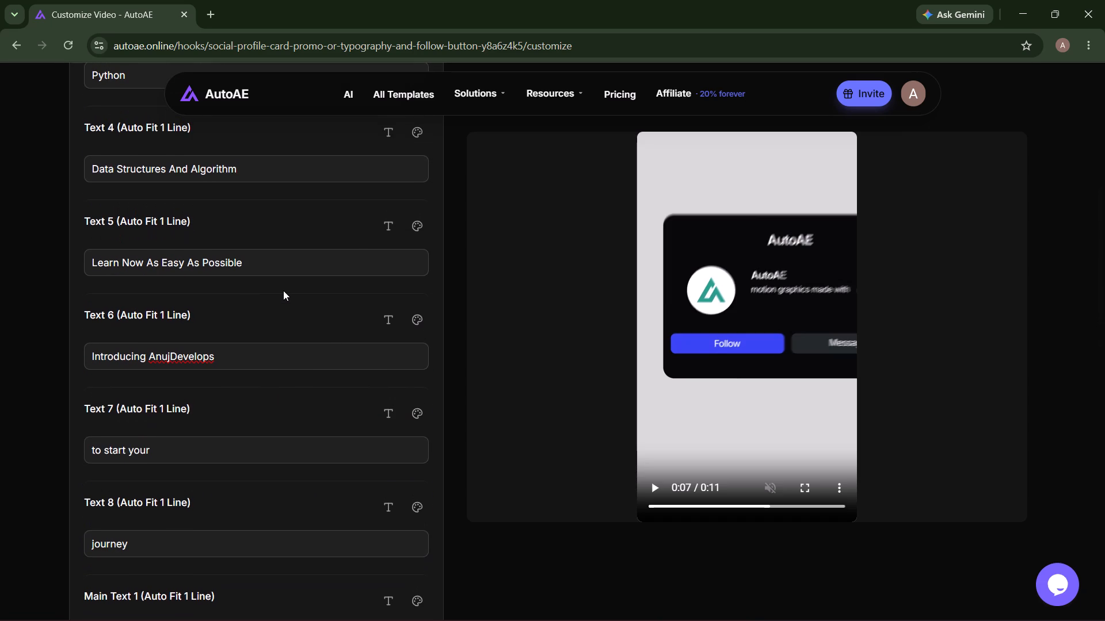
pyautogui.scroll(-3, 283, 290)
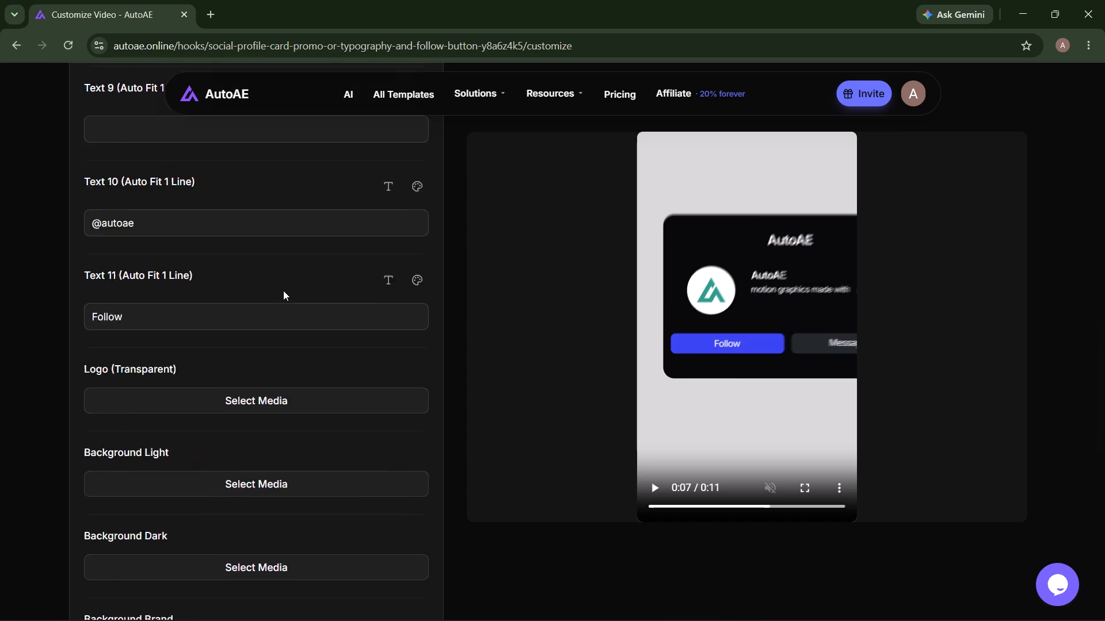
pyautogui.scroll(-1, 283, 290)
pyautogui.click(269, 517)
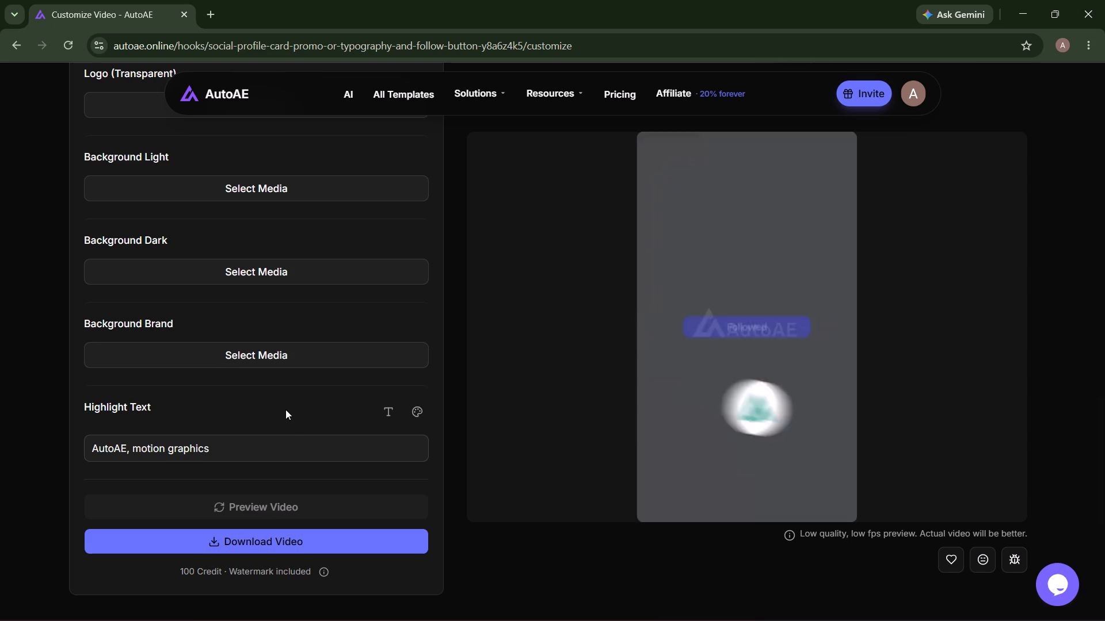
# Upload unnamed.png from the Downloads folder as the Logo (Transparent) image and apply its default crop.
pyautogui.scroll(-4, 254, 382)
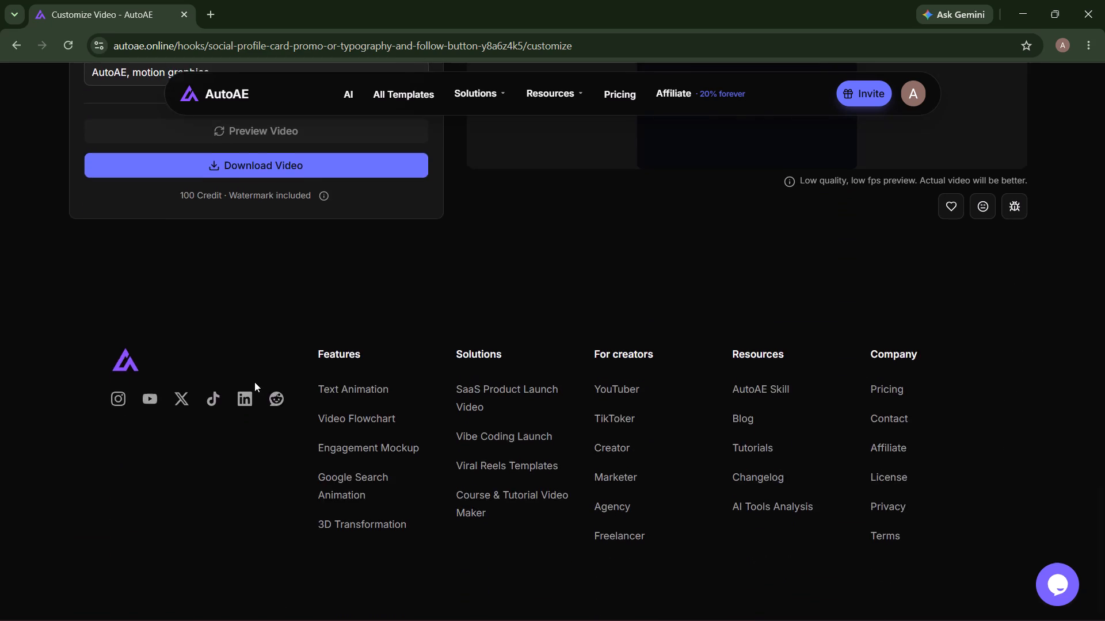
pyautogui.scroll(8, 254, 382)
pyautogui.hscroll(1, 254, 382)
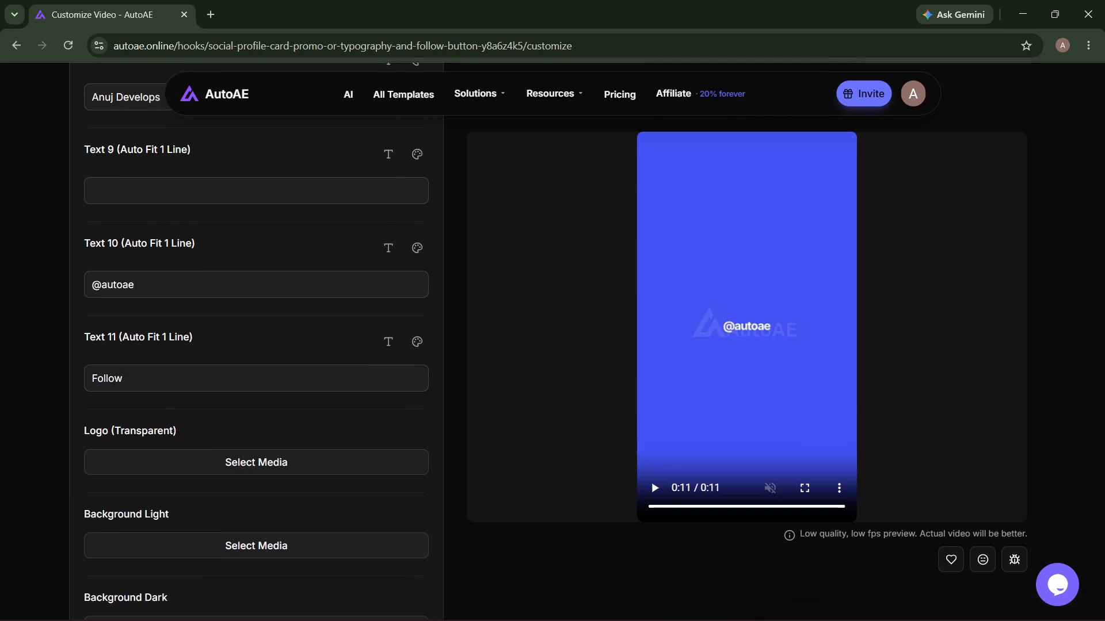
pyautogui.scroll(-1, 257, 454)
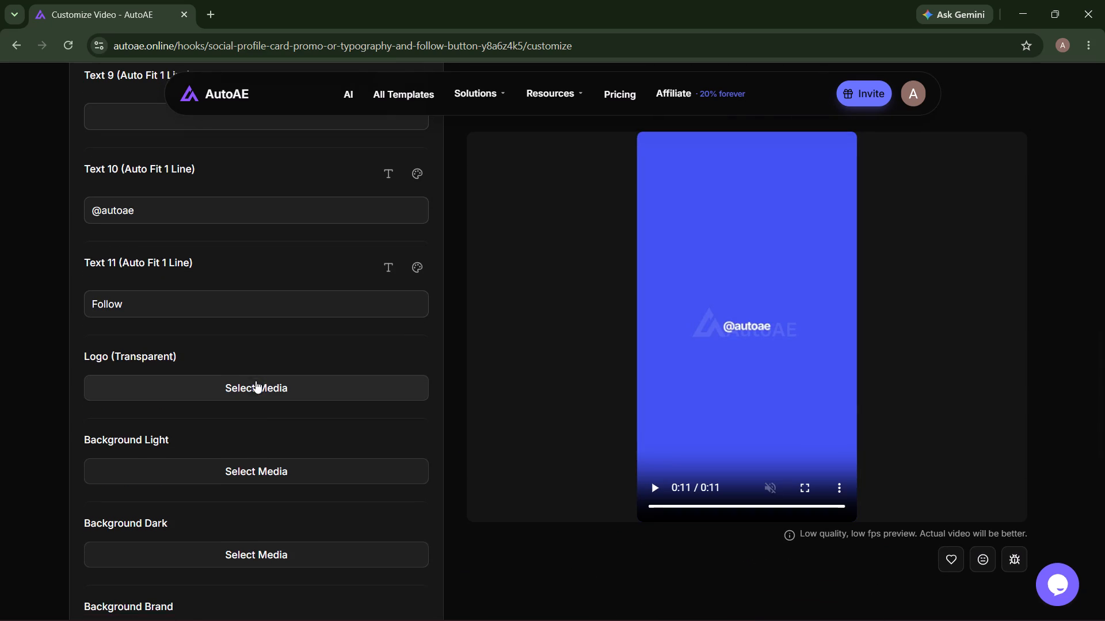
pyautogui.click(256, 382)
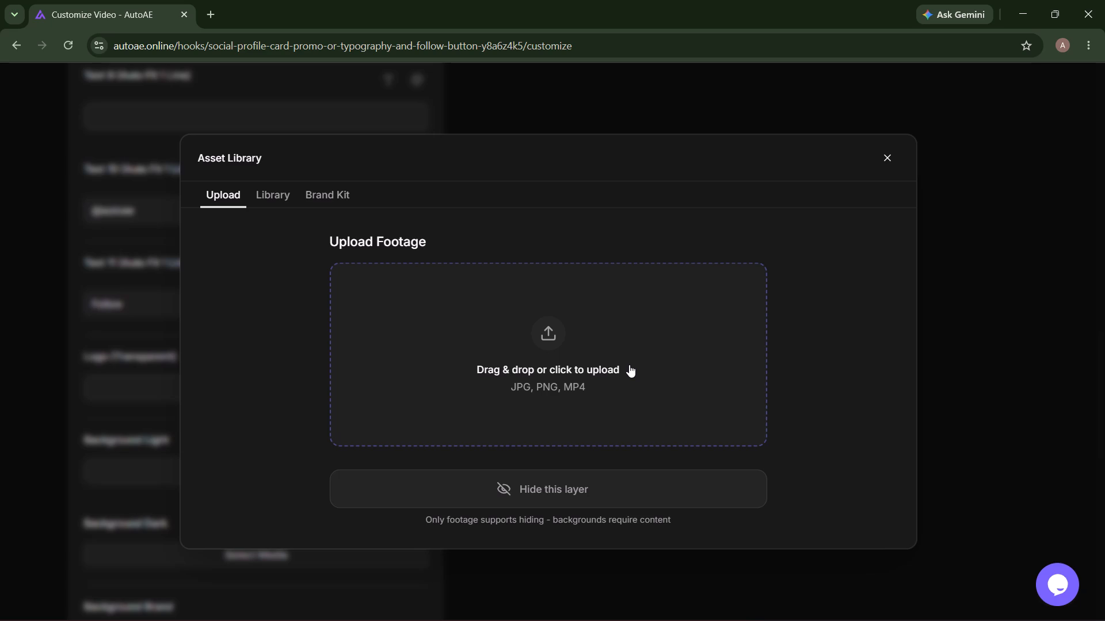
pyautogui.click(545, 335)
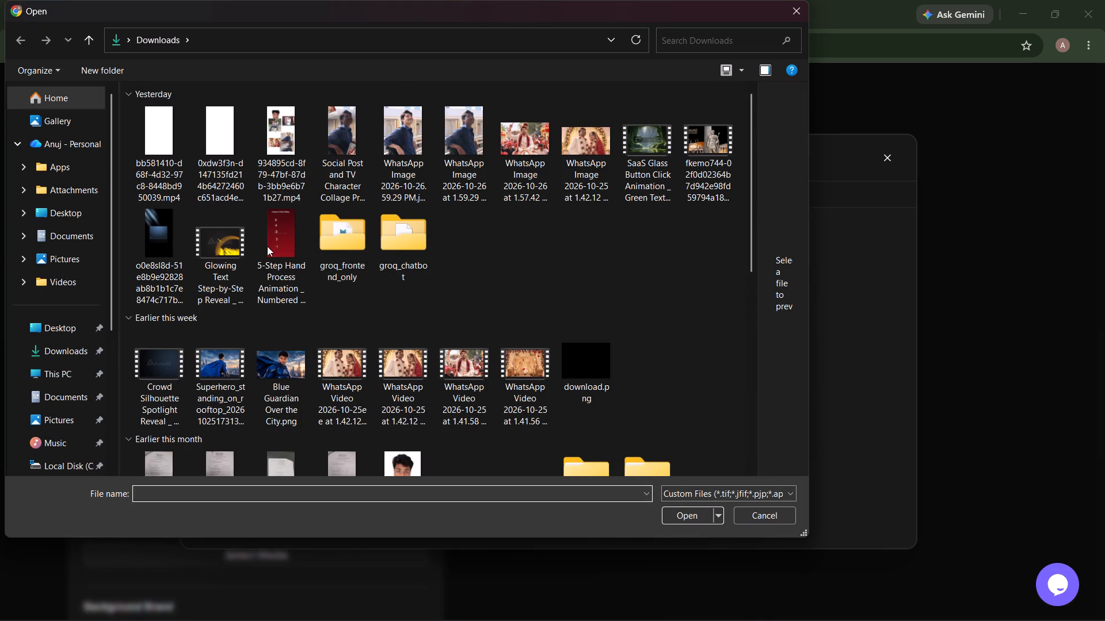
pyautogui.scroll(-1, 680, 274)
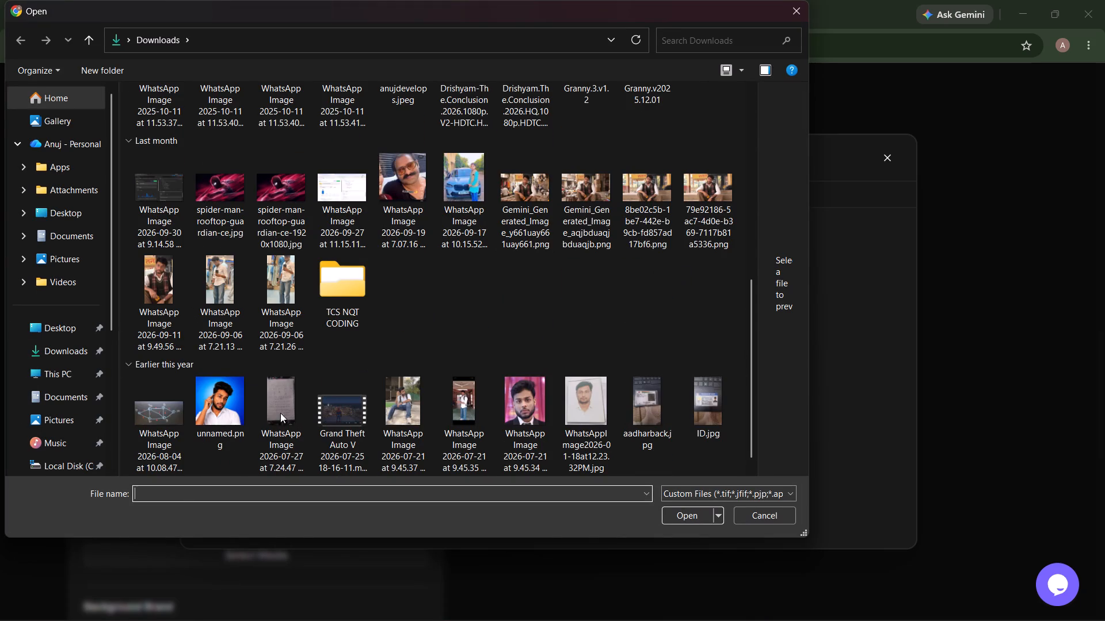
pyautogui.click(228, 397)
pyautogui.click(702, 519)
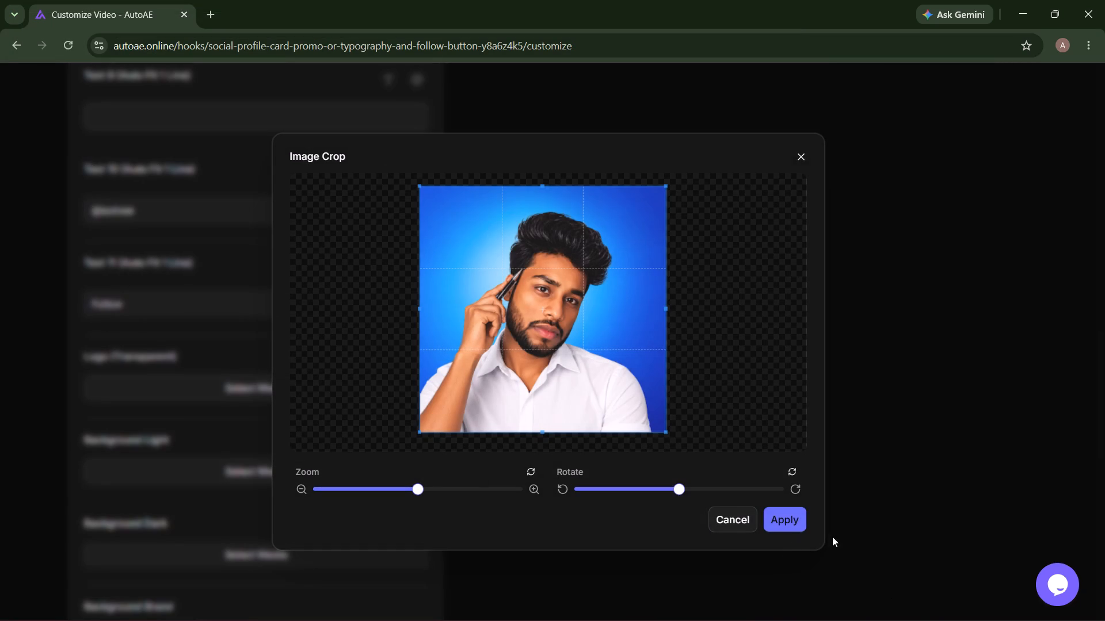
pyautogui.click(791, 517)
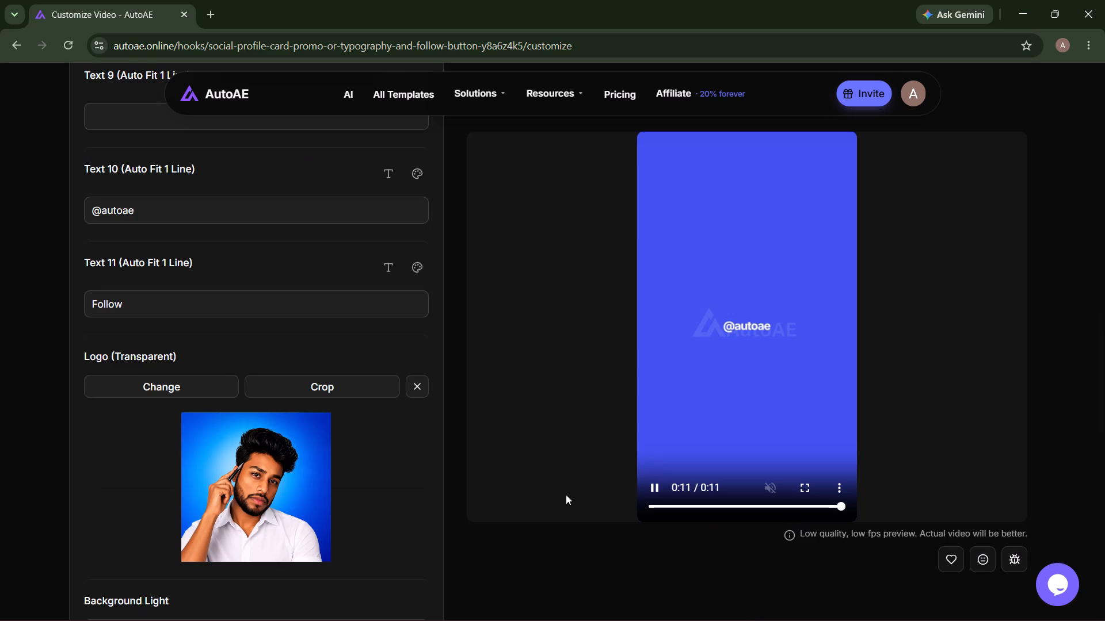
# Clear the Highlight Text field, removing "AutoAE, motion graphics".
pyautogui.scroll(-5, 368, 486)
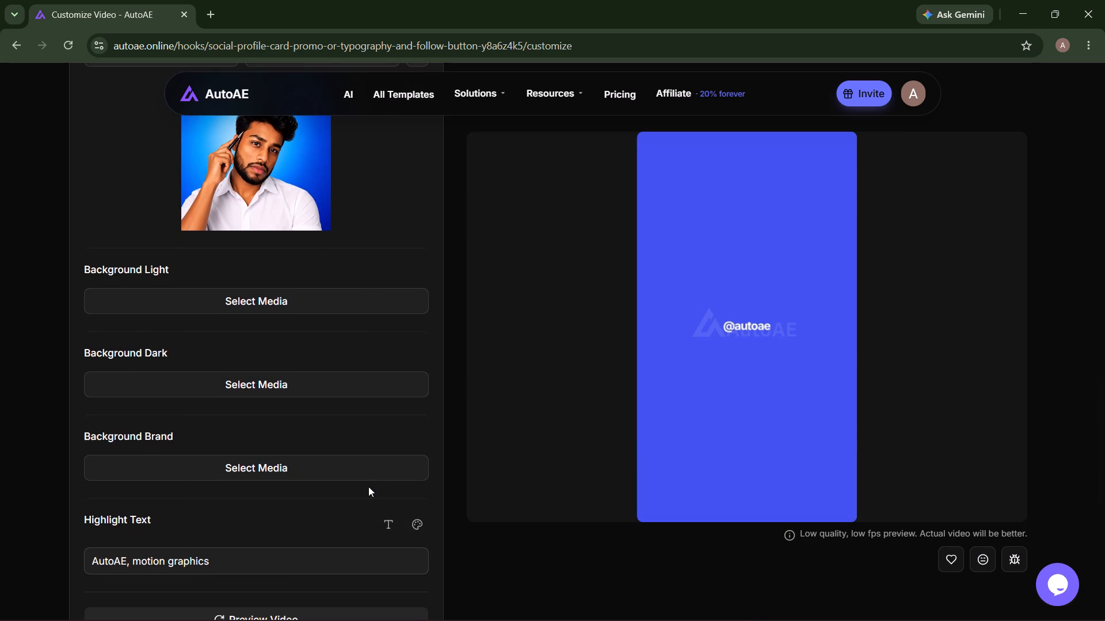
pyautogui.scroll(-2, 368, 486)
pyautogui.click(293, 417)
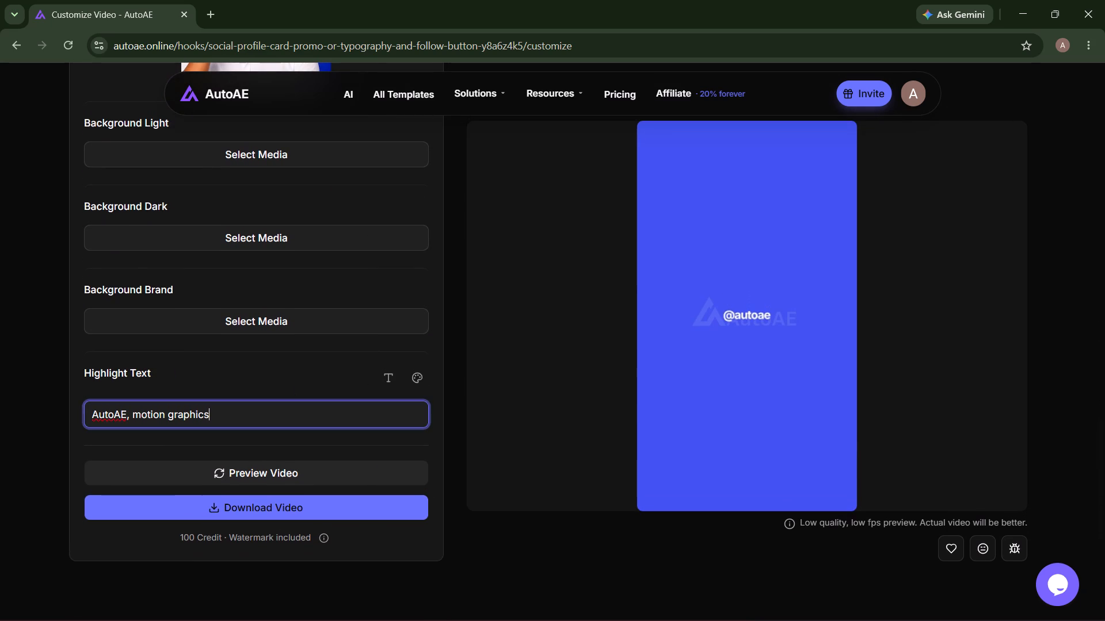
pyautogui.press('BackSpace')
pyautogui.press('BackSpace')
pyautogui.press('BackSpace')
pyautogui.press('BackSpace')
pyautogui.press('BackSpace')
pyautogui.press('BackSpace')
pyautogui.press('BackSpace')
pyautogui.press('BackSpace')
pyautogui.press('BackSpace')
pyautogui.press('BackSpace')
pyautogui.press('BackSpace')
pyautogui.press('BackSpace')
pyautogui.press('BackSpace')
pyautogui.press('BackSpace')
pyautogui.press('BackSpace')
pyautogui.press('BackSpace')
pyautogui.press('BackSpace')
pyautogui.press('BackSpace')
pyautogui.press('BackSpace')
pyautogui.press('BackSpace')
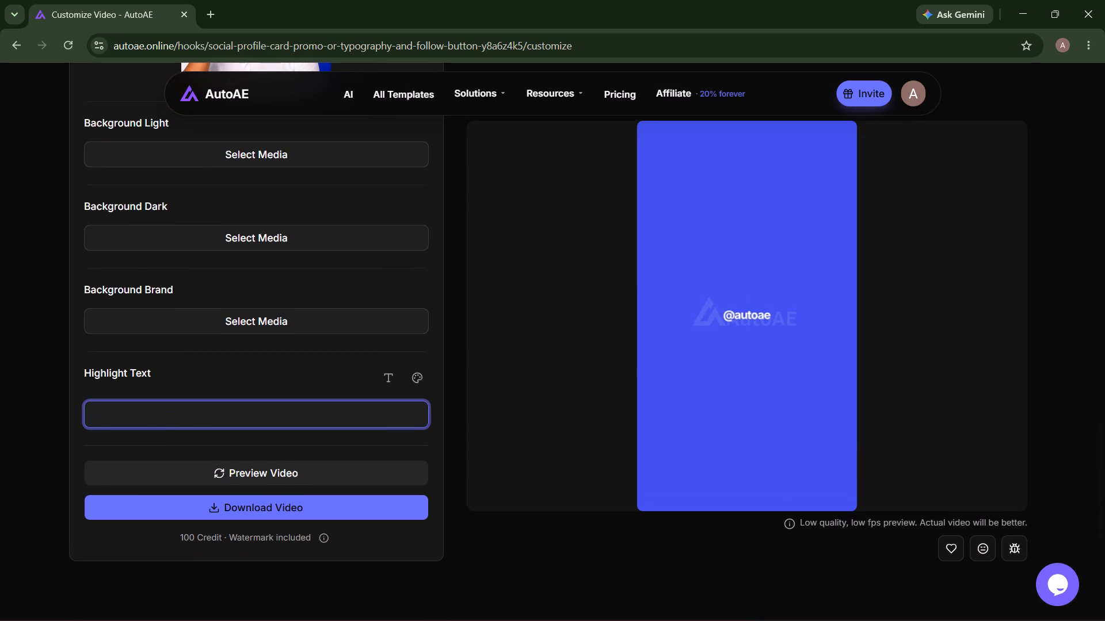
pyautogui.hotkey('shift', 'a')
pyautogui.press('BackSpace')
pyautogui.press('BackSpace')
pyautogui.scroll(2, 293, 417)
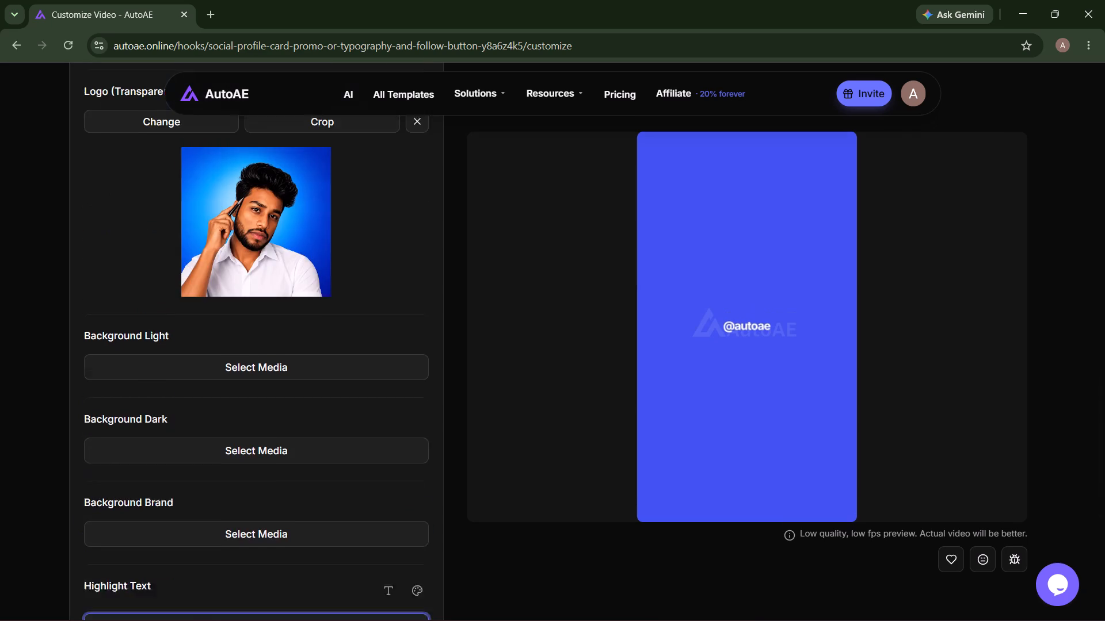
pyautogui.scroll(8, 293, 417)
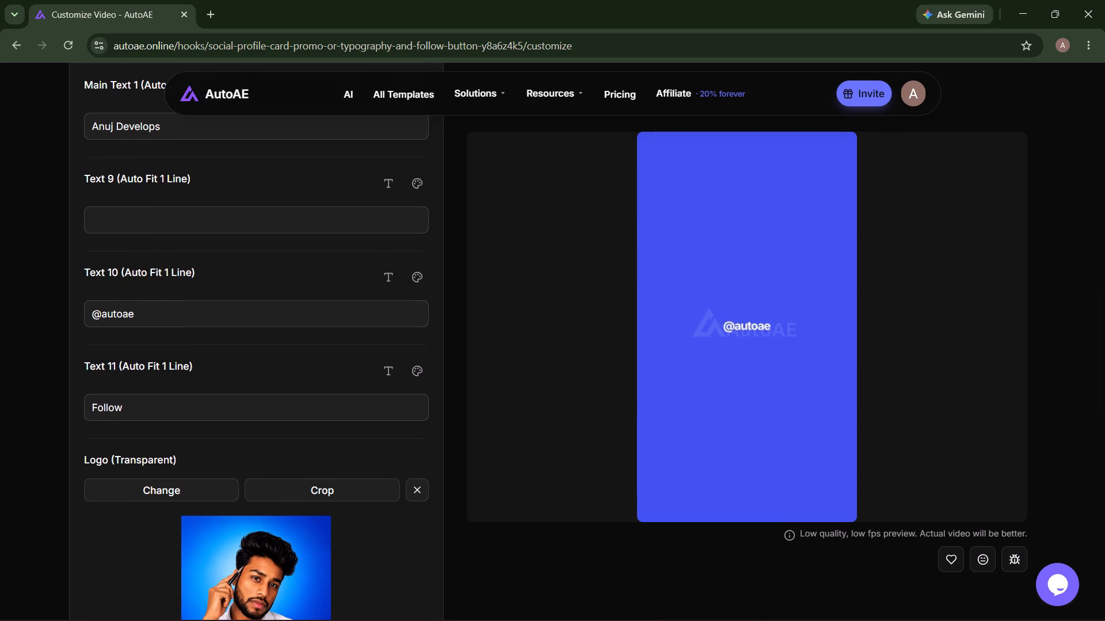
pyautogui.click(253, 317)
pyautogui.press('BackSpace')
pyautogui.press('BackSpace')
pyautogui.press('BackSpace')
pyautogui.press('BackSpace')
pyautogui.press('BackSpace')
pyautogui.write('nujdevelops')
# Generate a fresh video preview with the new logo, handle and cleared highlight text.
pyautogui.scroll(1, 242, 369)
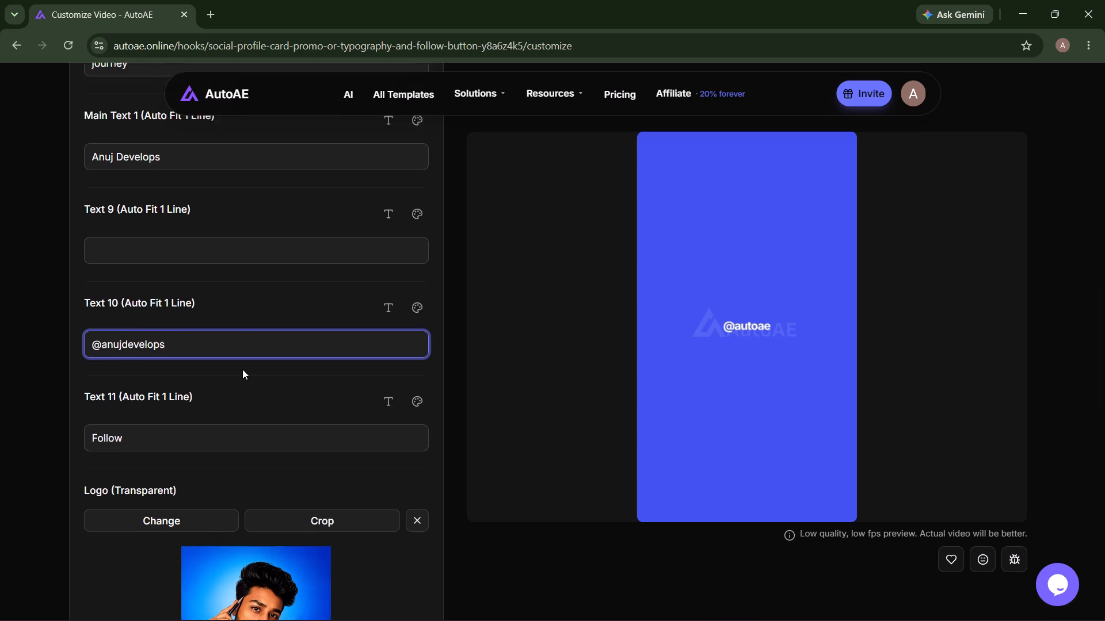
pyautogui.scroll(1, 242, 369)
pyautogui.scroll(-6, 242, 369)
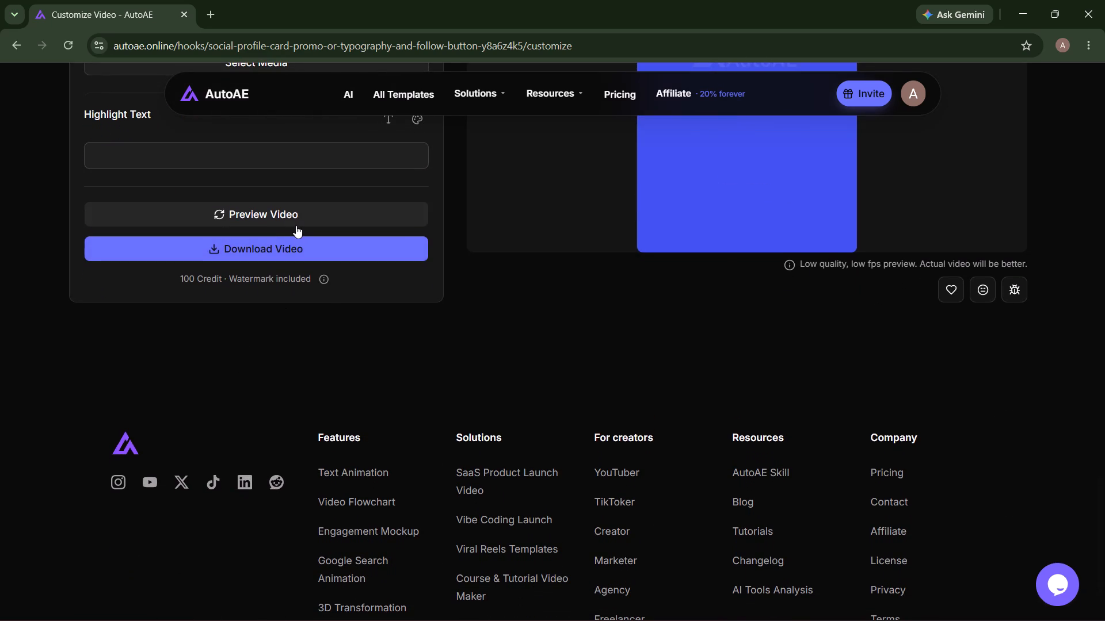
pyautogui.click(295, 221)
pyautogui.scroll(2, 687, 263)
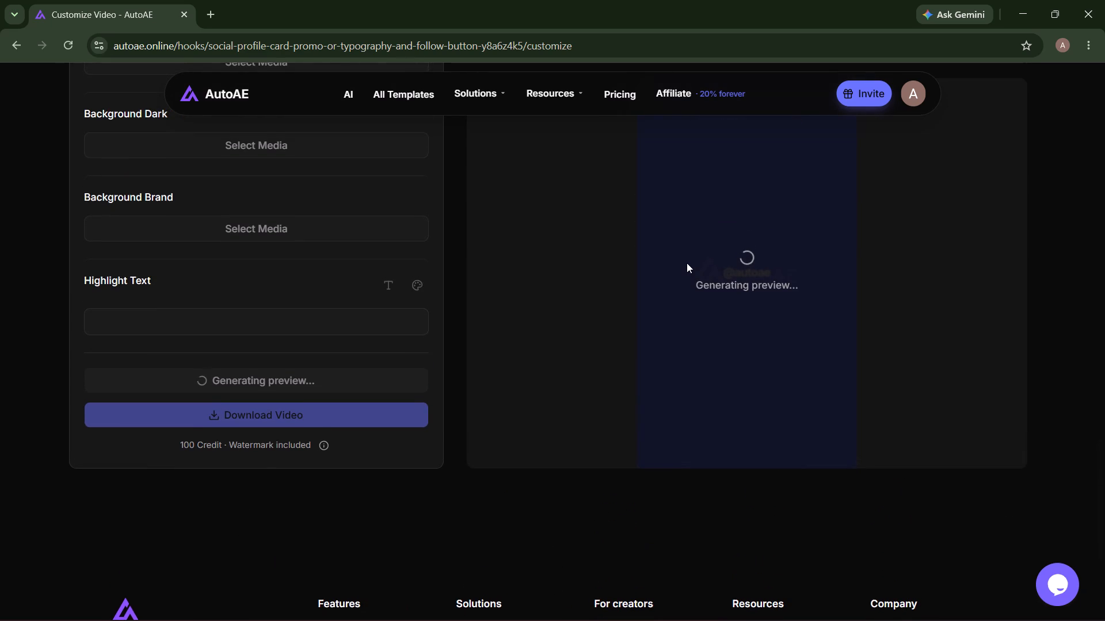
# Review the template's text, logo, background and highlight fields against the generated preview.
pyautogui.scroll(1, 687, 263)
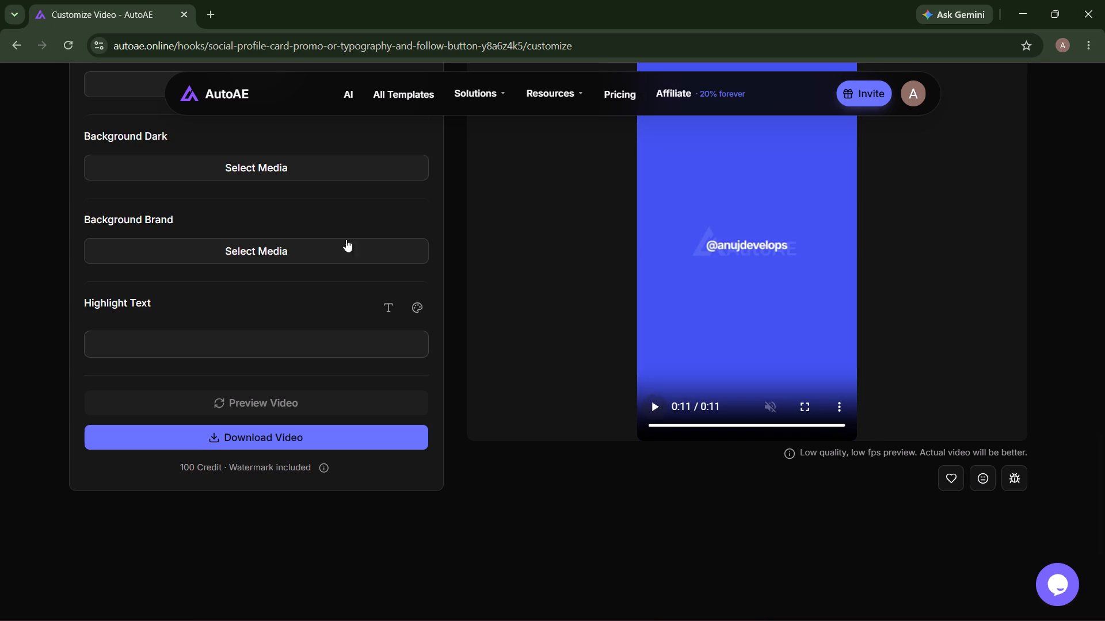
pyautogui.scroll(1, 317, 225)
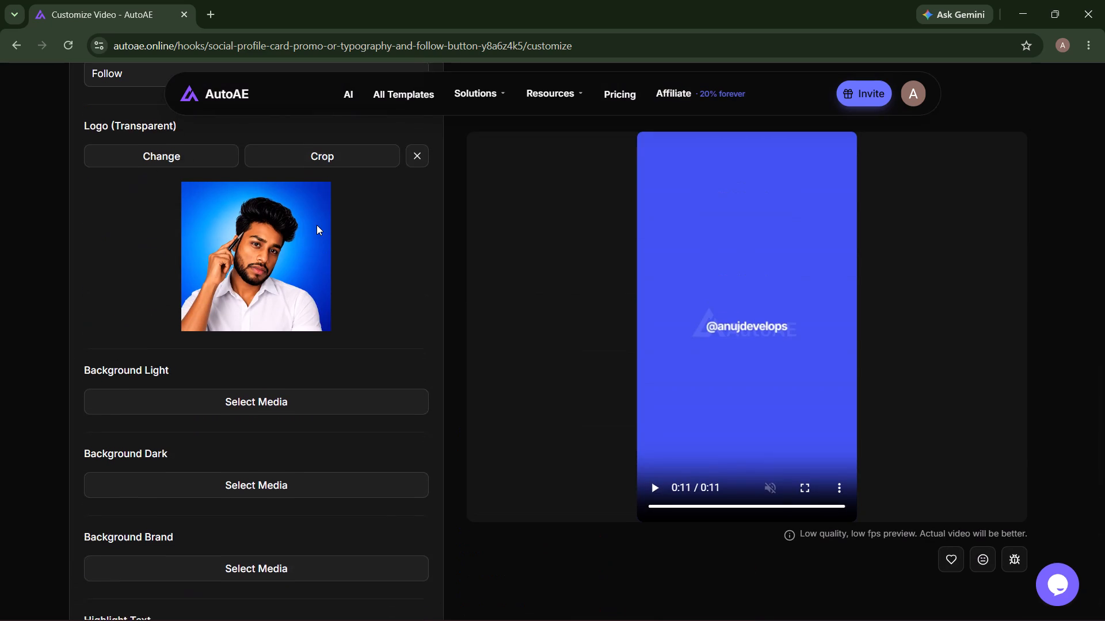
pyautogui.scroll(2, 317, 225)
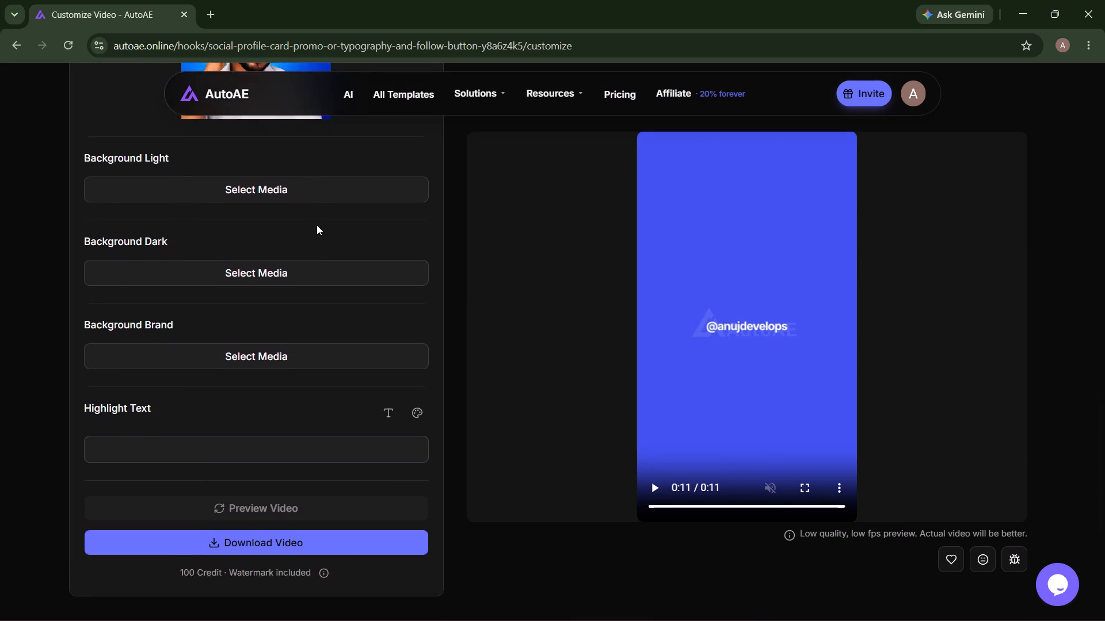
pyautogui.scroll(1, 317, 225)
pyautogui.hscroll(1, 317, 225)
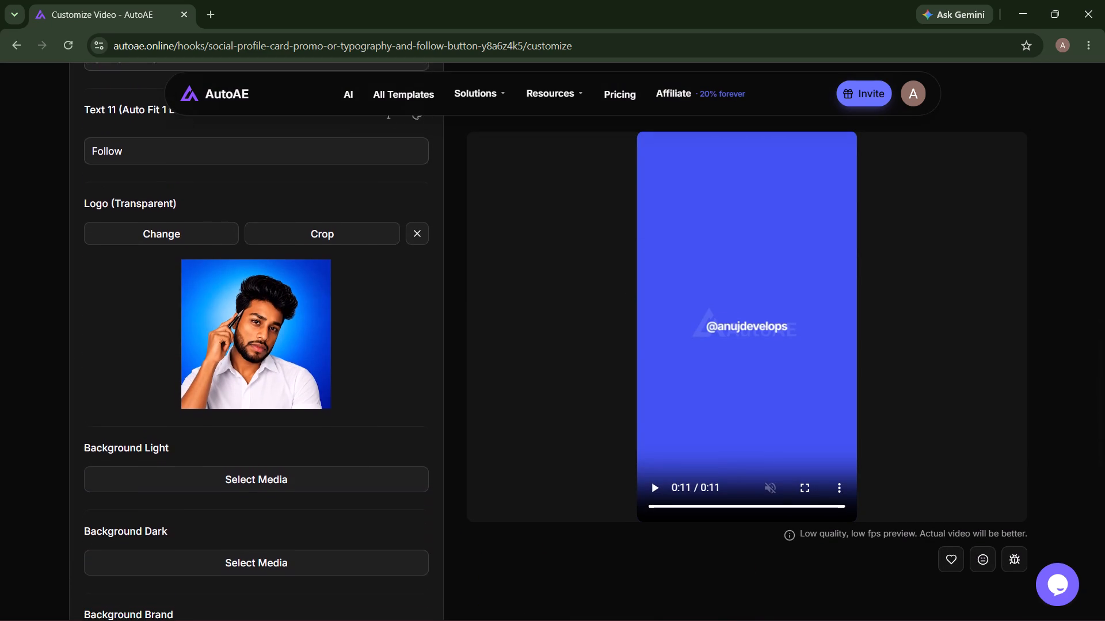
pyautogui.hscroll(1, 317, 225)
pyautogui.scroll(-2, 317, 225)
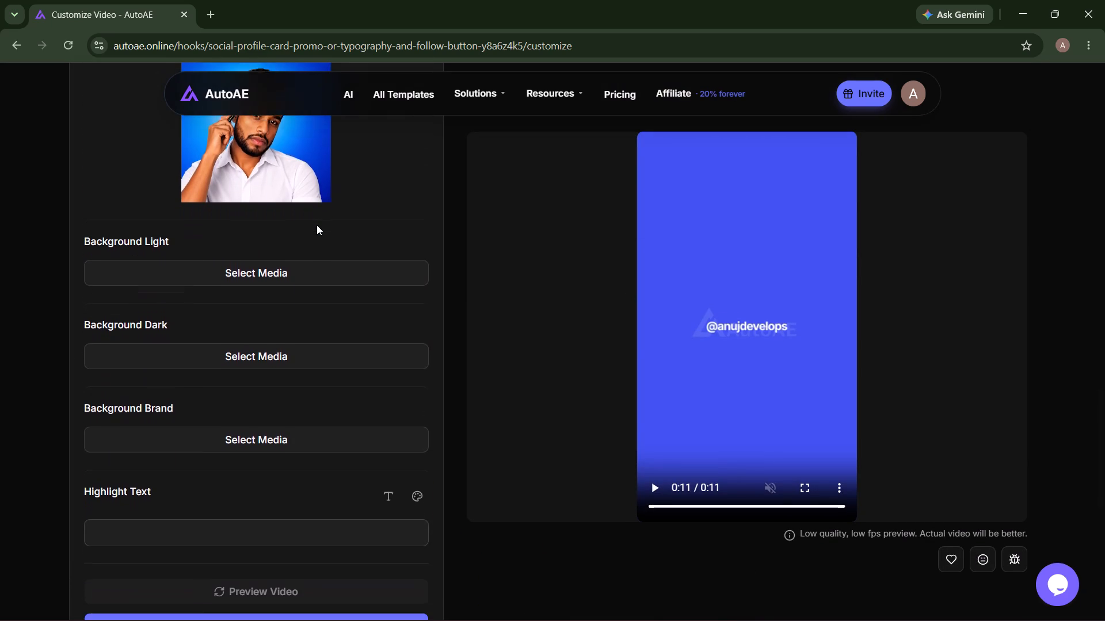
pyautogui.scroll(-1, 317, 225)
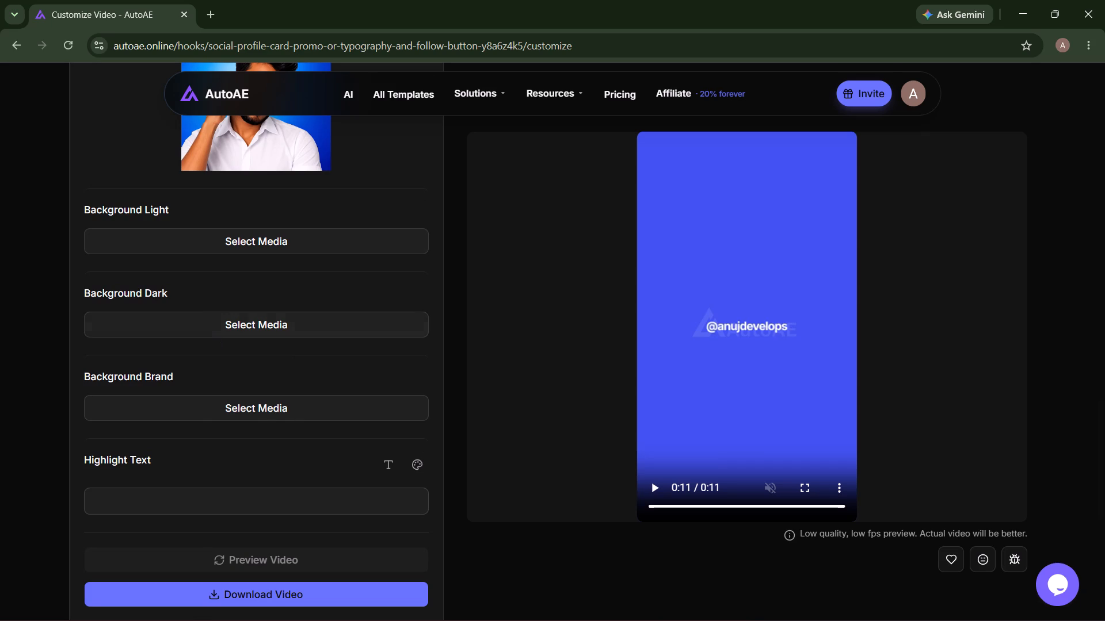
pyautogui.click(277, 493)
pyautogui.scroll(5, 277, 493)
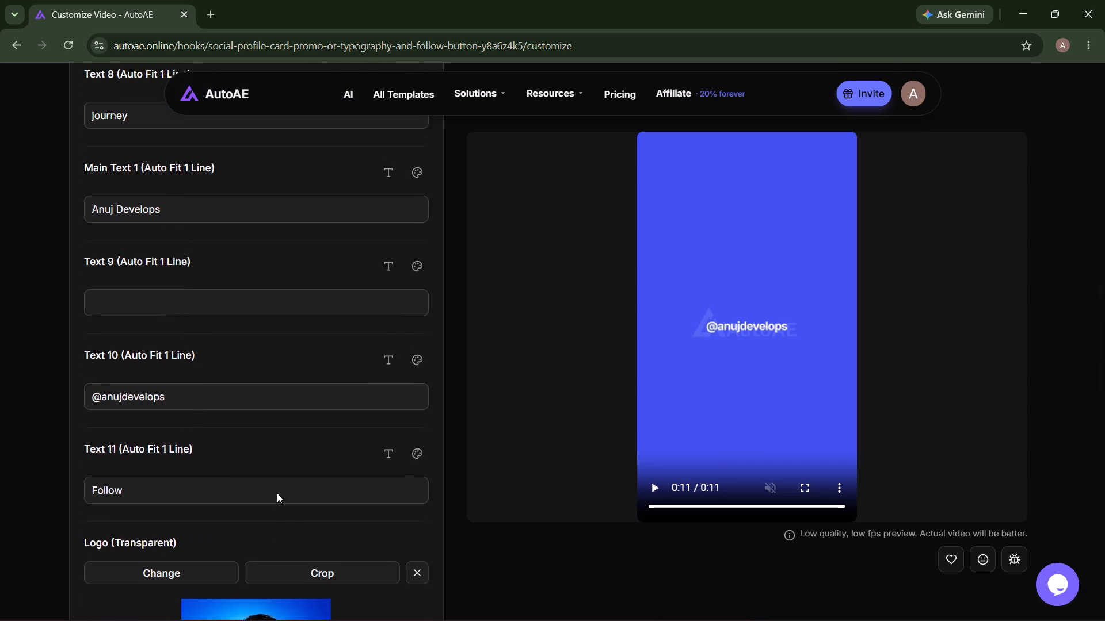
pyautogui.scroll(8, 277, 493)
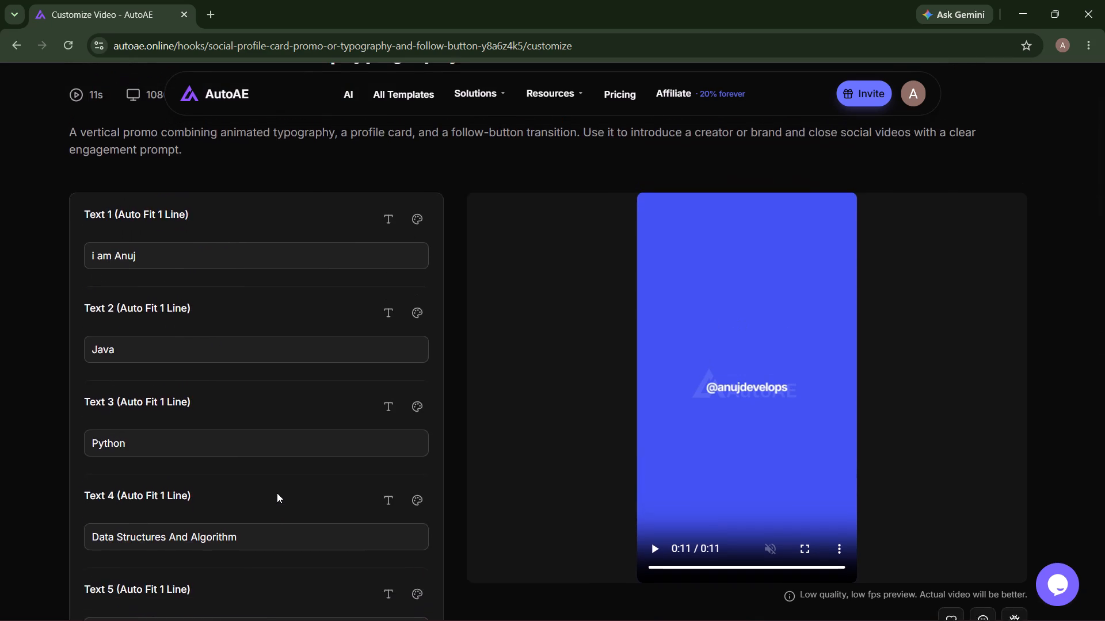
pyautogui.scroll(-4, 277, 493)
# Scrub back through the preview video and play the section with the profile card and handle badge.
pyautogui.click(813, 504)
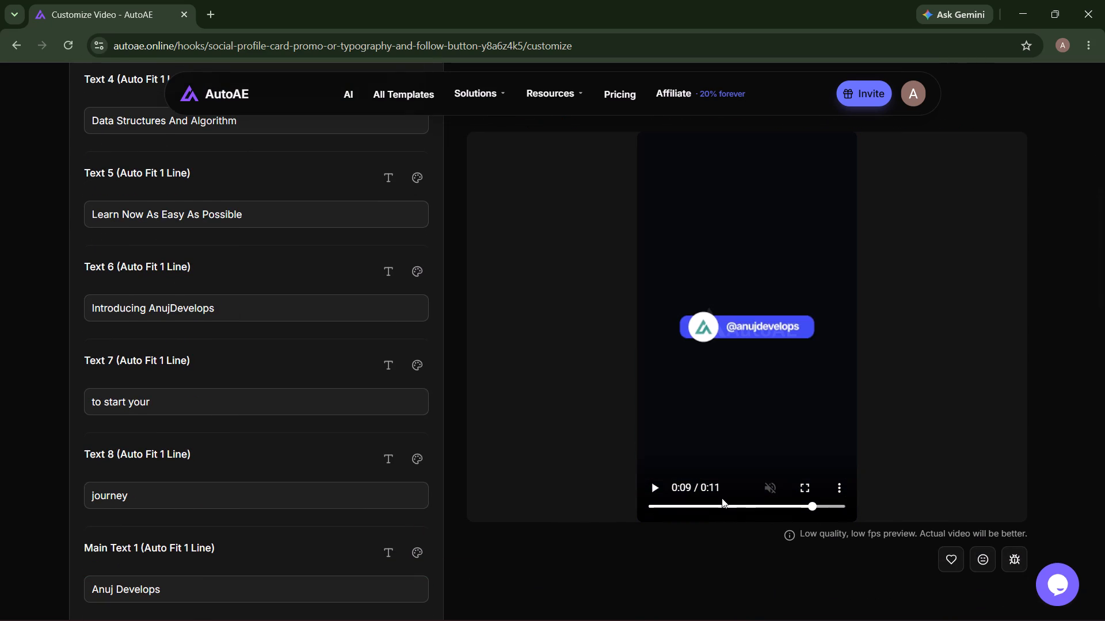
pyautogui.click(805, 505)
pyautogui.click(798, 505)
pyautogui.click(792, 505)
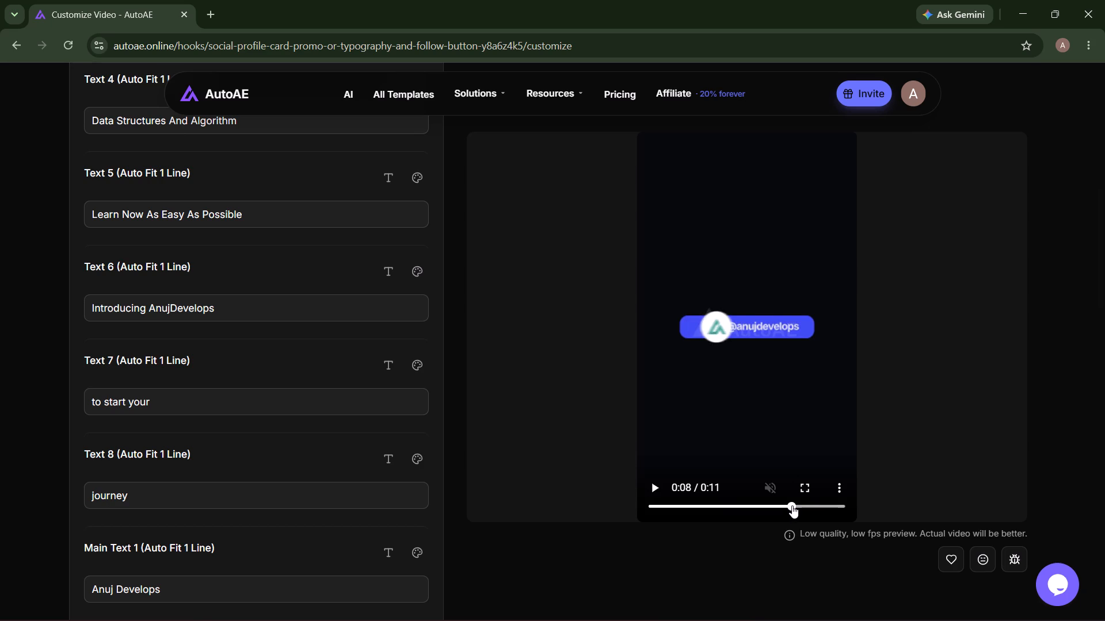
pyautogui.click(790, 505)
pyautogui.click(782, 506)
pyautogui.click(658, 481)
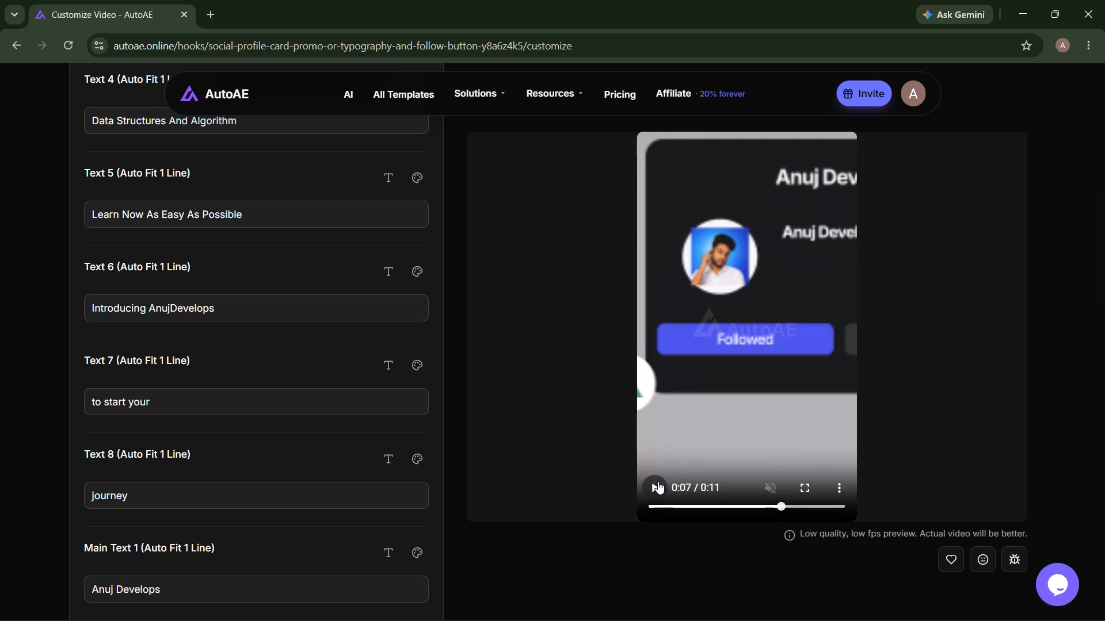
pyautogui.click(658, 481)
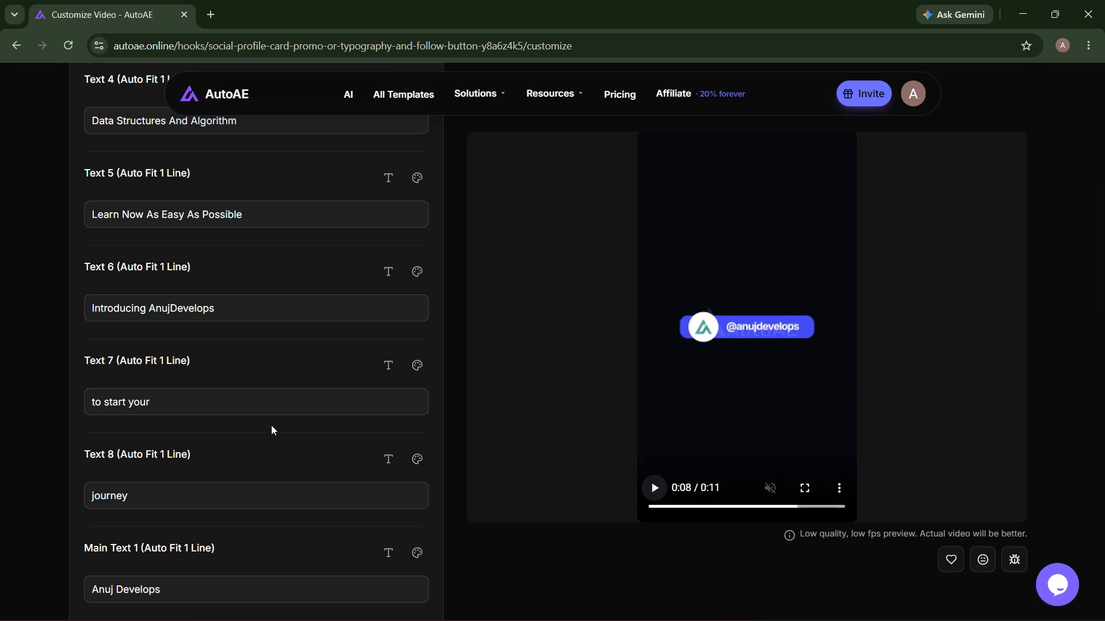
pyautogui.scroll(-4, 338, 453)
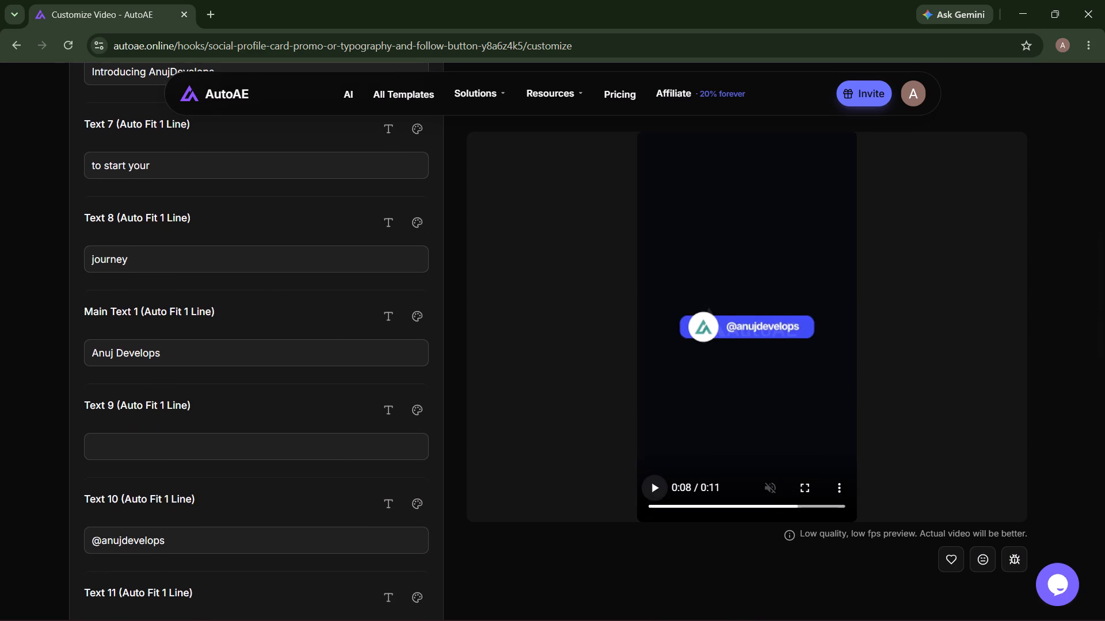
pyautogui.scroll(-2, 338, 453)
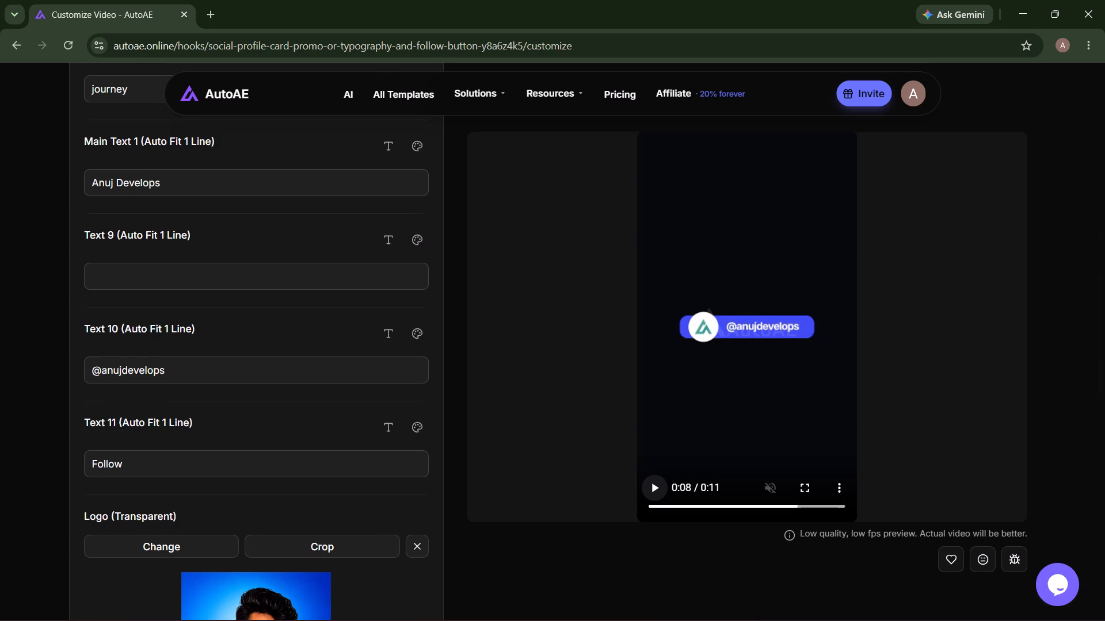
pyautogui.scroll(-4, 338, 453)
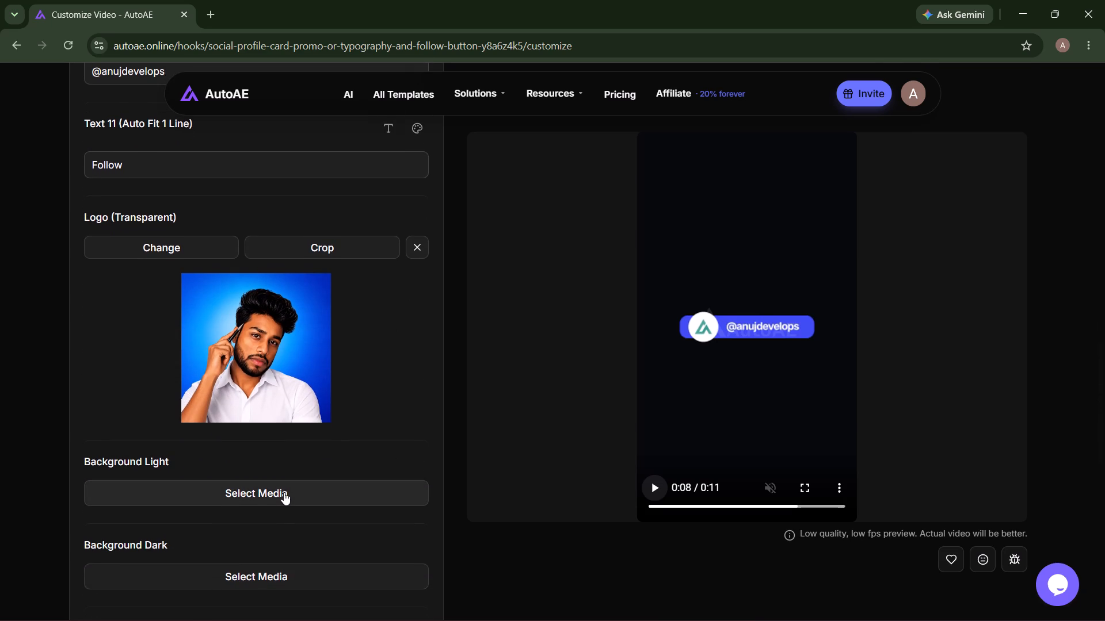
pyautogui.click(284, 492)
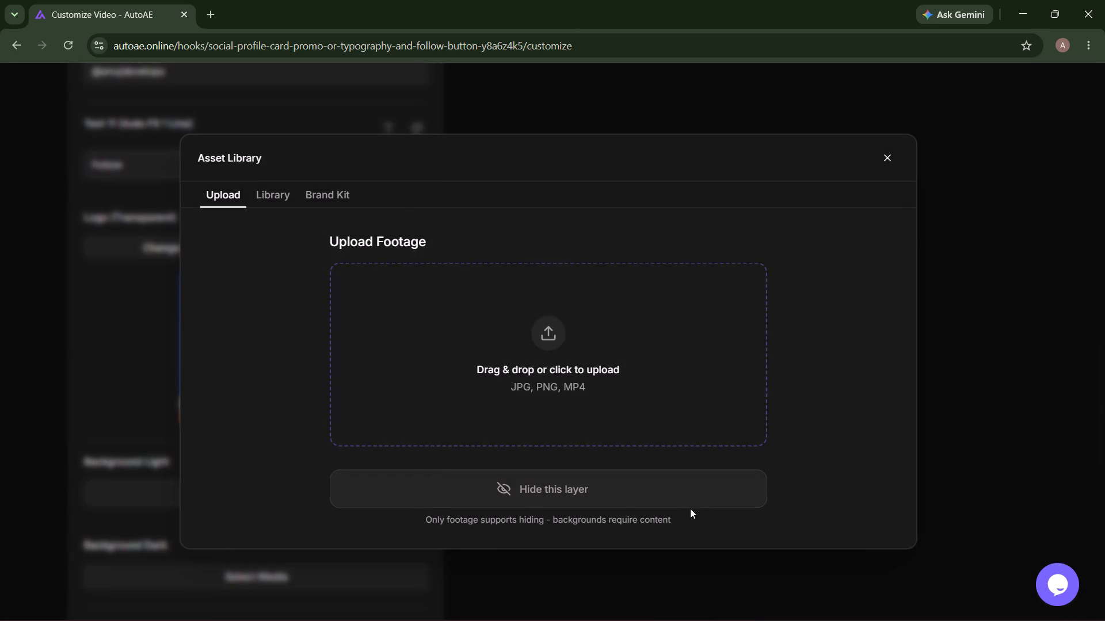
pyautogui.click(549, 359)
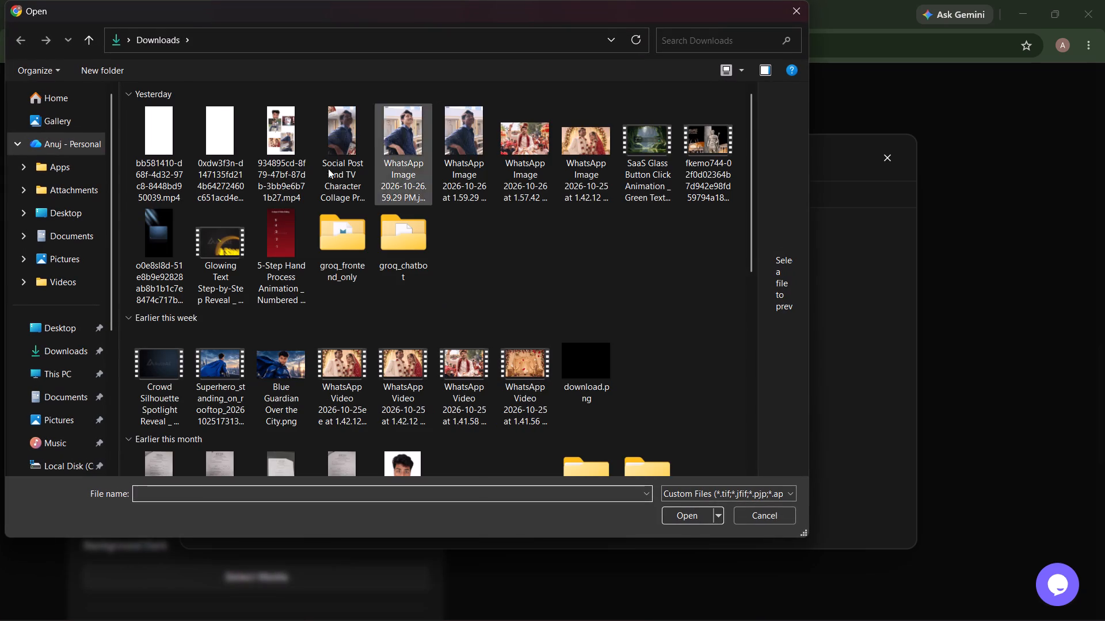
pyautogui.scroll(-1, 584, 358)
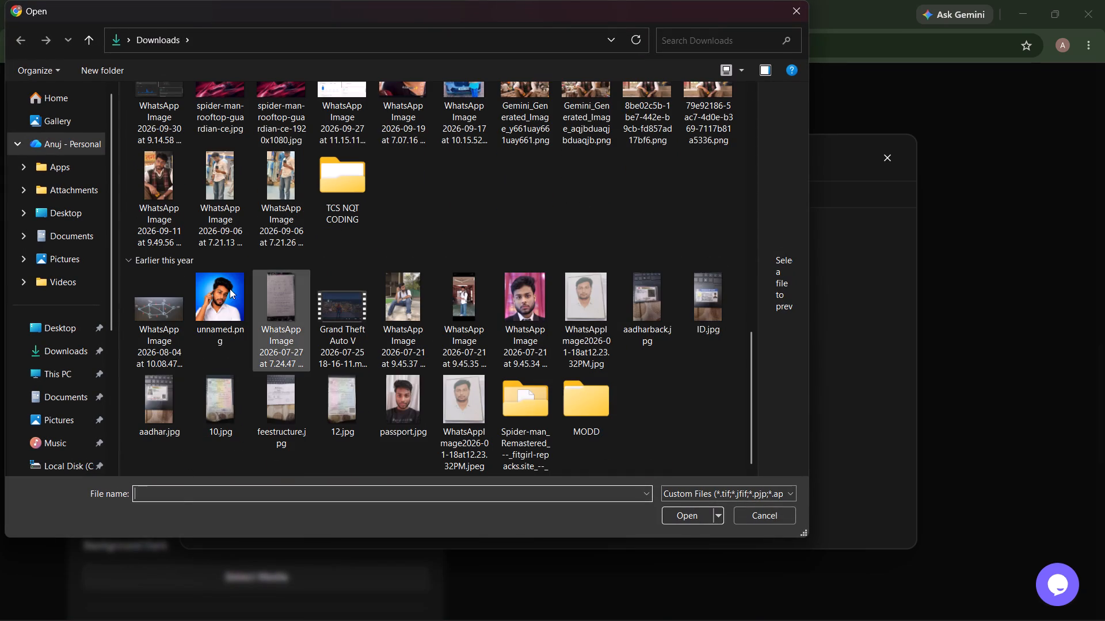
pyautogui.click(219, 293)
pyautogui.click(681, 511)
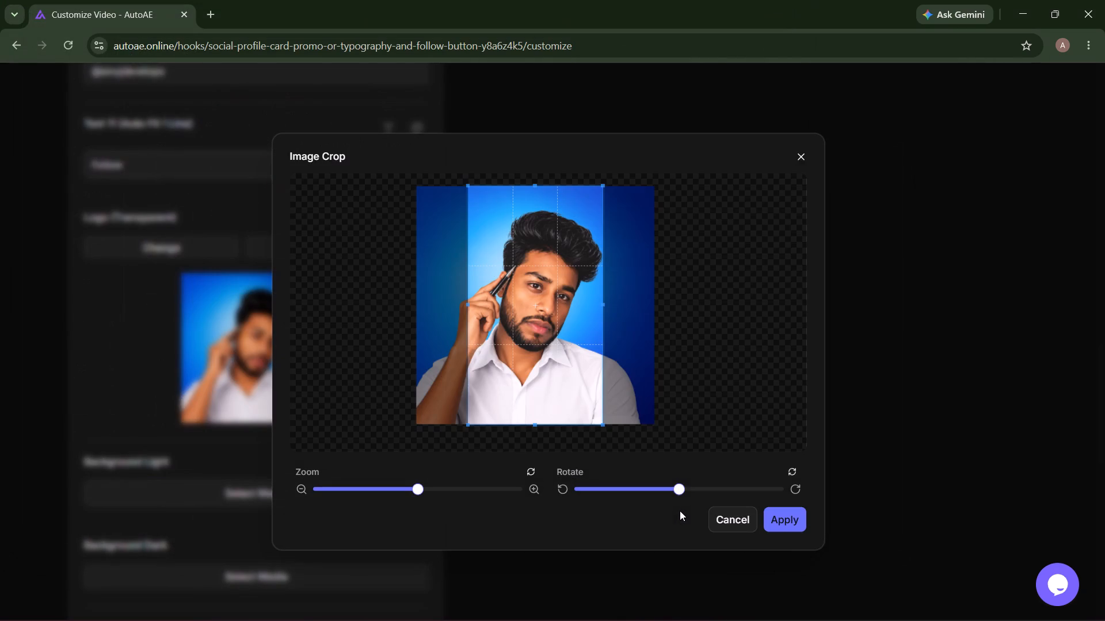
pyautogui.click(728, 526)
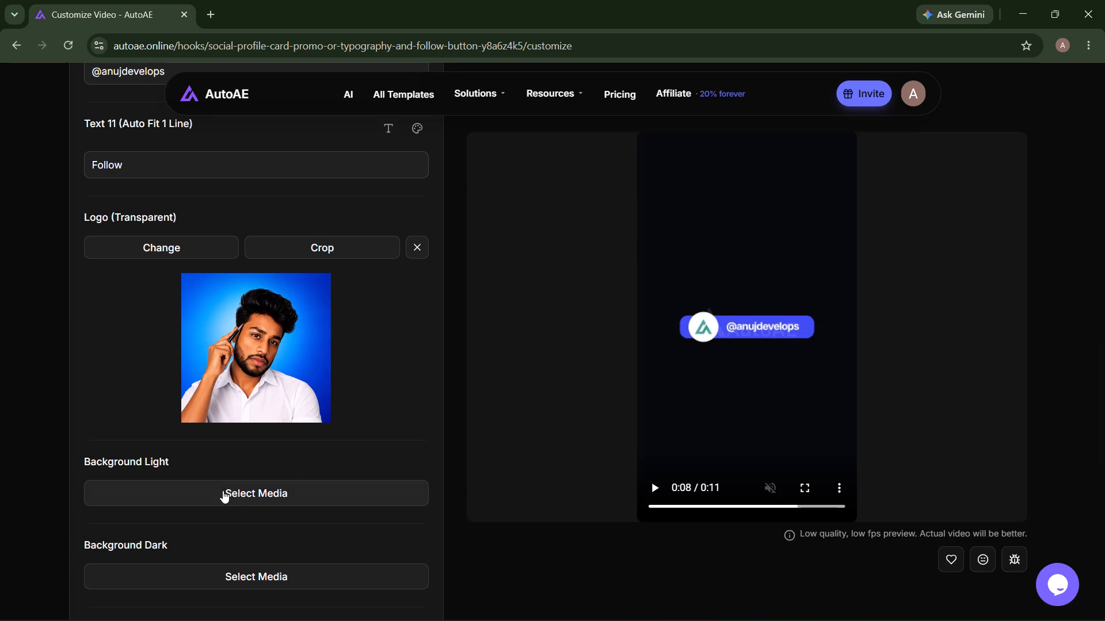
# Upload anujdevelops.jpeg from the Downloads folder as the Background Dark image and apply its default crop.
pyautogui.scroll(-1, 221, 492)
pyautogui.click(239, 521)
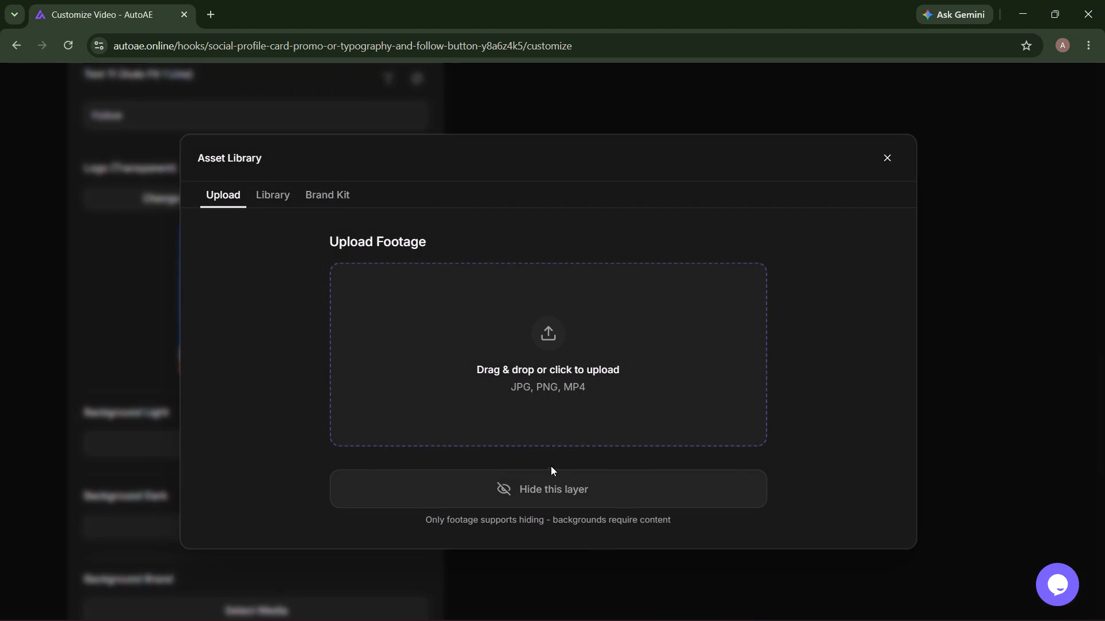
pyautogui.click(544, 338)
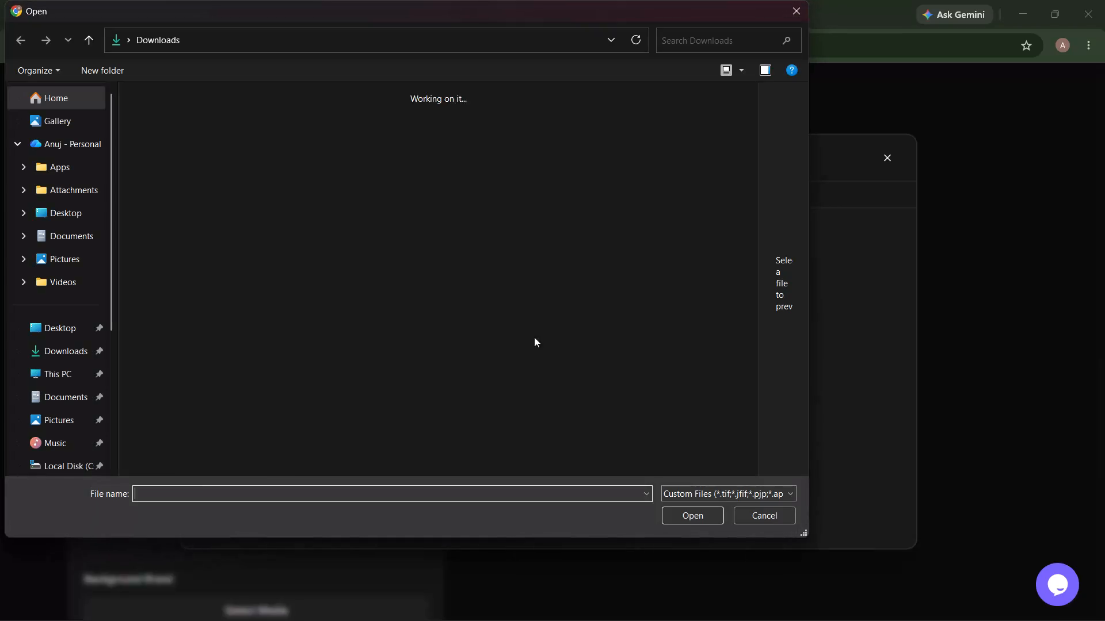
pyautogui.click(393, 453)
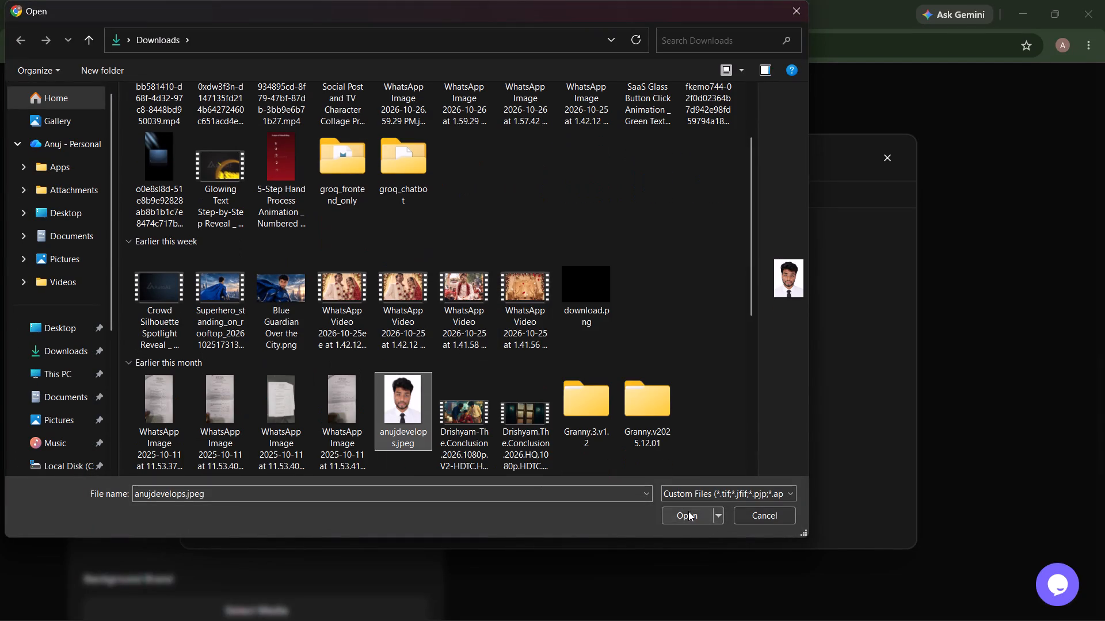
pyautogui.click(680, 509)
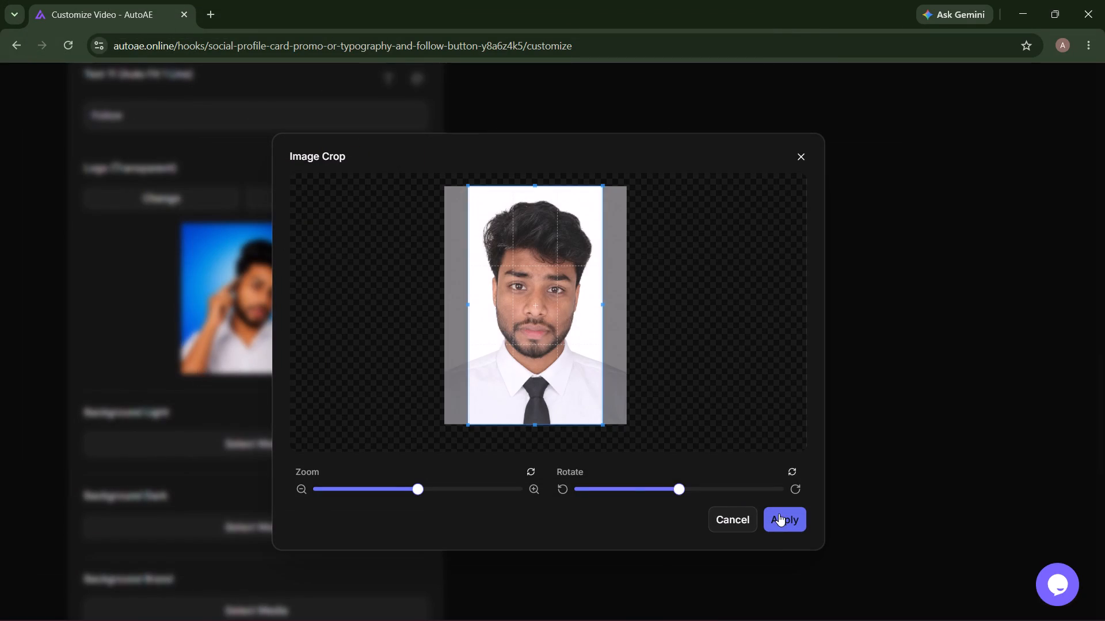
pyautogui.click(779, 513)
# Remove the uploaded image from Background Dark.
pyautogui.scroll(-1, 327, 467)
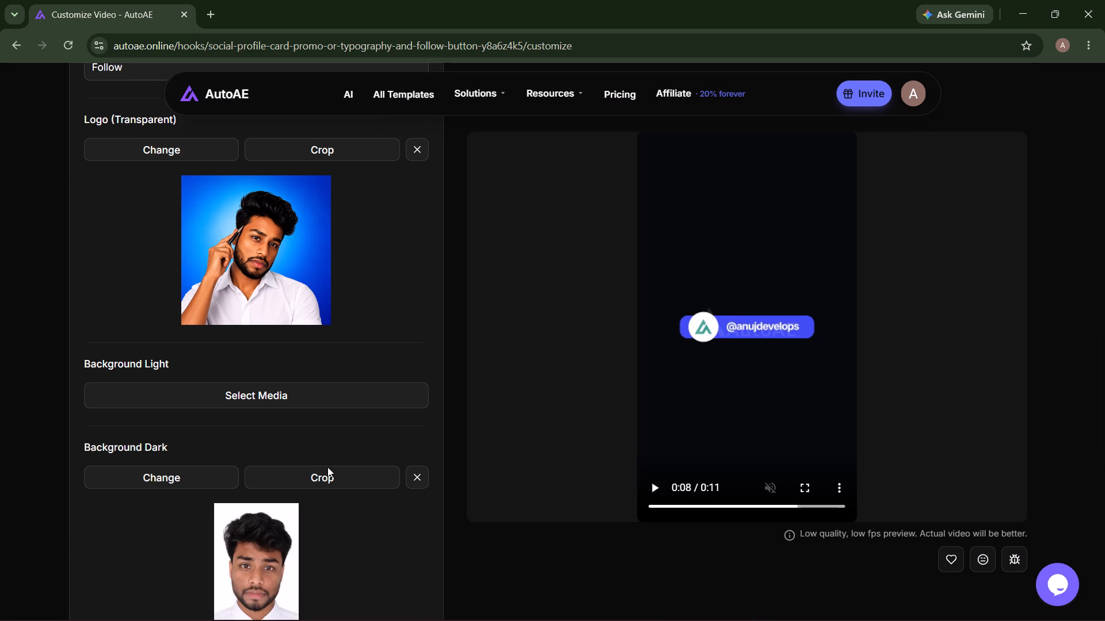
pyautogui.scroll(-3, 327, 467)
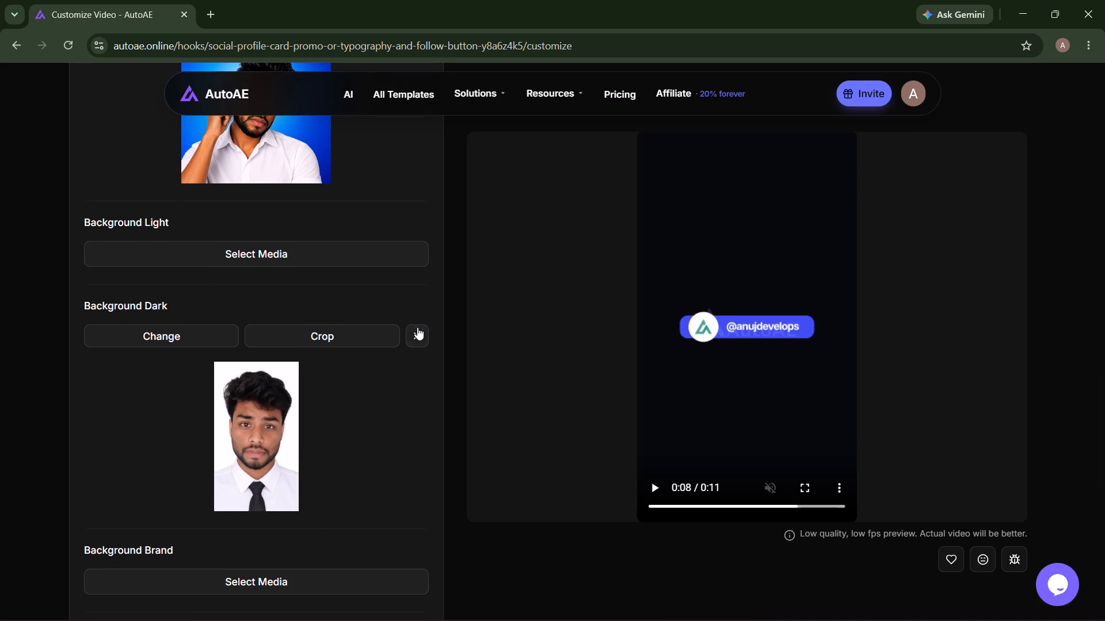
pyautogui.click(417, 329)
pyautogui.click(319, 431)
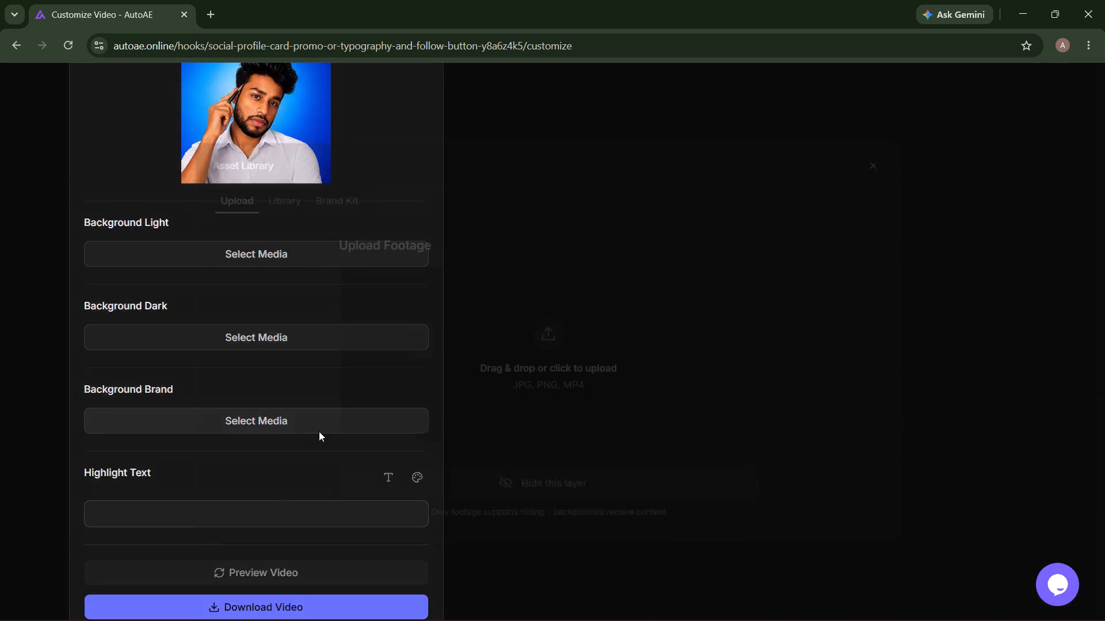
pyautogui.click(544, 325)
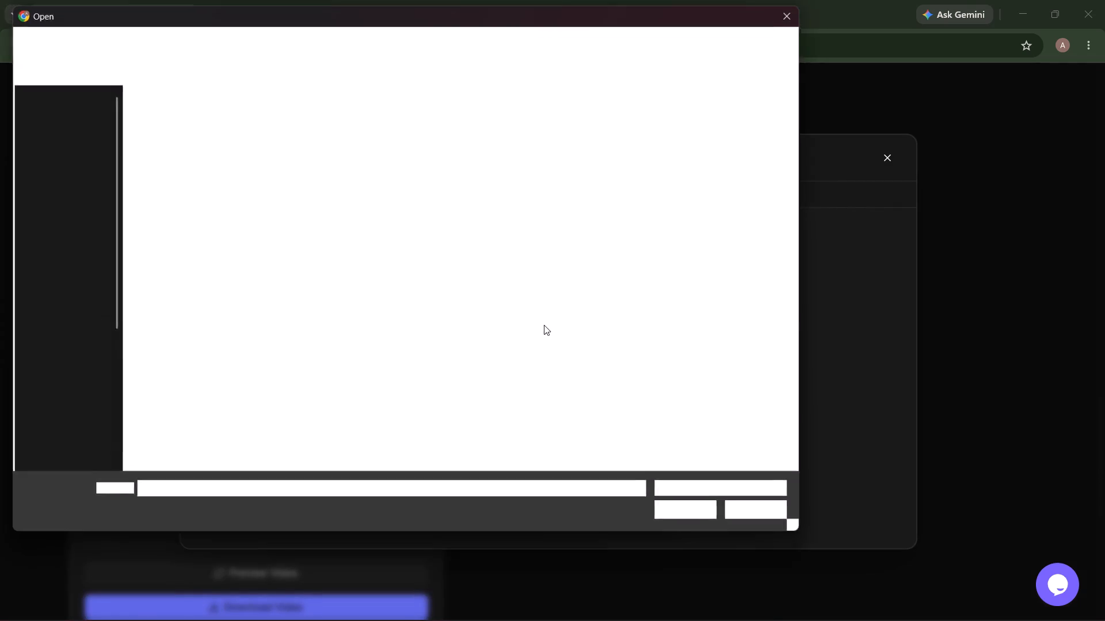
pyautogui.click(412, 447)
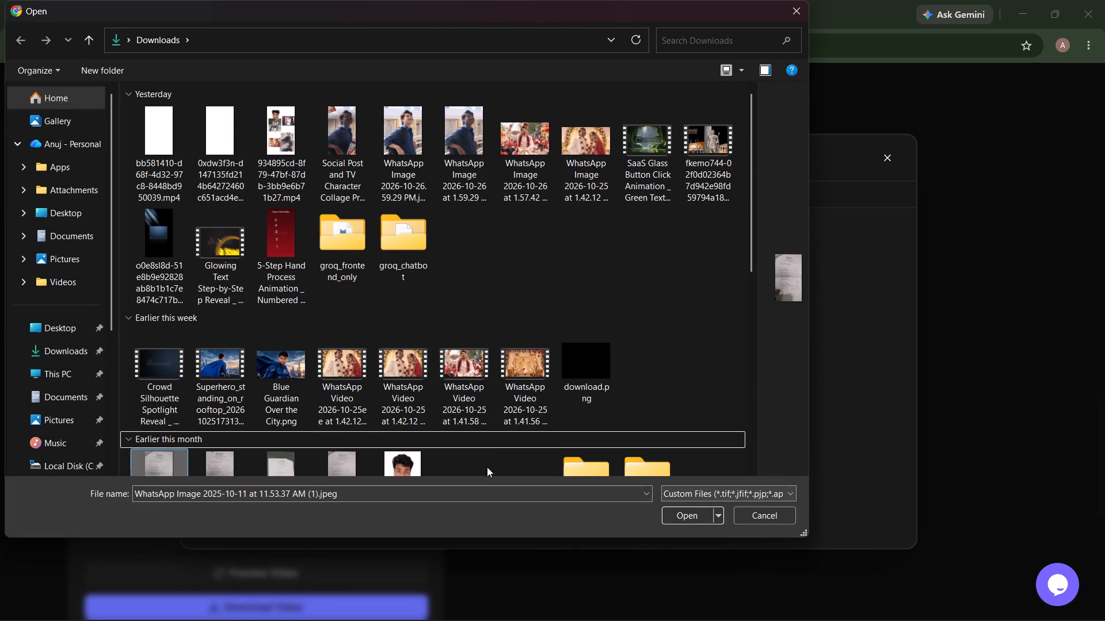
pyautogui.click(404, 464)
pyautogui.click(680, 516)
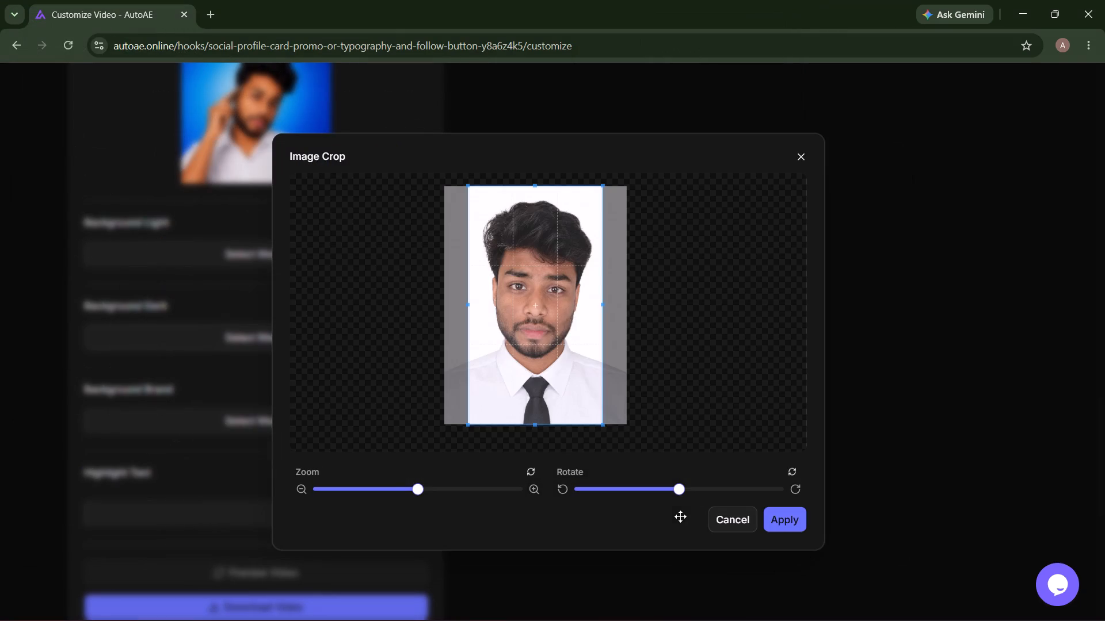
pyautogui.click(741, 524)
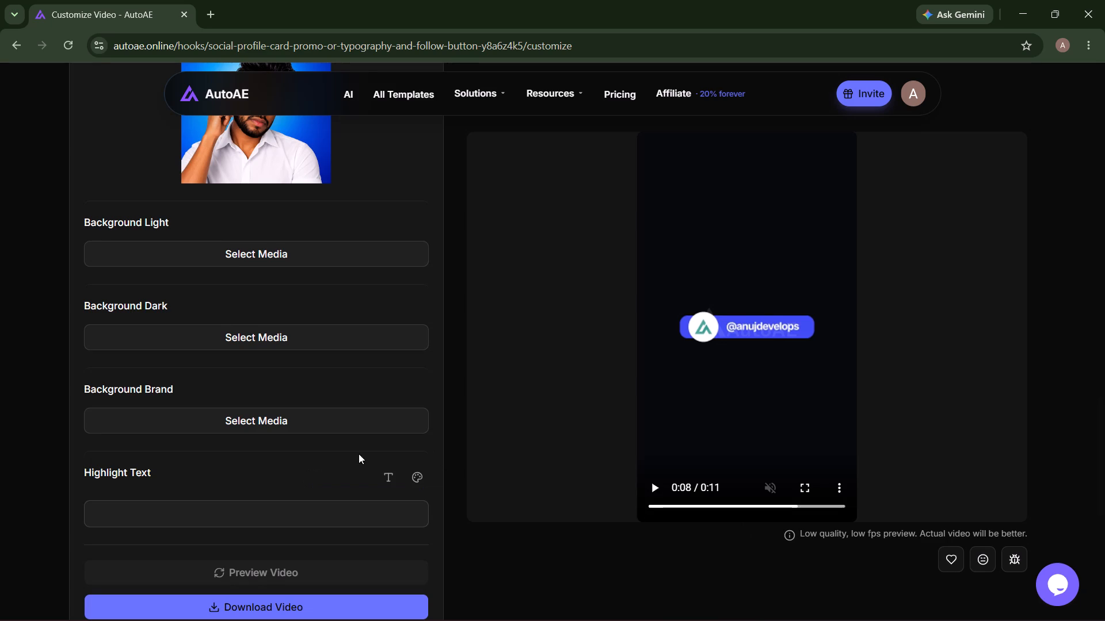
# Render the customized video for download with the watermark included.
pyautogui.scroll(-1, 359, 454)
pyautogui.click(360, 477)
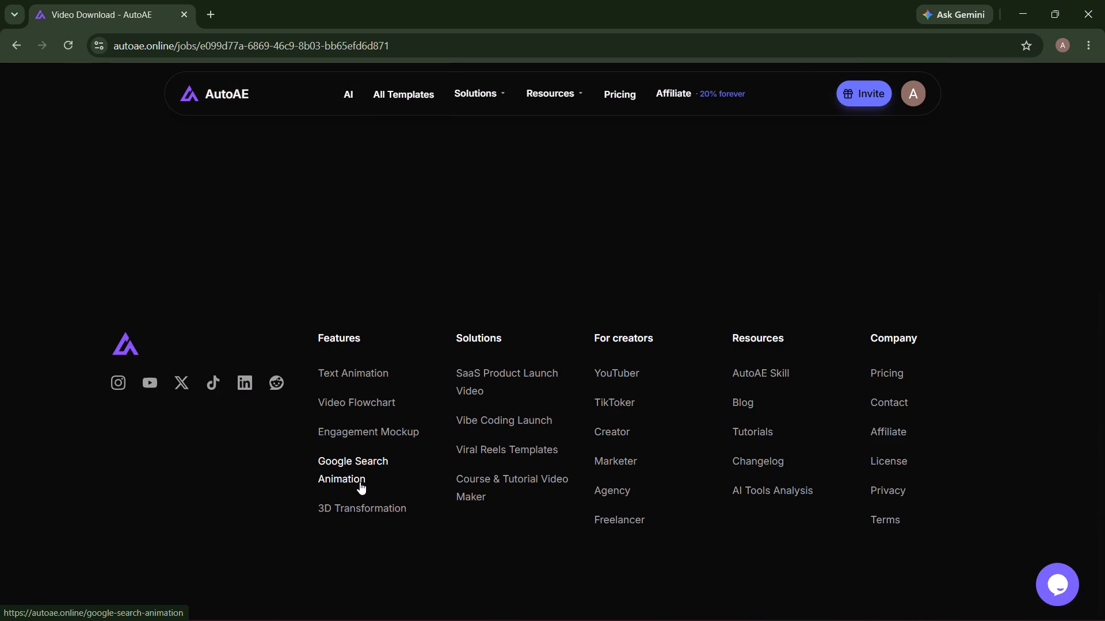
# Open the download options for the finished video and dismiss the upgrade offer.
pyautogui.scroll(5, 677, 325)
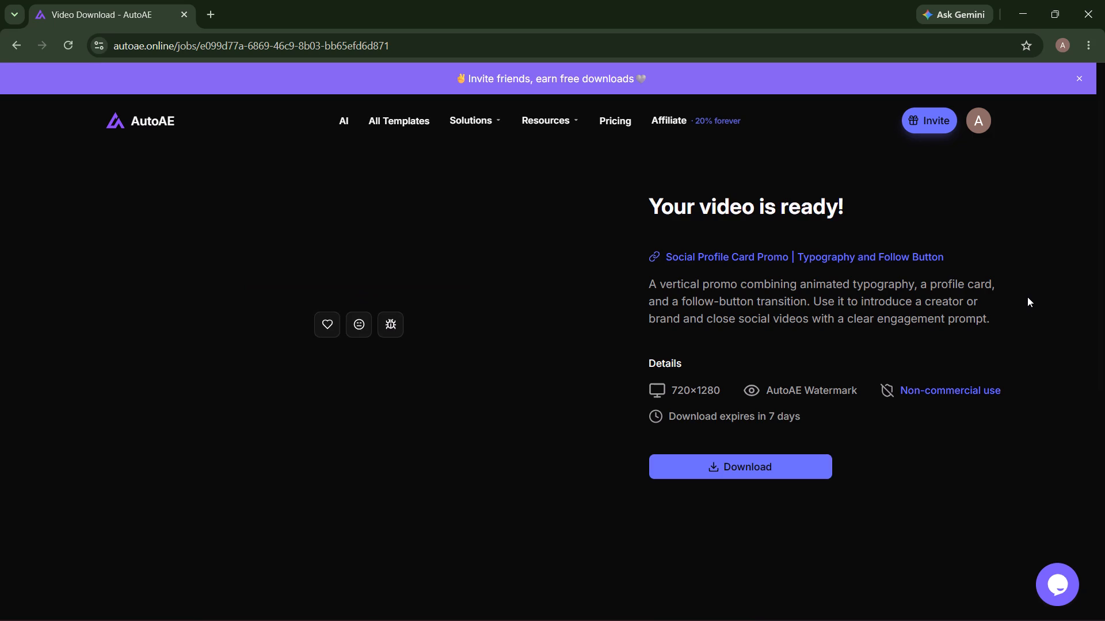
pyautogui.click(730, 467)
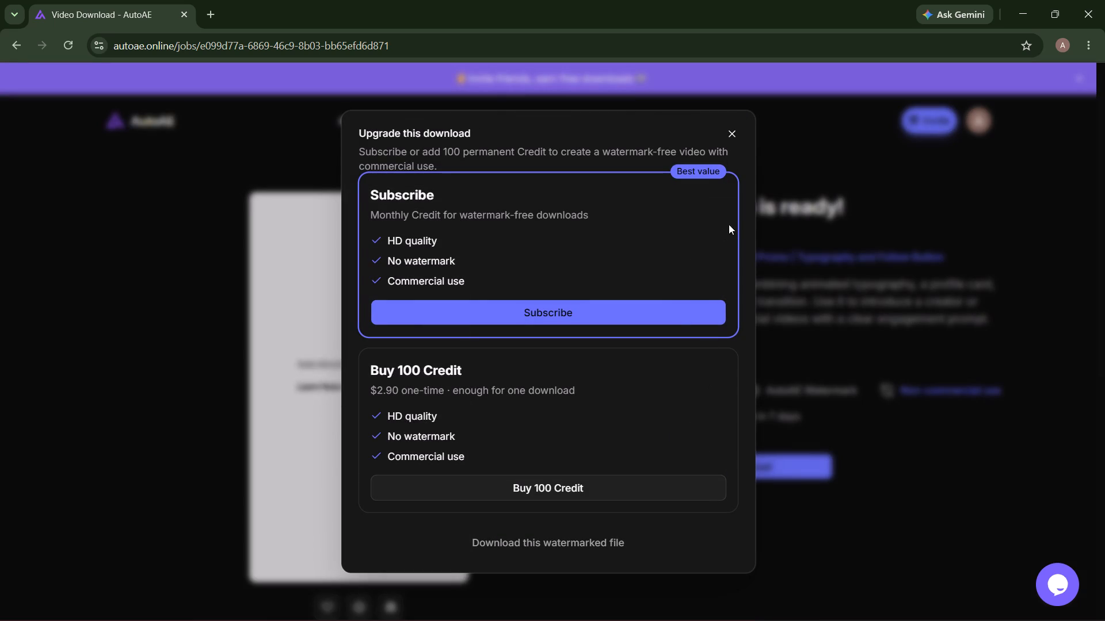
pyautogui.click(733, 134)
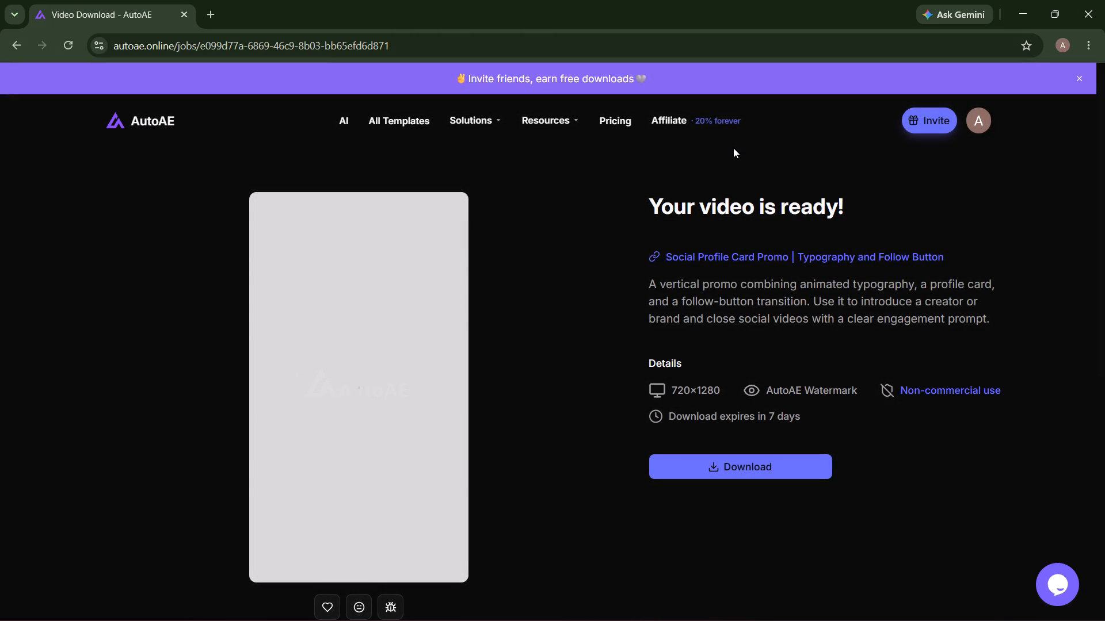
# Download the finished video as the watermarked file.
pyautogui.click(779, 463)
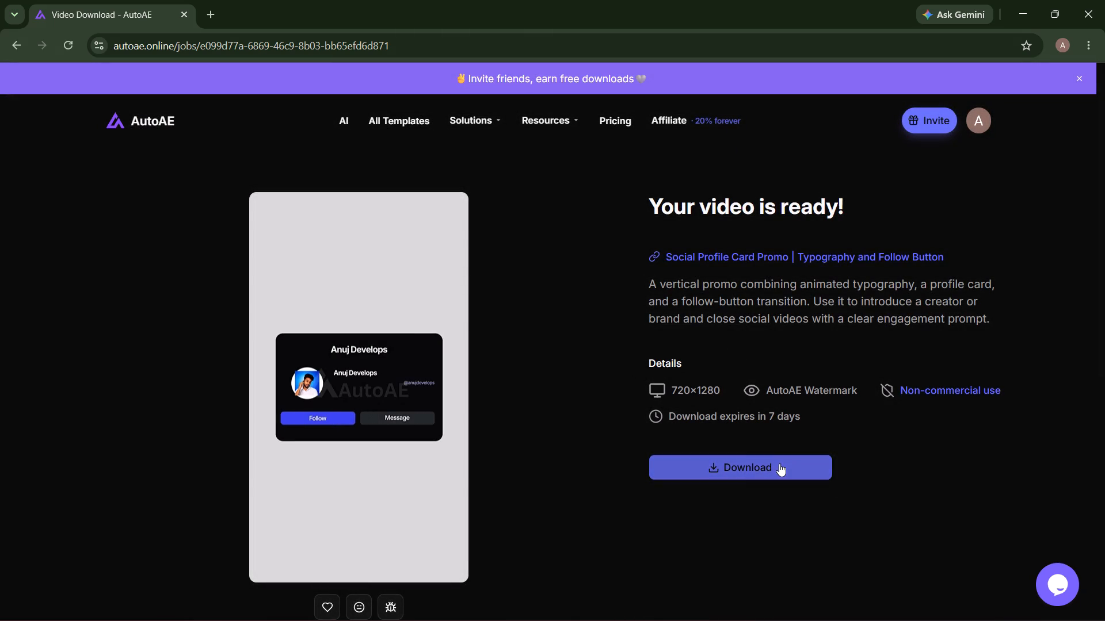
pyautogui.scroll(-3, 604, 446)
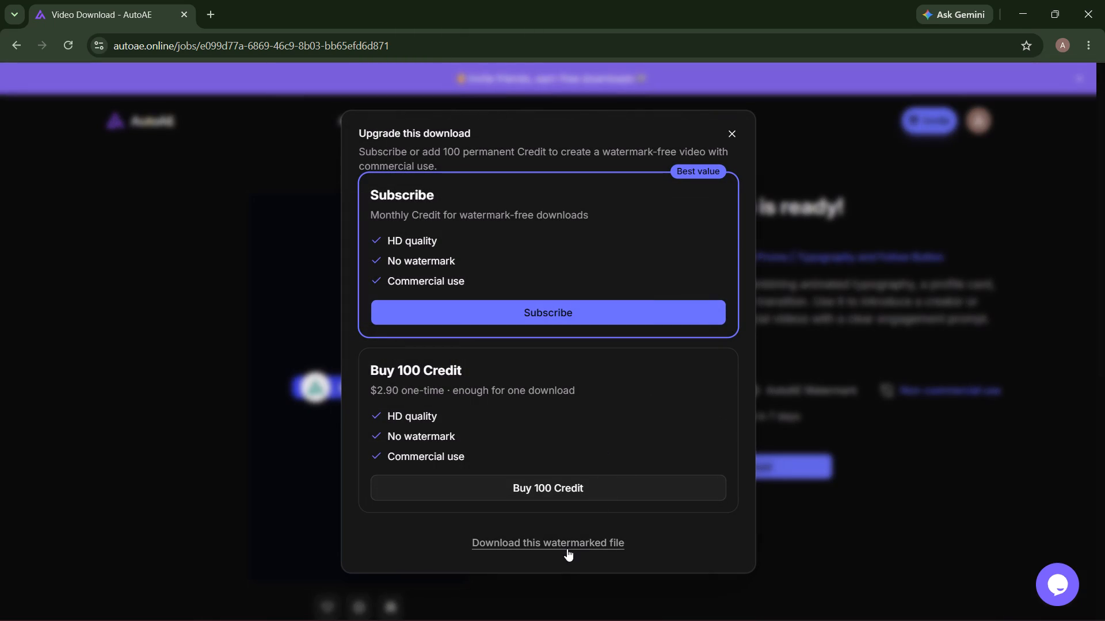
pyautogui.click(599, 539)
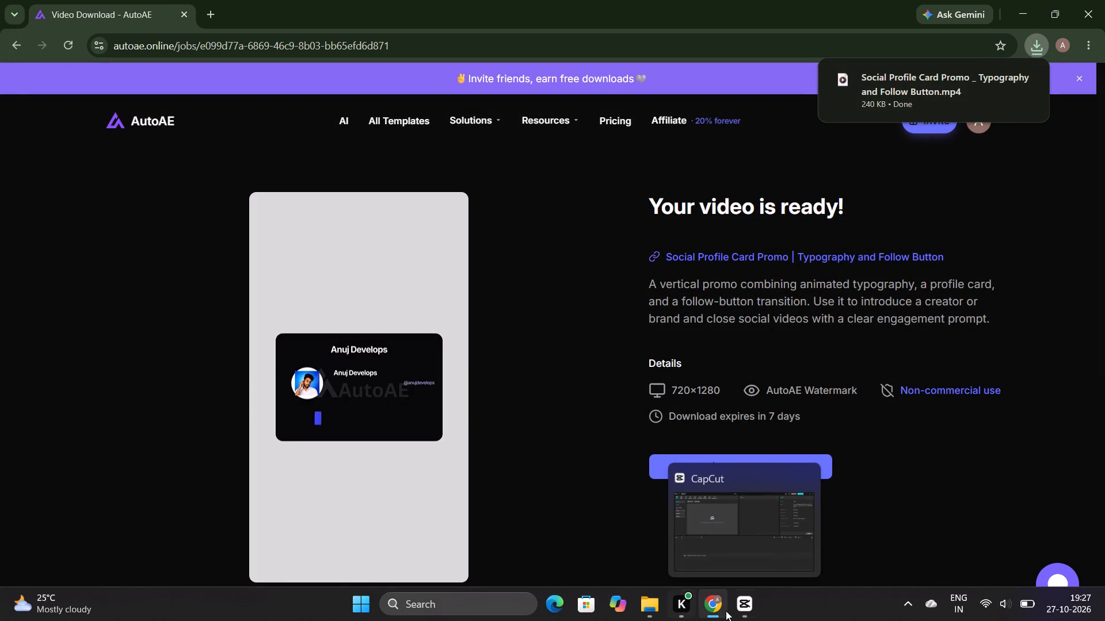
# Switch to CapCut, import the Social Profile Card Promo video from Downloads, and add it to the timeline.
pyautogui.click(750, 608)
pyautogui.click(342, 196)
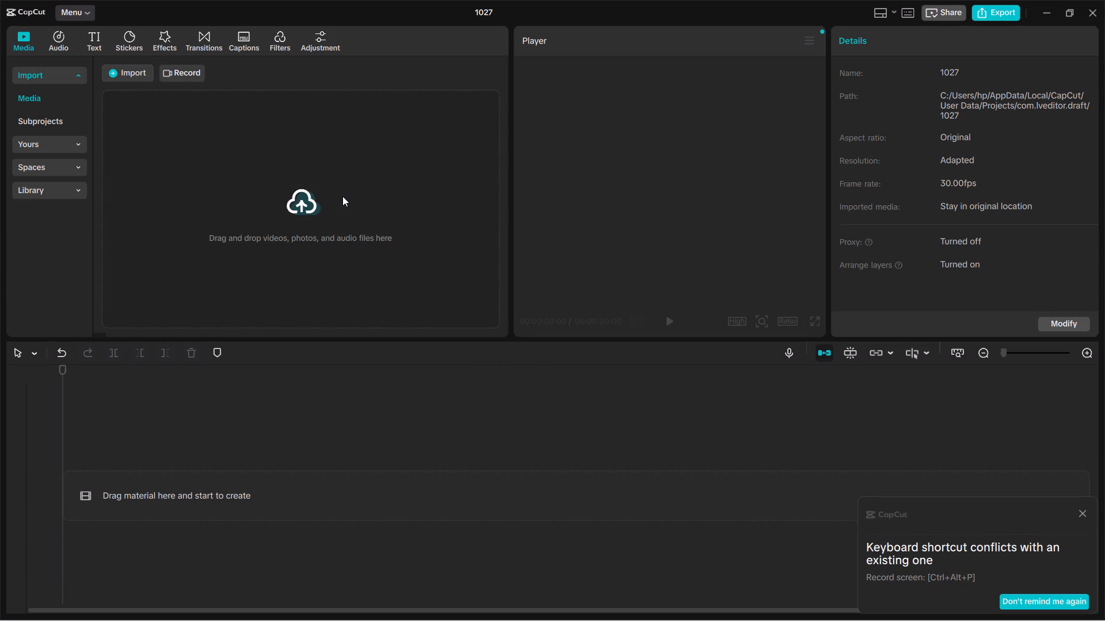
pyautogui.click(180, 124)
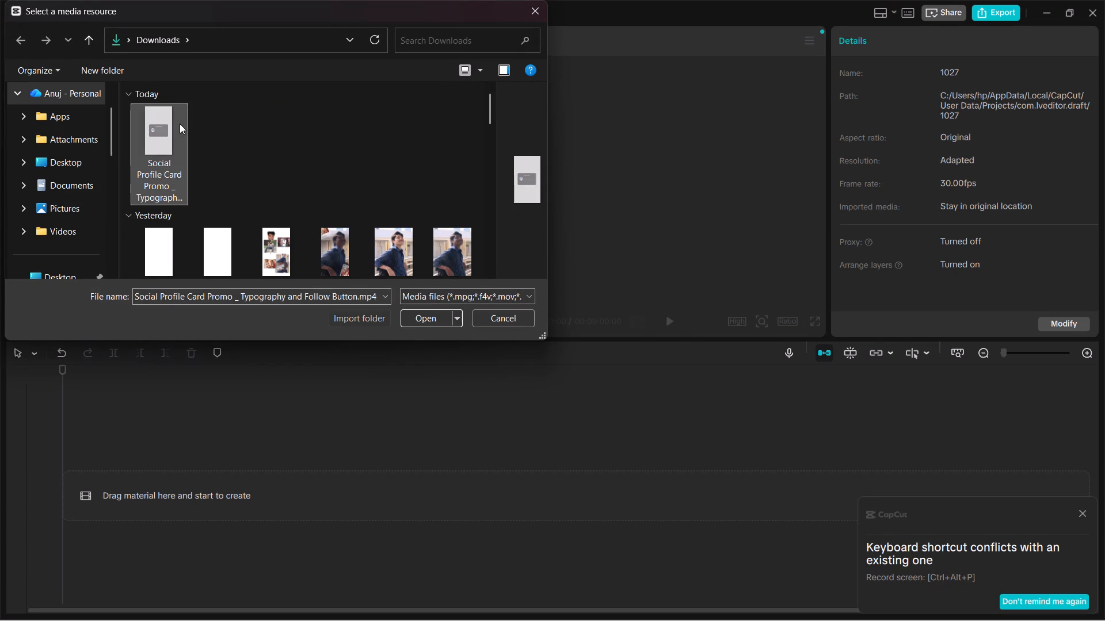
pyautogui.click(440, 317)
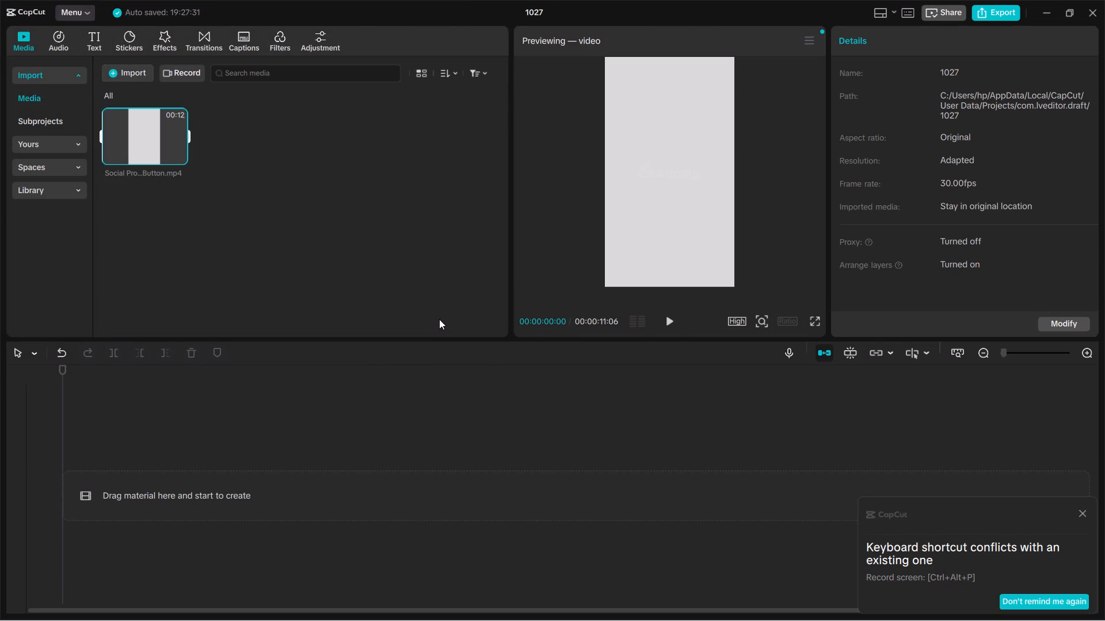
pyautogui.click(180, 156)
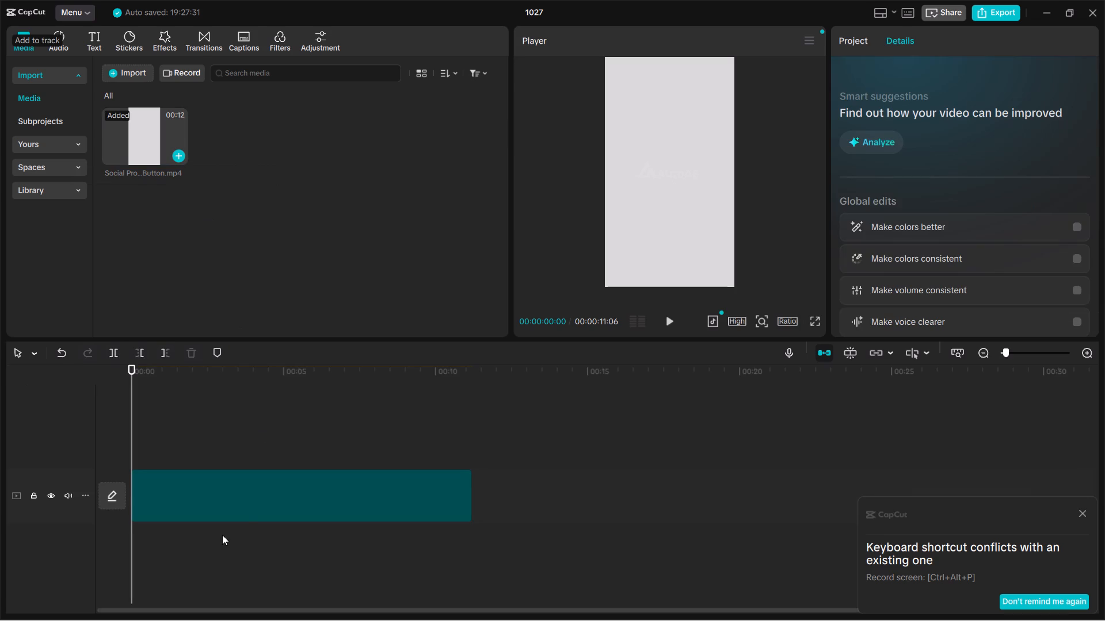
# Play and scrub through the promo clip on the timeline to review its text, profile card and closing handle scenes.
pyautogui.click(242, 497)
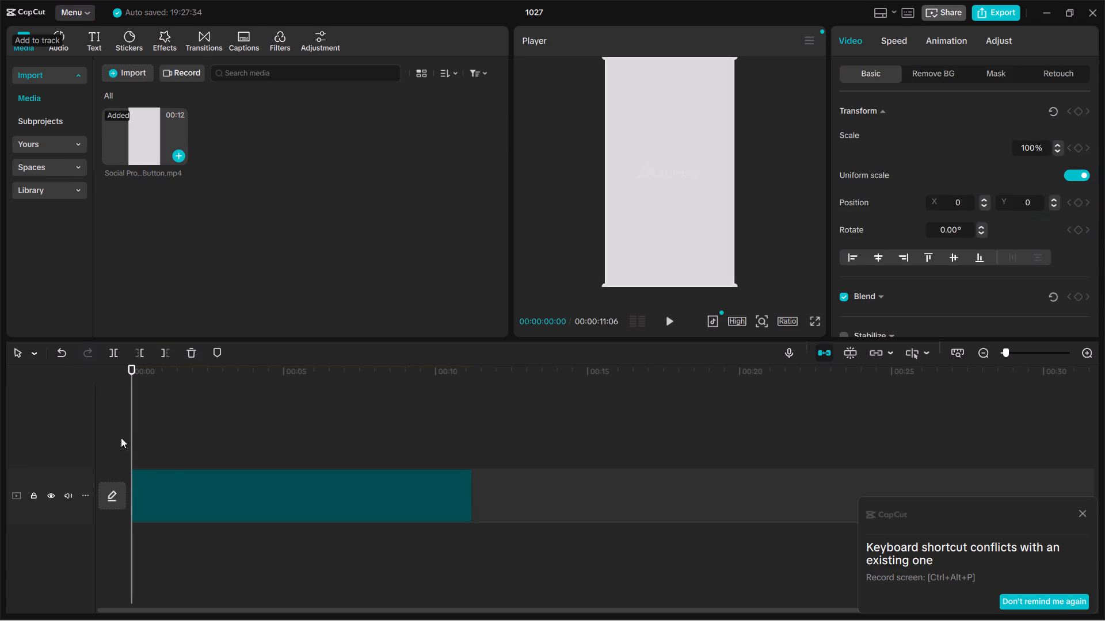
pyautogui.moveTo(132, 428); pyautogui.dragTo(447, 482)
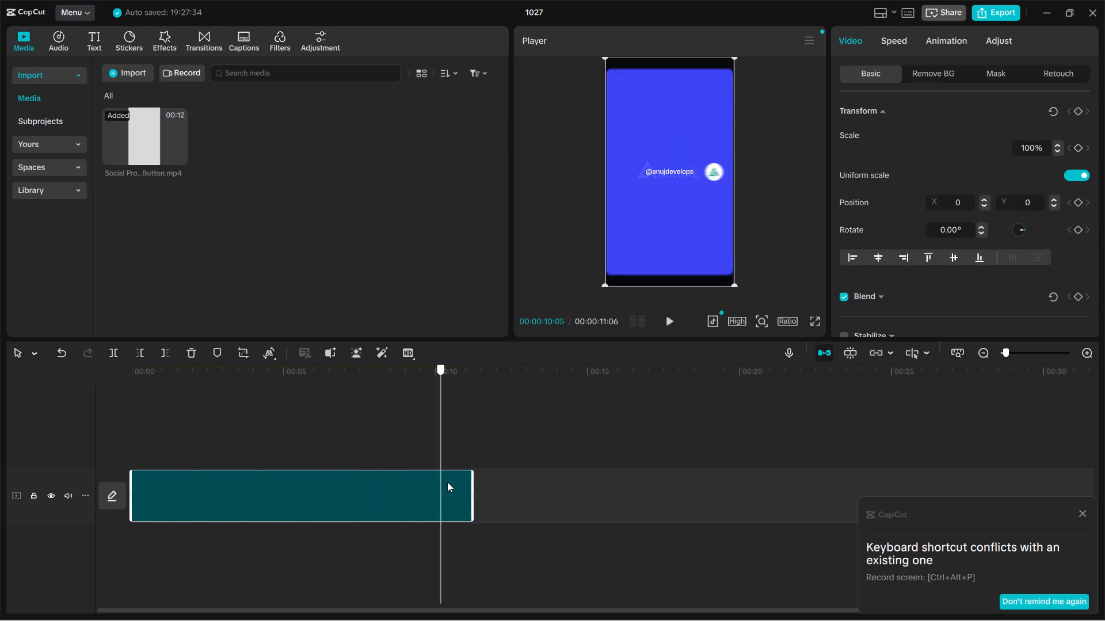
pyautogui.moveTo(447, 482); pyautogui.dragTo(161, 475)
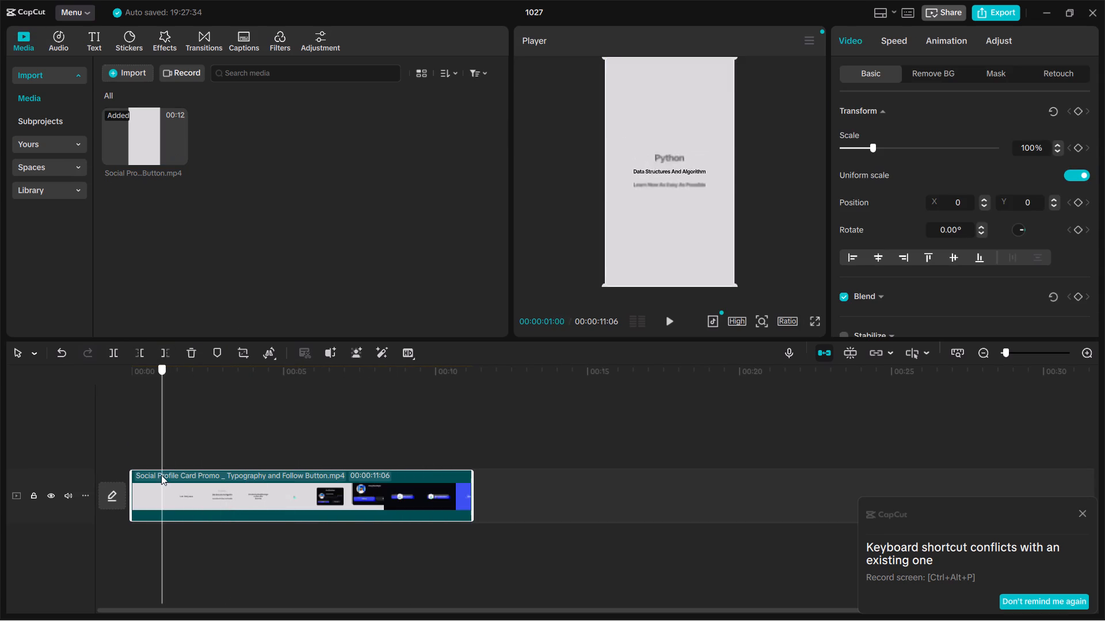
pyautogui.moveTo(161, 475); pyautogui.dragTo(120, 474)
pyautogui.press('space')
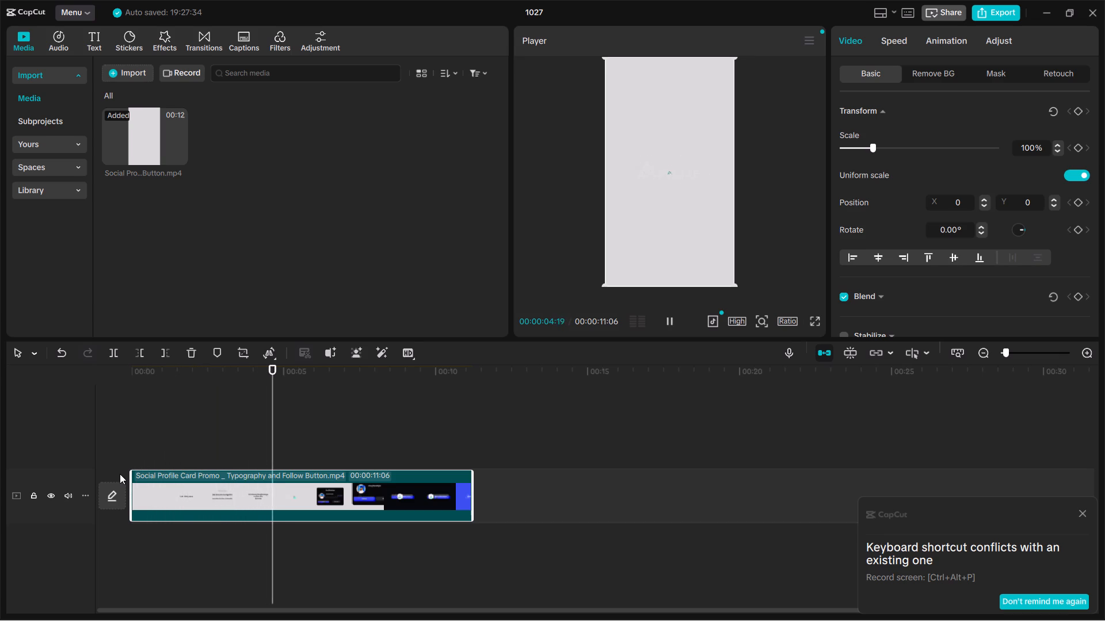
pyautogui.press('space')
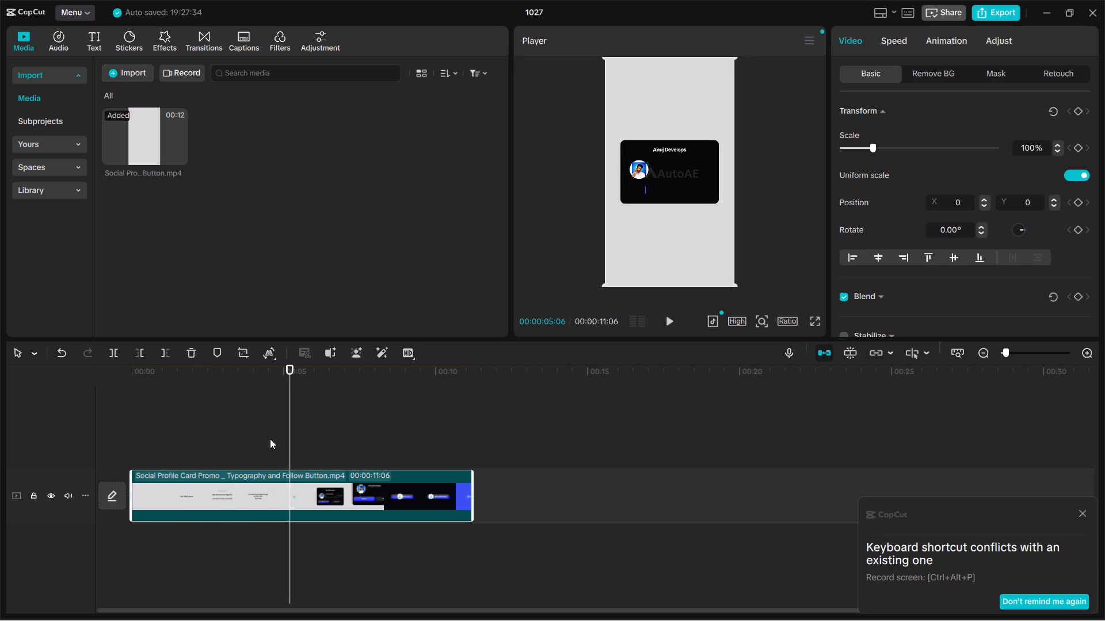
pyautogui.press('space')
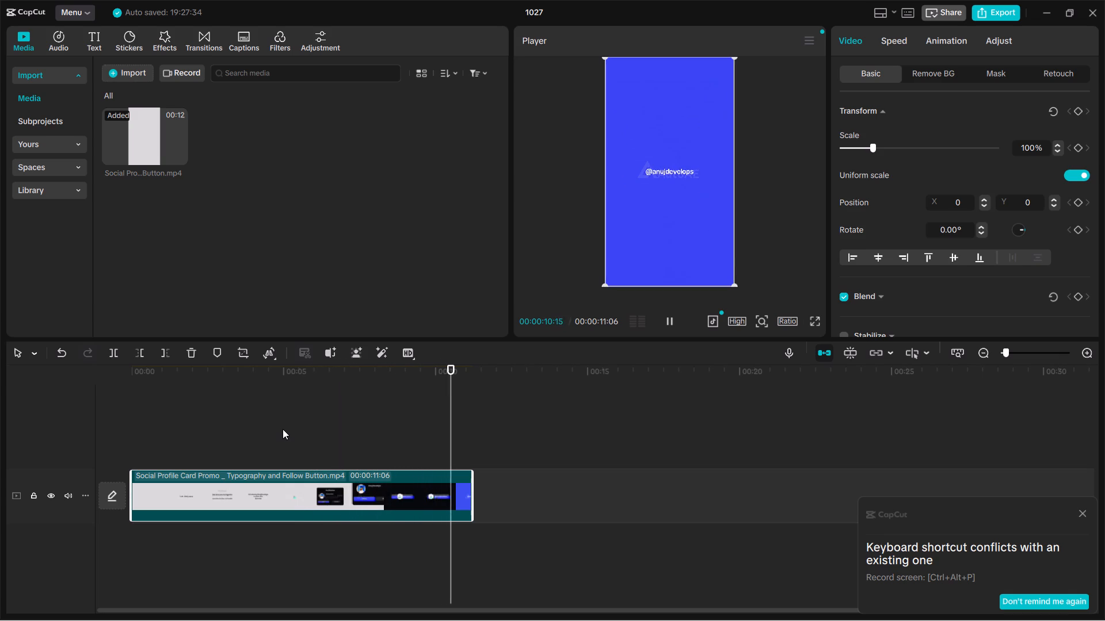
pyautogui.moveTo(474, 432); pyautogui.dragTo(447, 438)
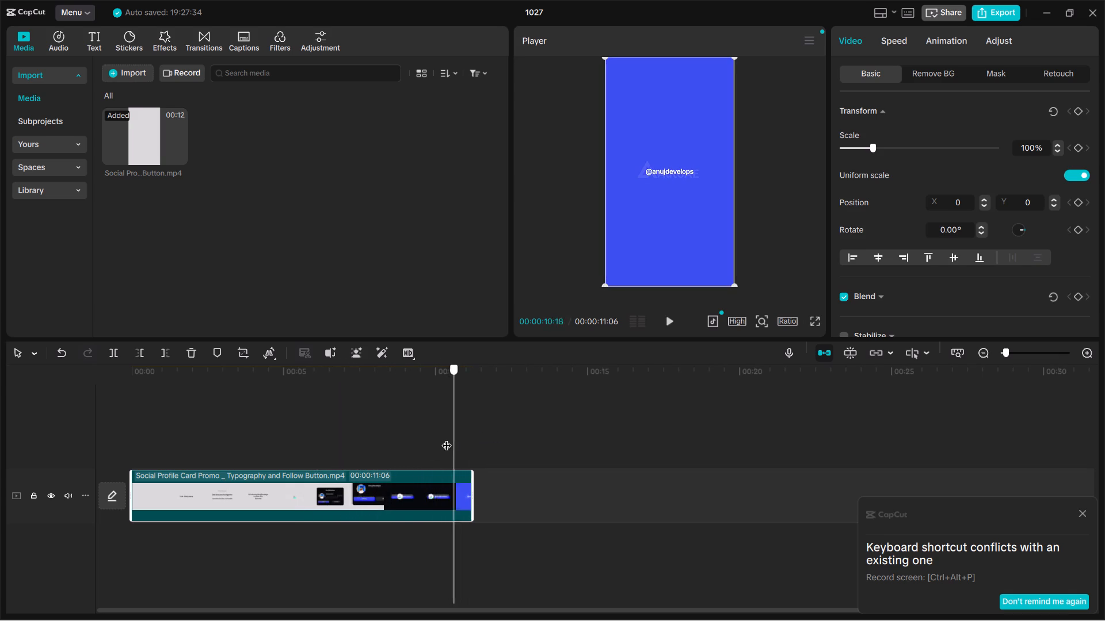
pyautogui.moveTo(447, 438); pyautogui.dragTo(301, 474)
pyautogui.press('space')
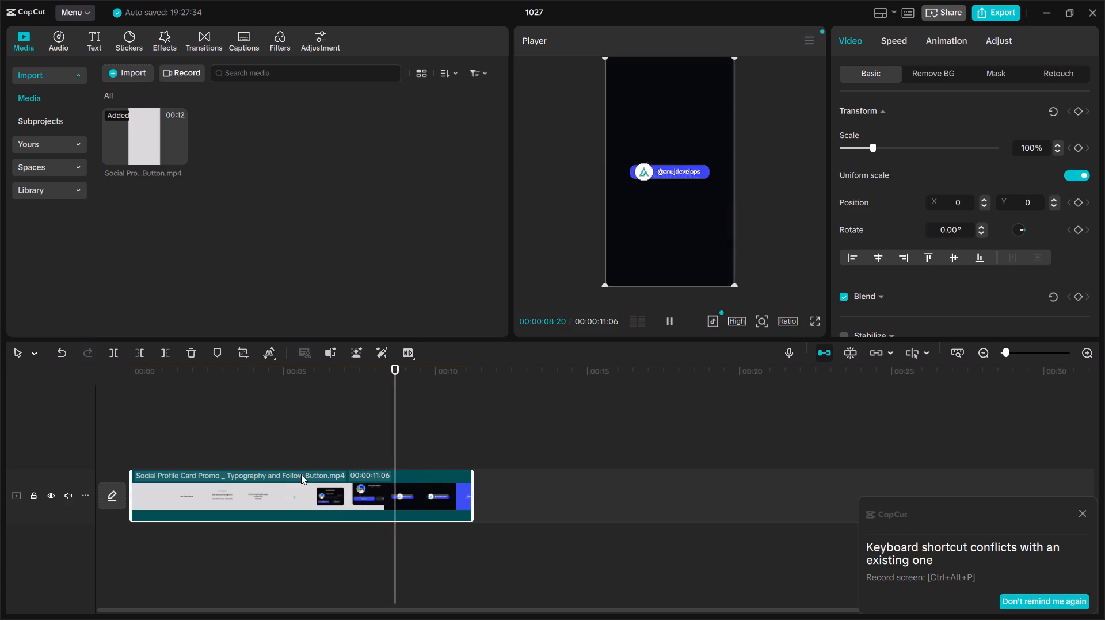
pyautogui.press('space')
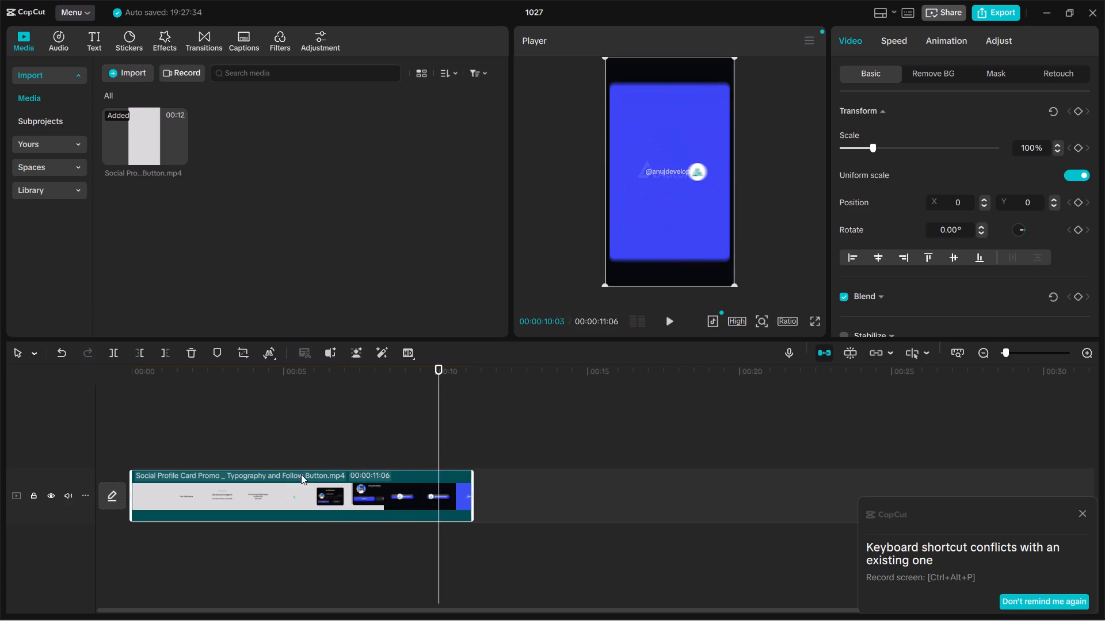
pyautogui.press('space')
pyautogui.click(479, 449)
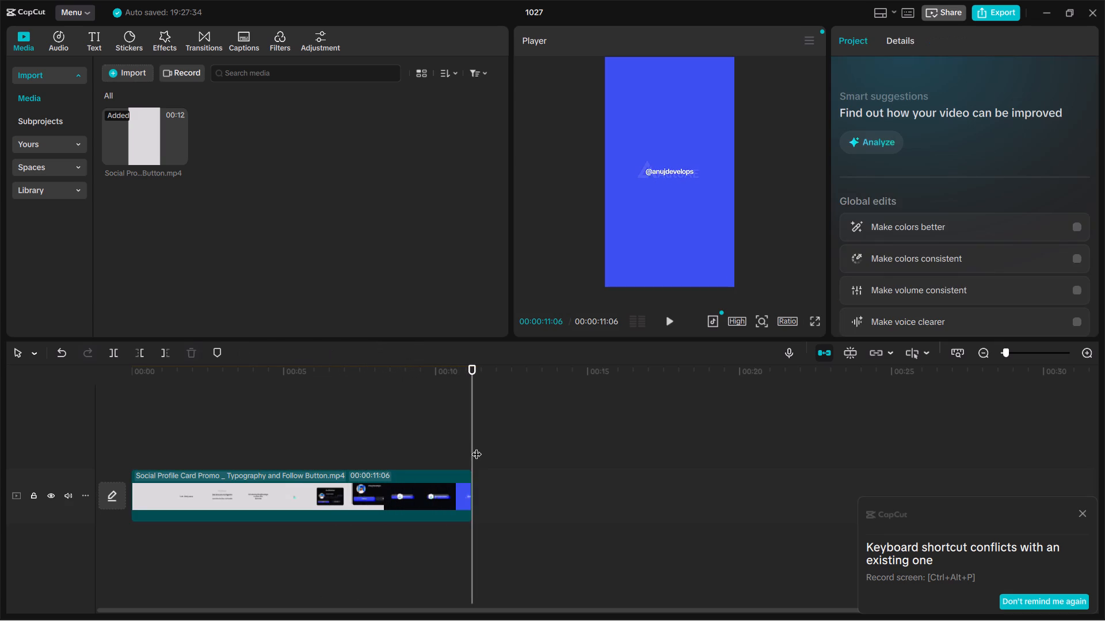
pyautogui.moveTo(470, 447); pyautogui.dragTo(249, 476)
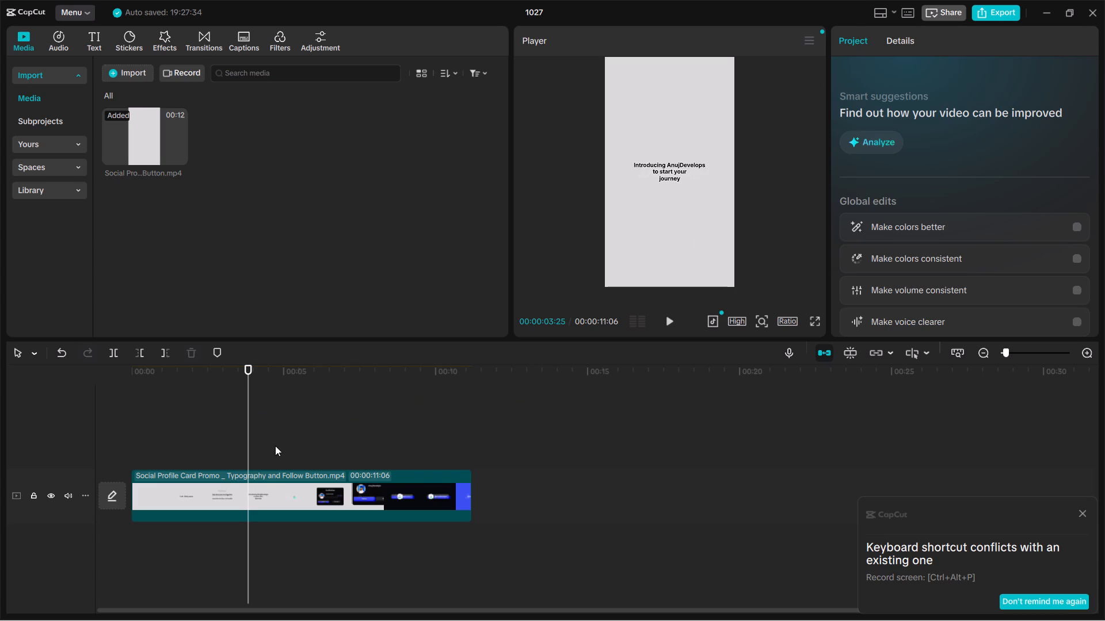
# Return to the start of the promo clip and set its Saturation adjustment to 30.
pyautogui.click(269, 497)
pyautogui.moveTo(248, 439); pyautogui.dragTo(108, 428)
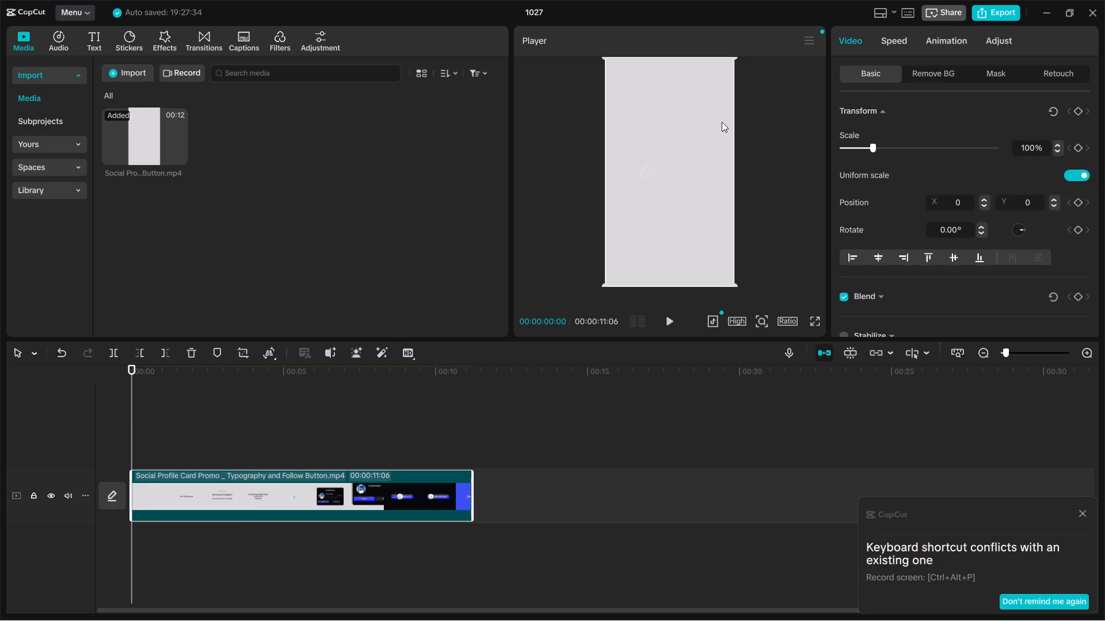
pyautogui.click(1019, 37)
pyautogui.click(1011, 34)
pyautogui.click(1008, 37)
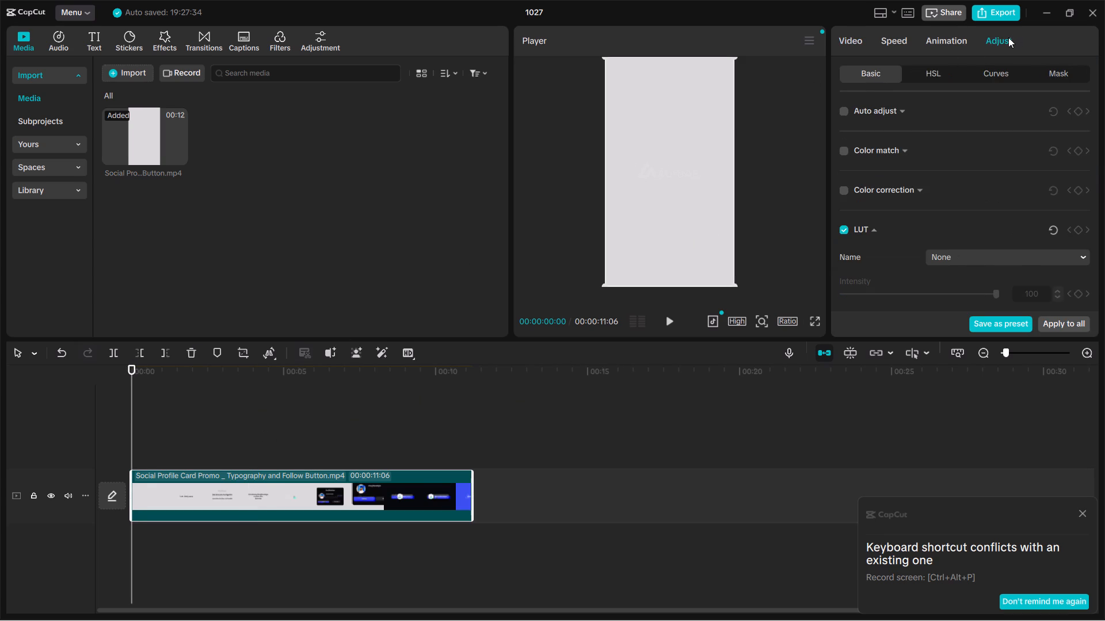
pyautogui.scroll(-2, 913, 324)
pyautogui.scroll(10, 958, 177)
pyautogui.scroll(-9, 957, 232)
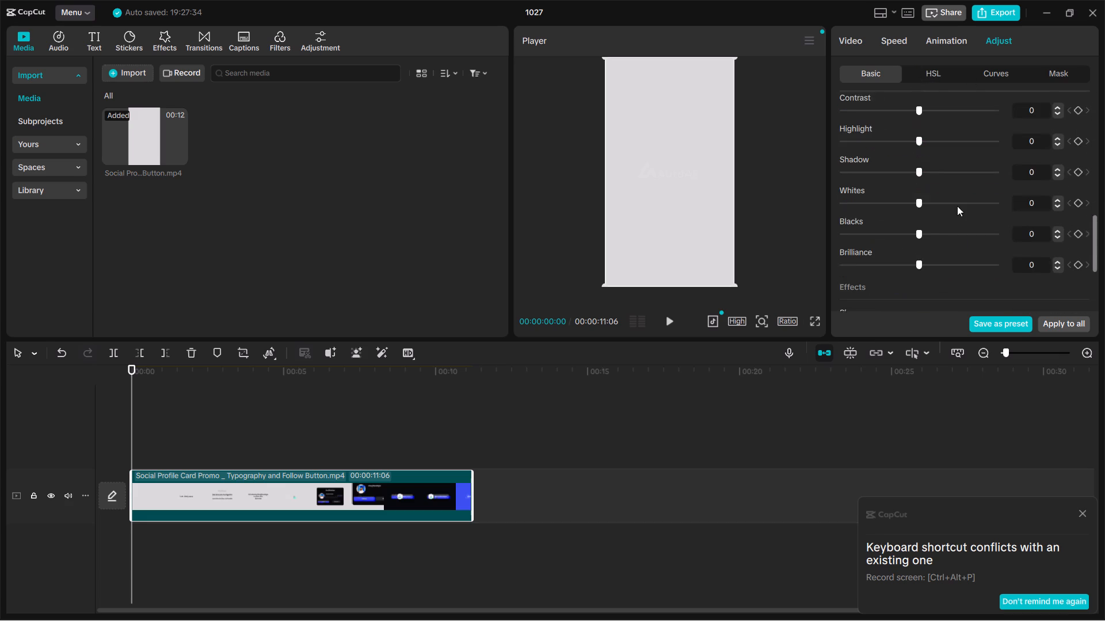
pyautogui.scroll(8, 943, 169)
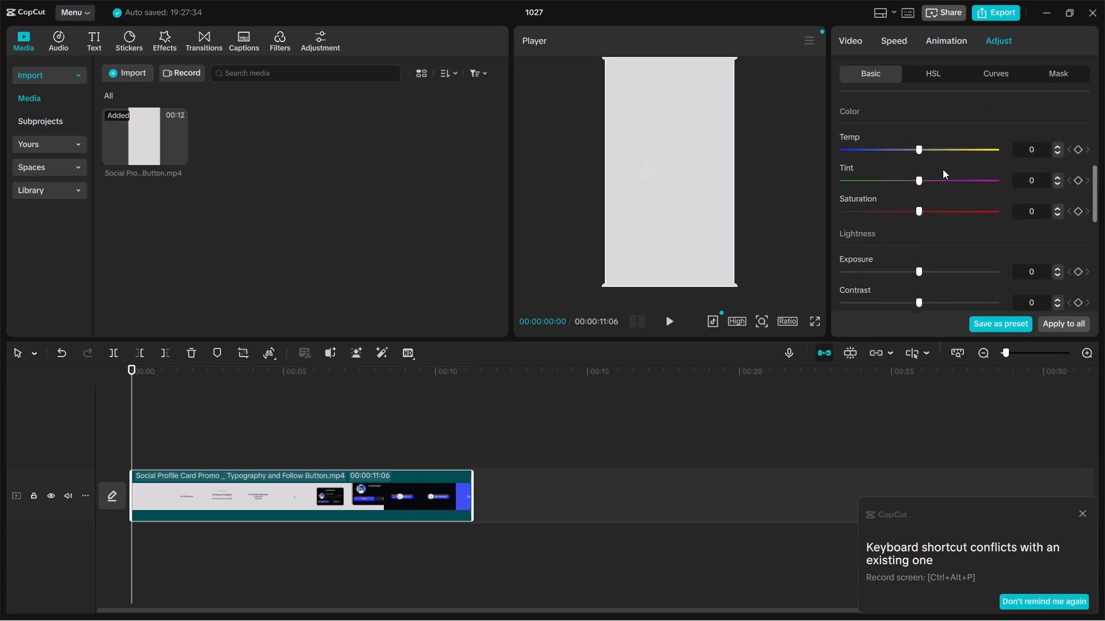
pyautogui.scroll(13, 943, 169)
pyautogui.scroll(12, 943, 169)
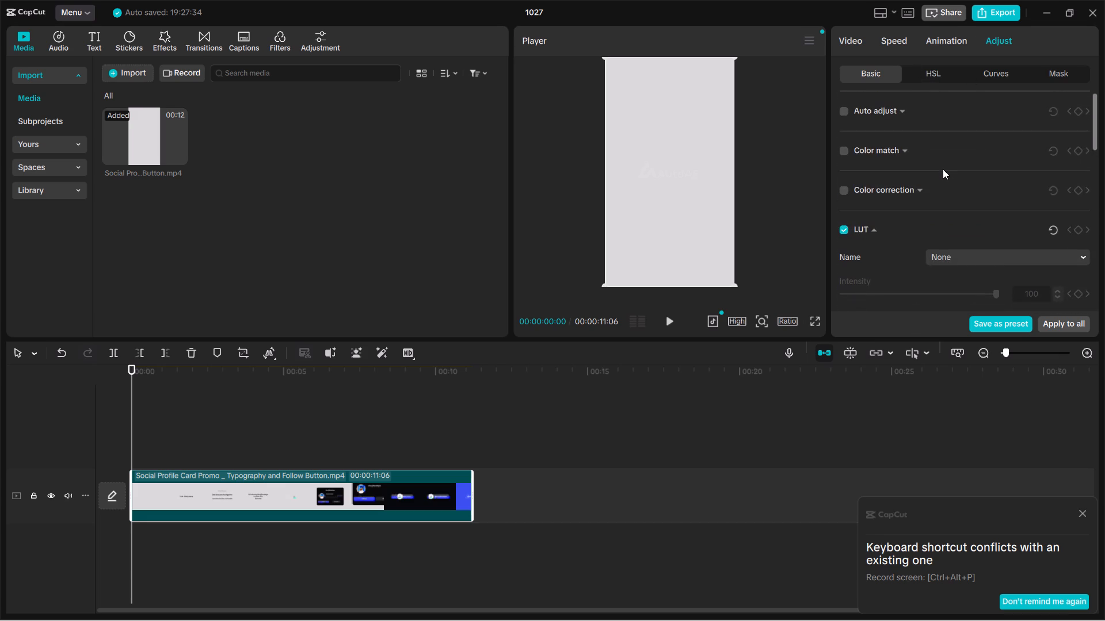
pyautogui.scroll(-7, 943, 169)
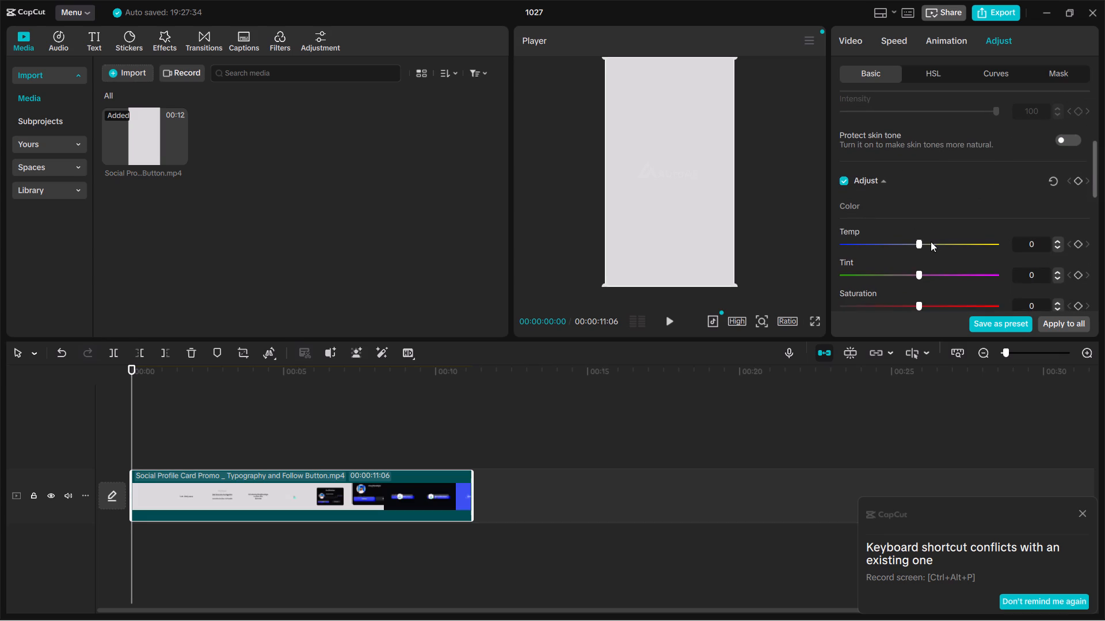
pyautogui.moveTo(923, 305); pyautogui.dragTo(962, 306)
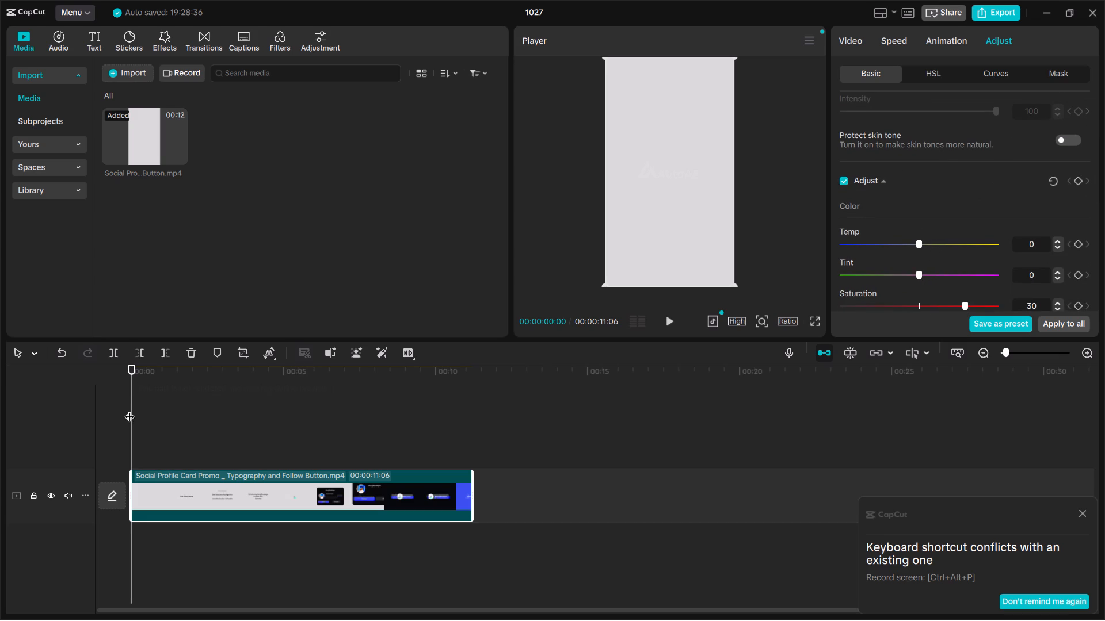
# Move through the clip to the profile card scene at about 6 seconds and set its saturation to 50.
pyautogui.moveTo(128, 411); pyautogui.dragTo(261, 425)
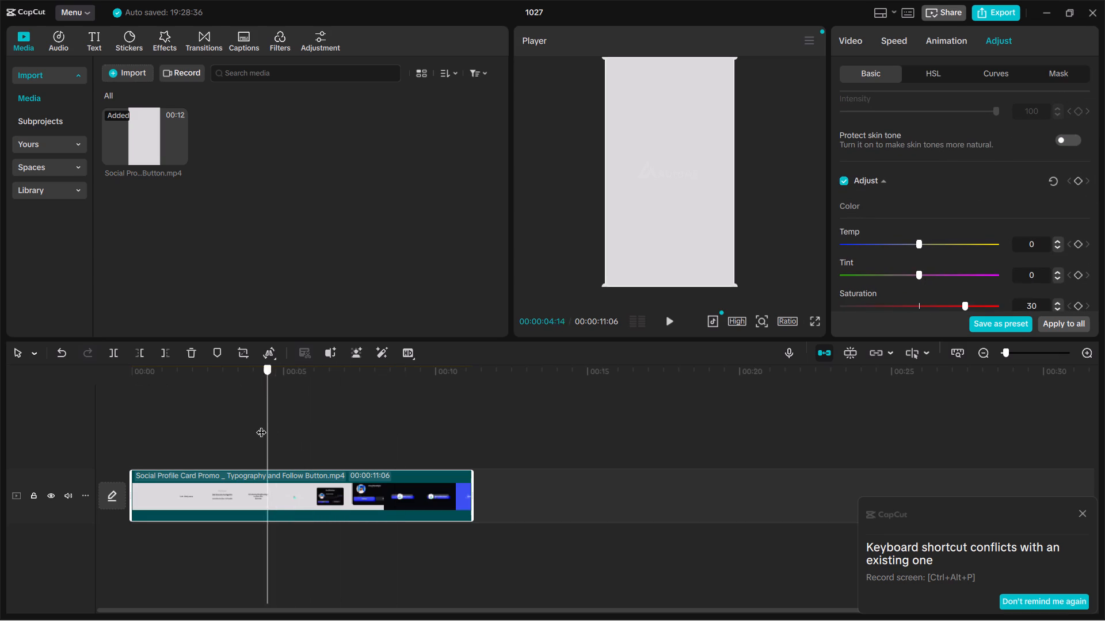
pyautogui.moveTo(261, 425); pyautogui.dragTo(204, 459)
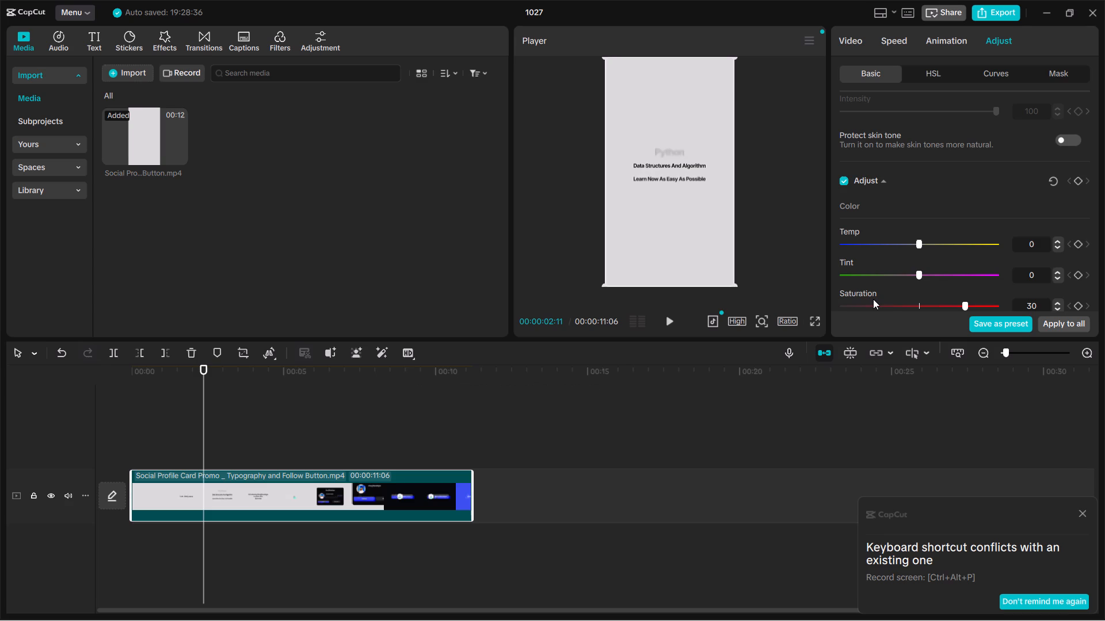
pyautogui.moveTo(204, 421); pyautogui.dragTo(328, 437)
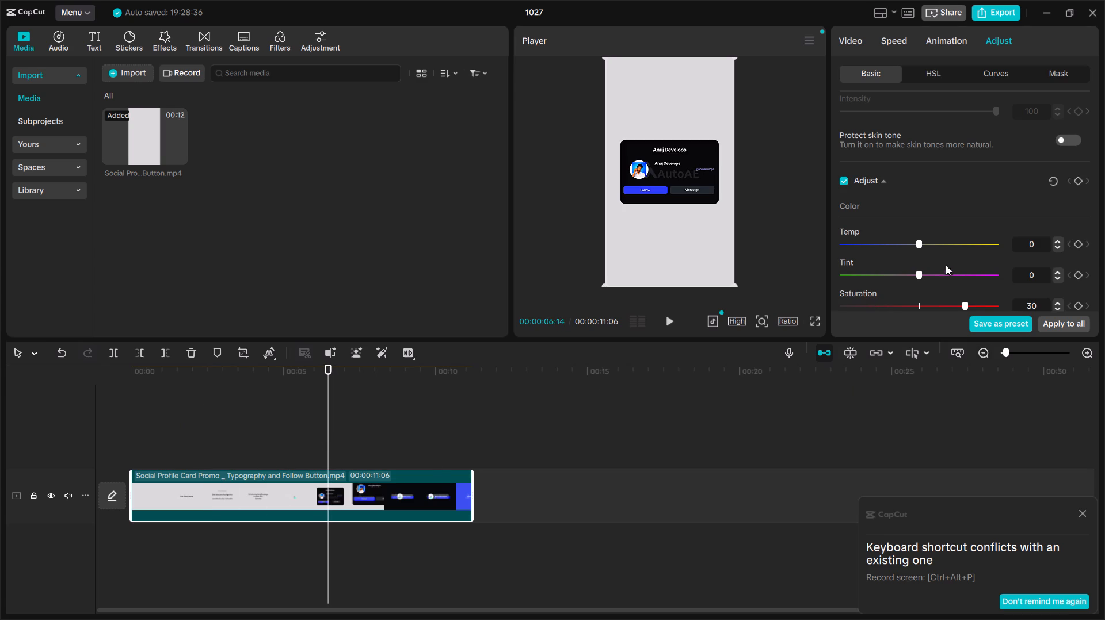
pyautogui.moveTo(968, 301); pyautogui.dragTo(1032, 305)
pyautogui.moveTo(1032, 305); pyautogui.dragTo(1039, 318)
pyautogui.moveTo(1039, 318); pyautogui.dragTo(1041, 321)
# Try a Tint of -25 on the promo clip, and set it to 5.
pyautogui.scroll(-1, 990, 233)
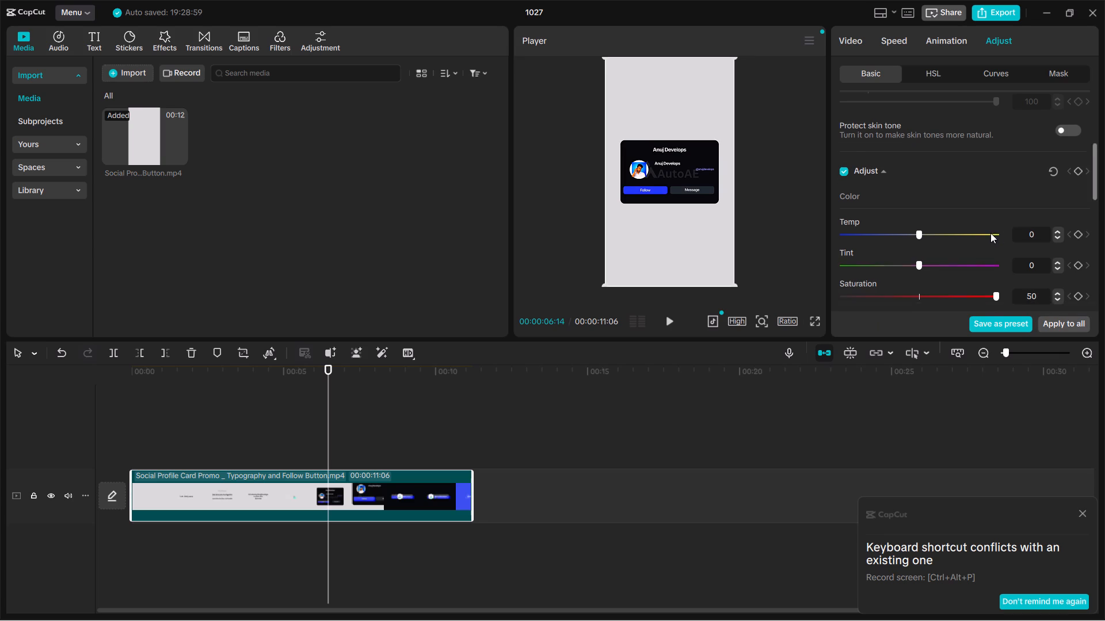
pyautogui.scroll(-3, 990, 233)
pyautogui.click(990, 233)
pyautogui.scroll(-3, 990, 233)
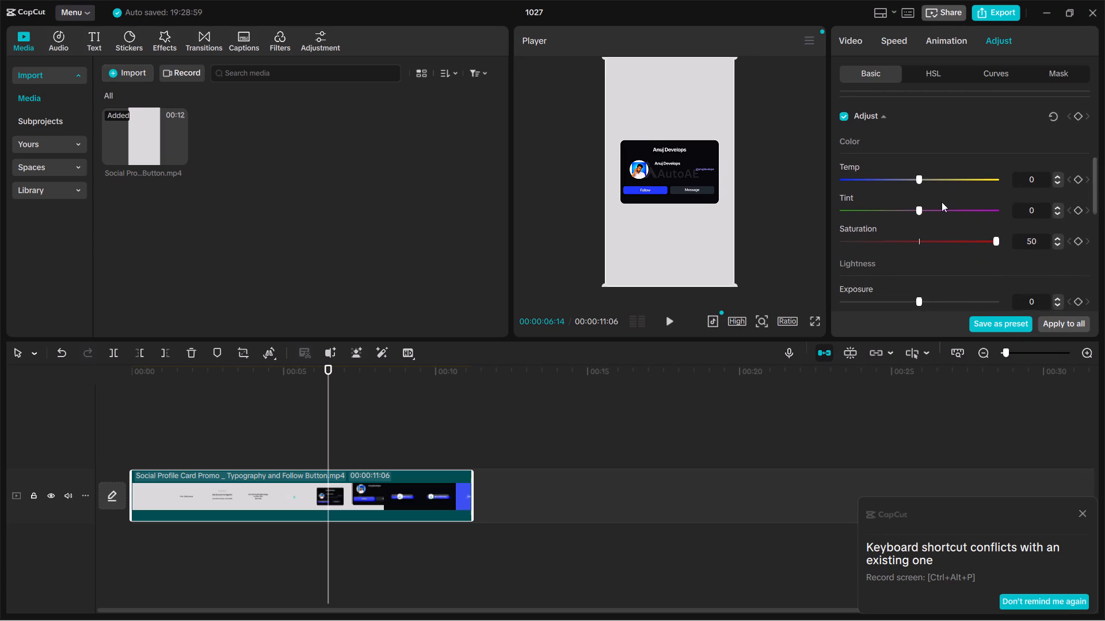
pyautogui.moveTo(938, 206); pyautogui.dragTo(881, 209)
pyautogui.moveTo(881, 209); pyautogui.dragTo(925, 210)
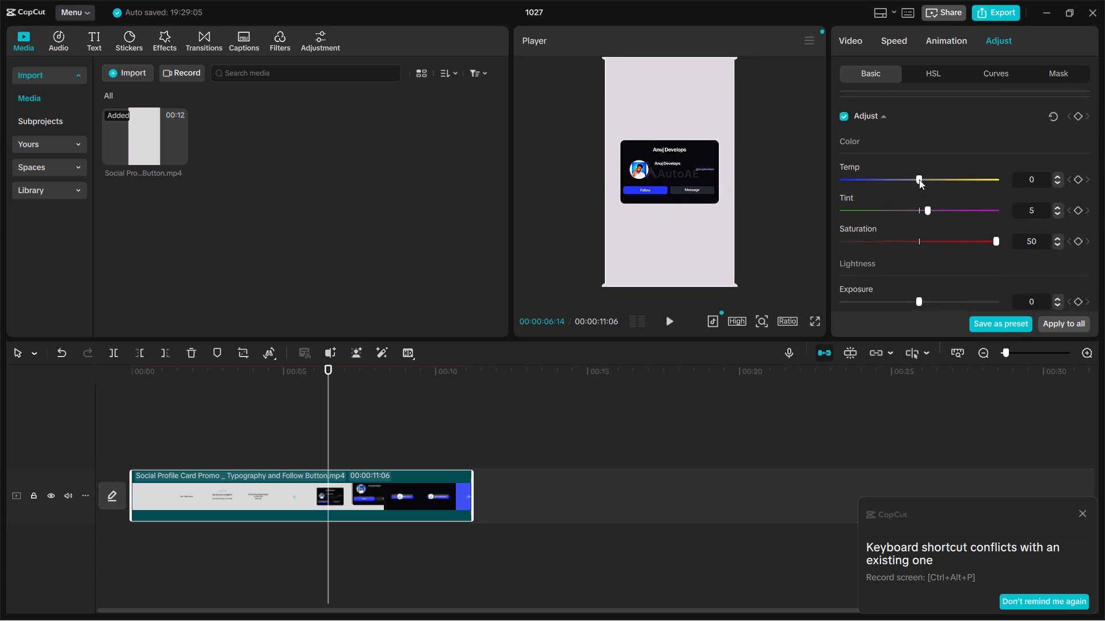
# Try Exposure values of 50 and -20 on the promo clip, and set it to -10.
pyautogui.moveTo(919, 179); pyautogui.dragTo(915, 186)
pyautogui.moveTo(915, 186); pyautogui.dragTo(915, 186)
pyautogui.scroll(-4, 923, 218)
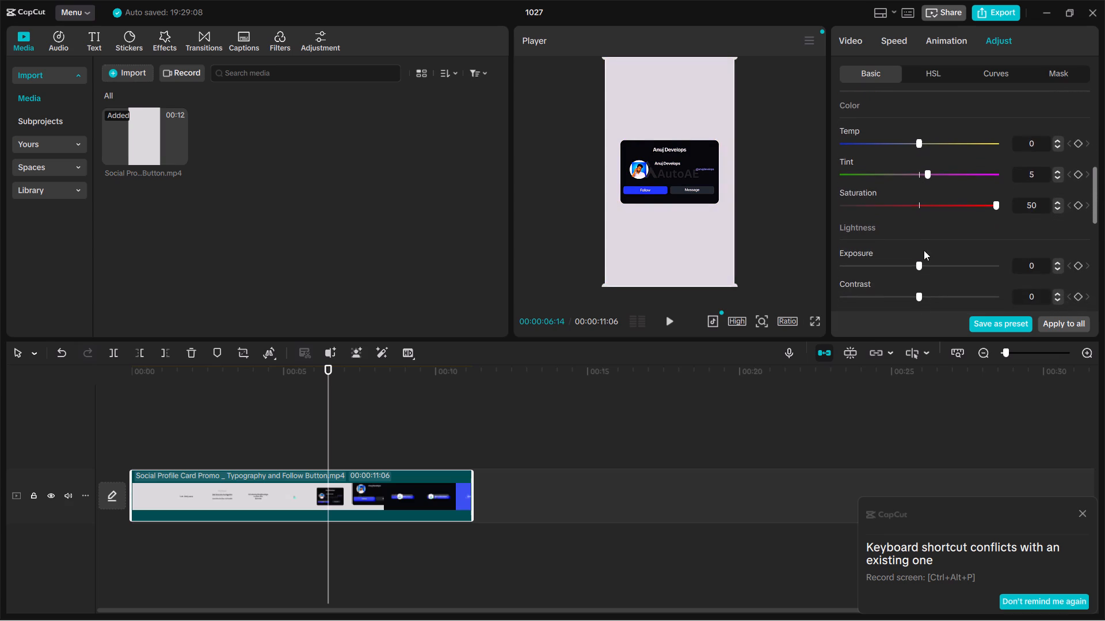
pyautogui.moveTo(923, 261); pyautogui.dragTo(1010, 268)
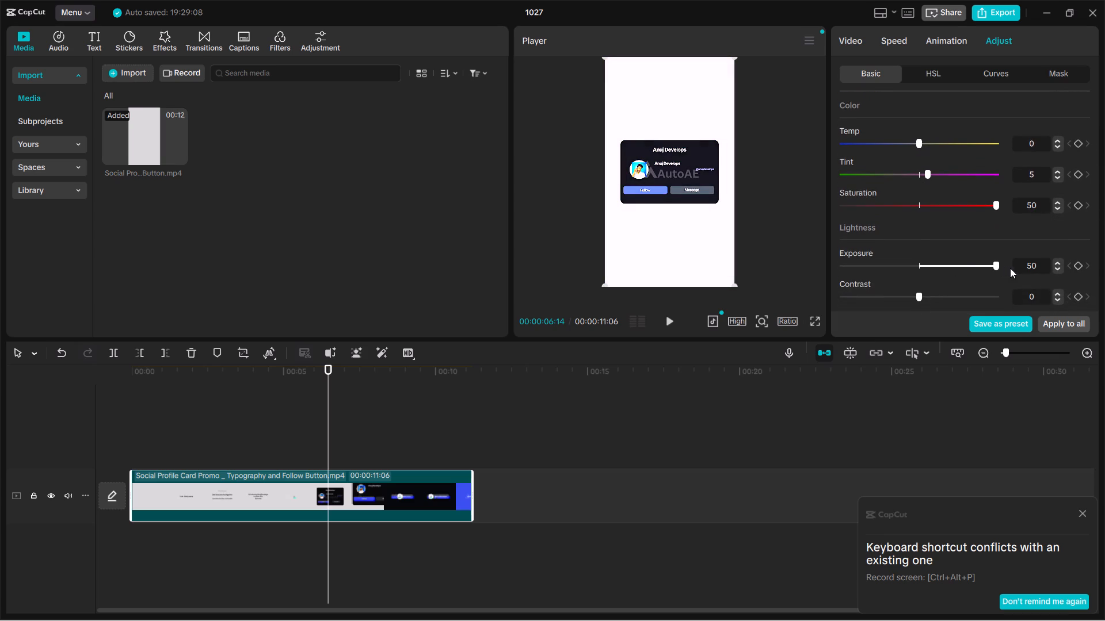
pyautogui.moveTo(1010, 268); pyautogui.dragTo(883, 273)
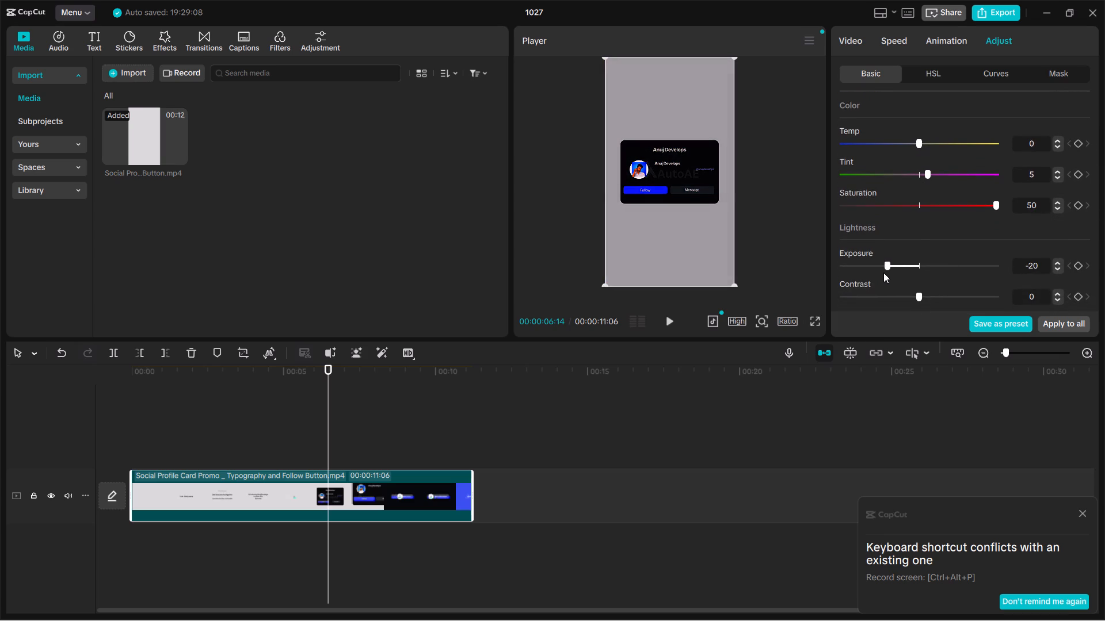
pyautogui.moveTo(883, 273); pyautogui.dragTo(890, 272)
pyautogui.moveTo(890, 272); pyautogui.dragTo(901, 267)
# Set the promo clip's Contrast to 50, and try a Highlight of 50 before setting it to 5.
pyautogui.moveTo(916, 296); pyautogui.dragTo(986, 296)
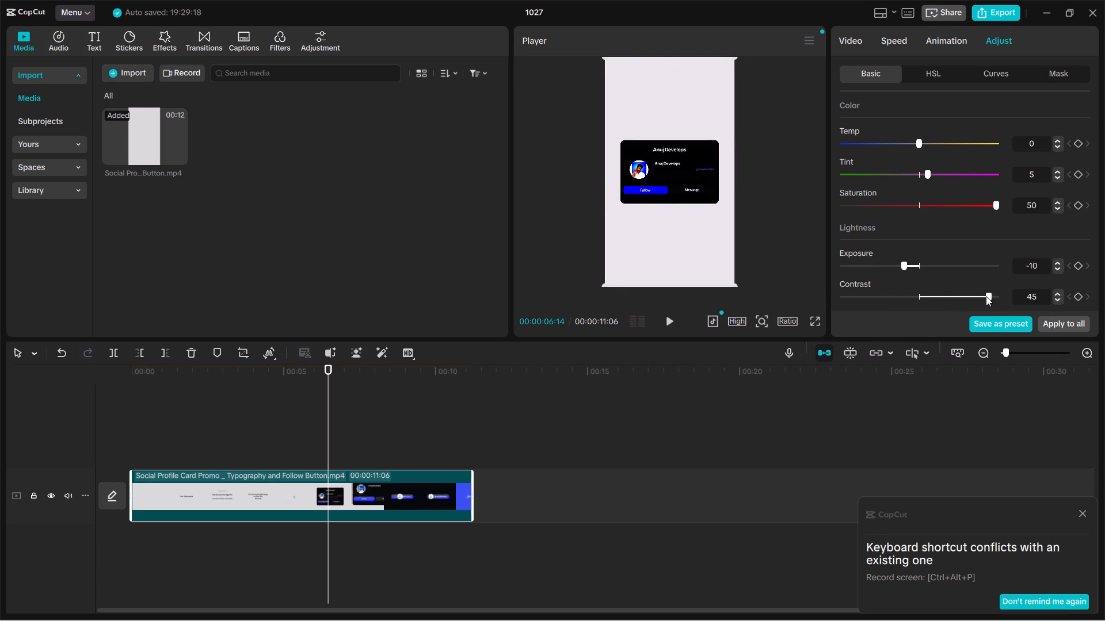
pyautogui.moveTo(986, 296); pyautogui.dragTo(1003, 296)
pyautogui.moveTo(1003, 296); pyautogui.dragTo(1026, 299)
pyautogui.scroll(-5, 997, 274)
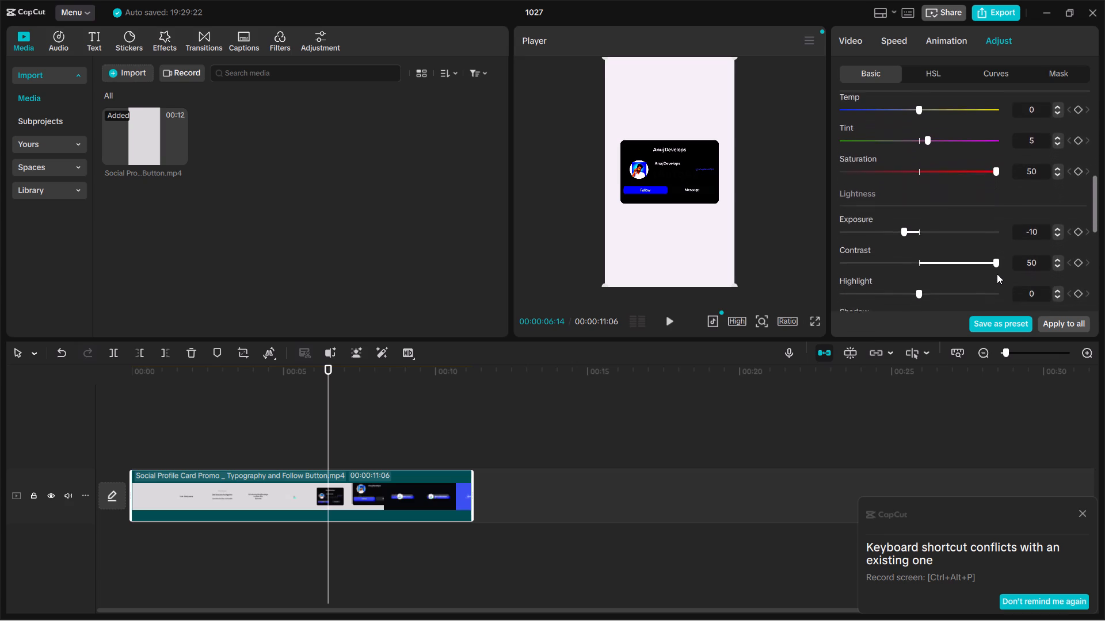
pyautogui.moveTo(954, 287); pyautogui.dragTo(886, 290)
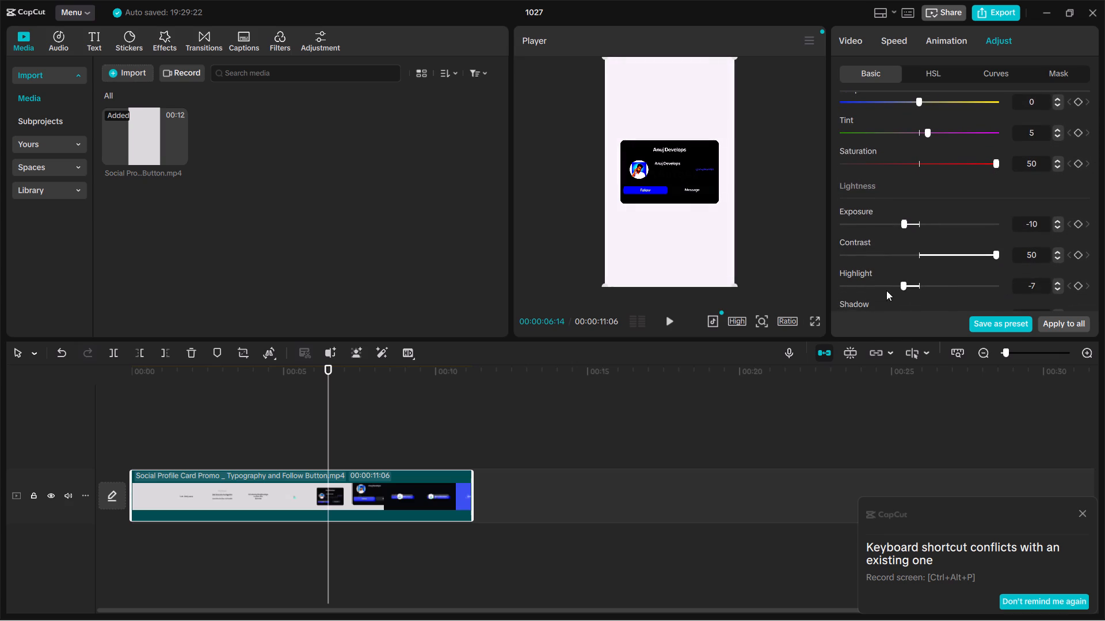
pyautogui.moveTo(886, 290); pyautogui.dragTo(960, 295)
pyautogui.moveTo(960, 295); pyautogui.dragTo(1019, 285)
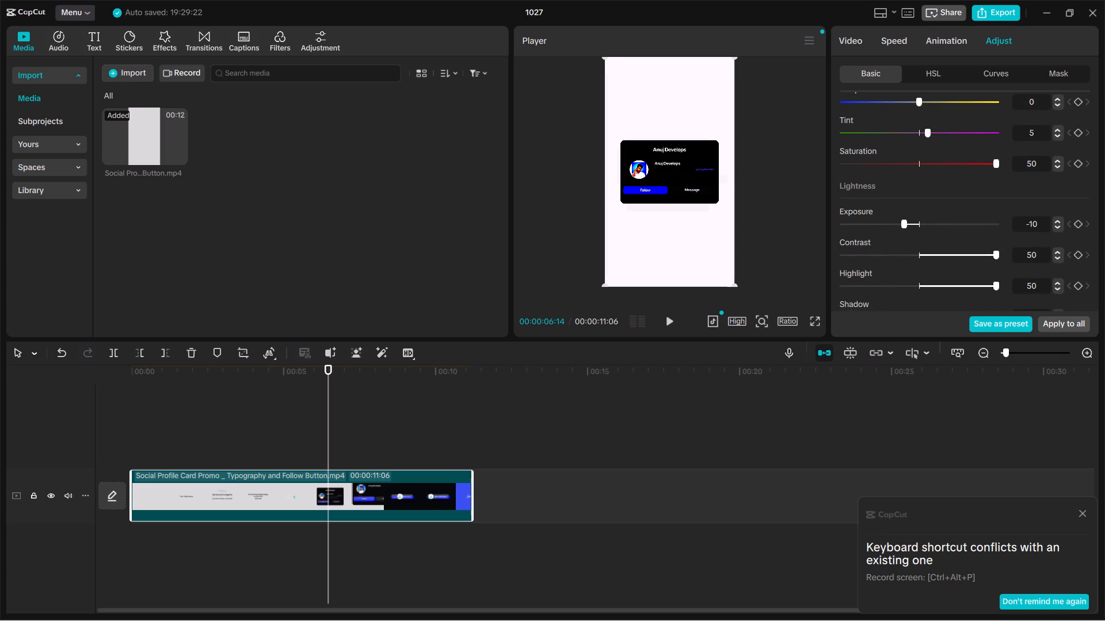
pyautogui.moveTo(1019, 285); pyautogui.dragTo(924, 294)
# Set the promo clip's Sharpen effect to 100 and its Clarity to 17.
pyautogui.scroll(-6, 893, 222)
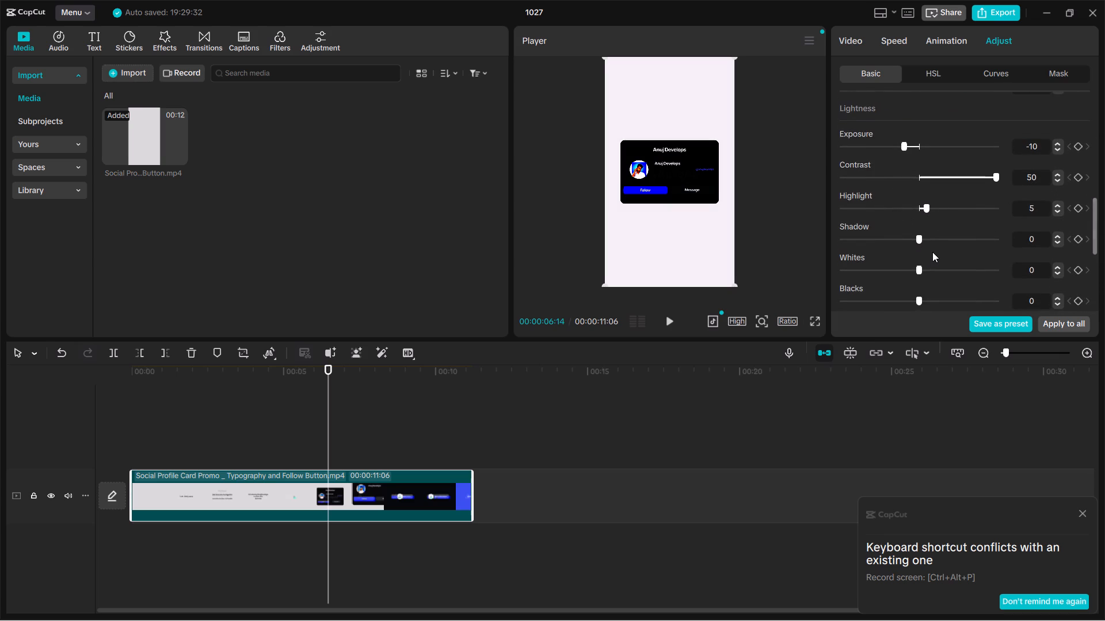
pyautogui.scroll(-10, 932, 252)
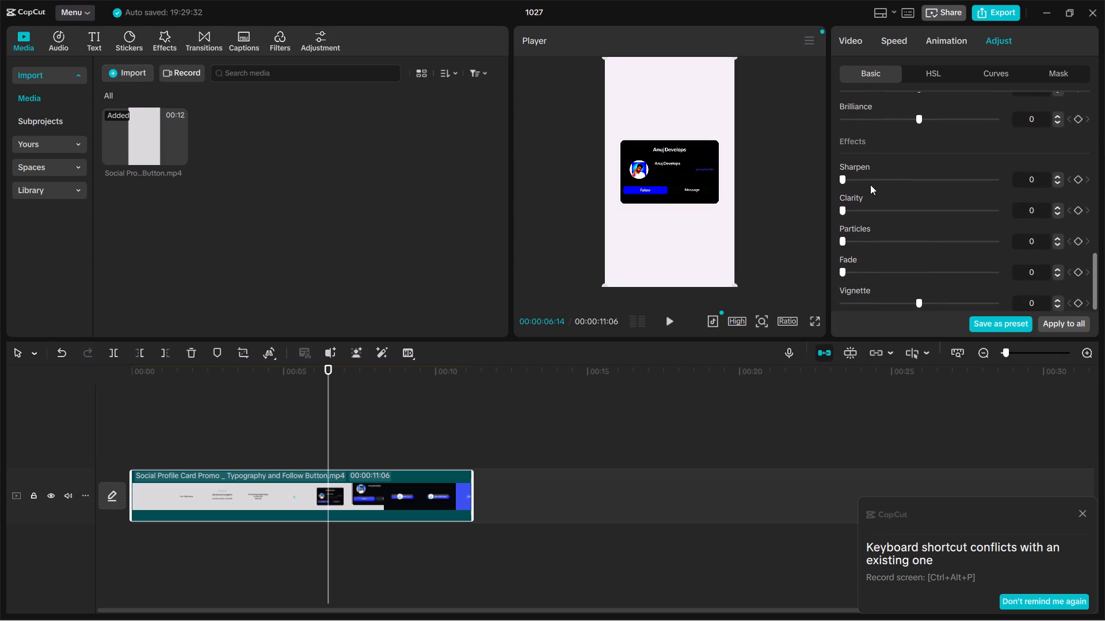
pyautogui.moveTo(866, 179); pyautogui.dragTo(1021, 198)
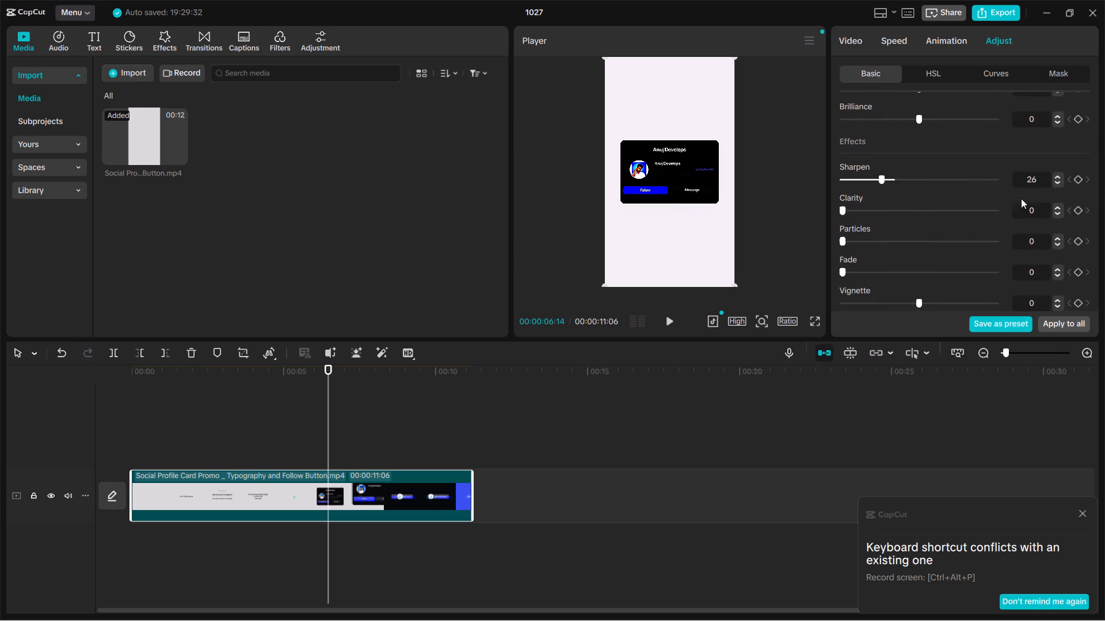
pyautogui.moveTo(1021, 198); pyautogui.dragTo(1027, 199)
pyautogui.moveTo(888, 212); pyautogui.dragTo(969, 212)
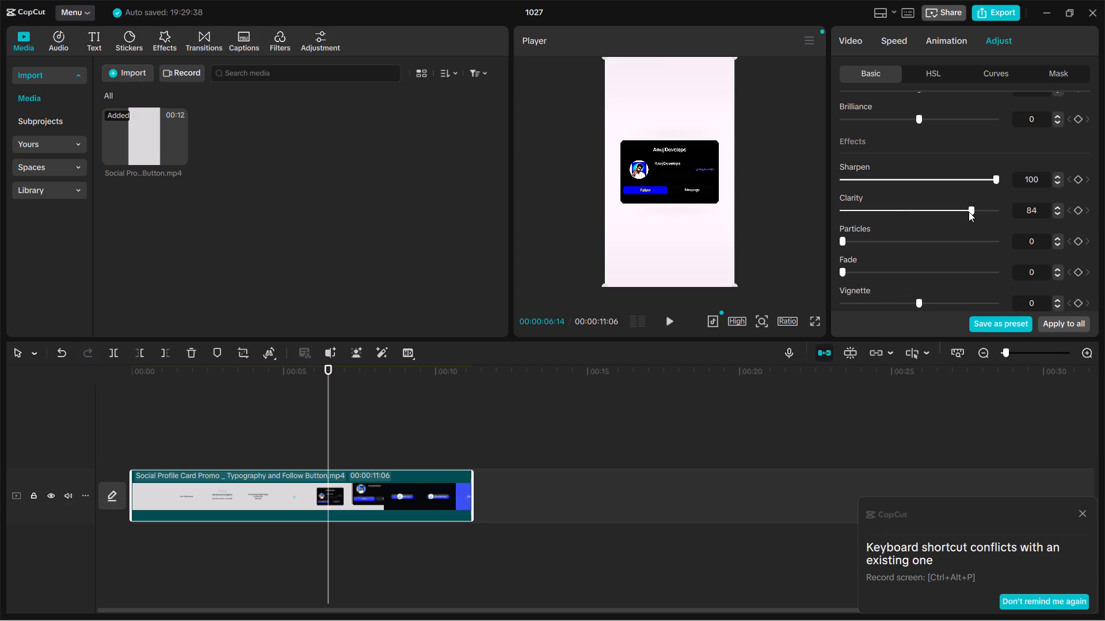
pyautogui.moveTo(969, 212); pyautogui.dragTo(865, 212)
# Scrub through the adjusted promo clip and play it from the start to check its text and profile card scenes.
pyautogui.moveTo(326, 426); pyautogui.dragTo(418, 438)
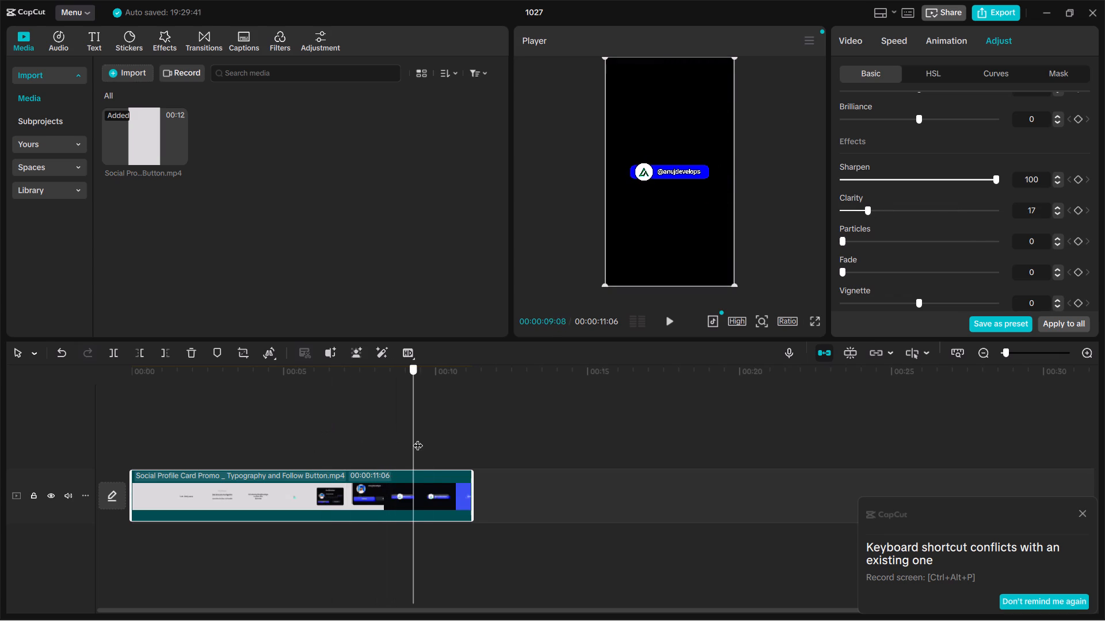
pyautogui.moveTo(418, 438); pyautogui.dragTo(286, 444)
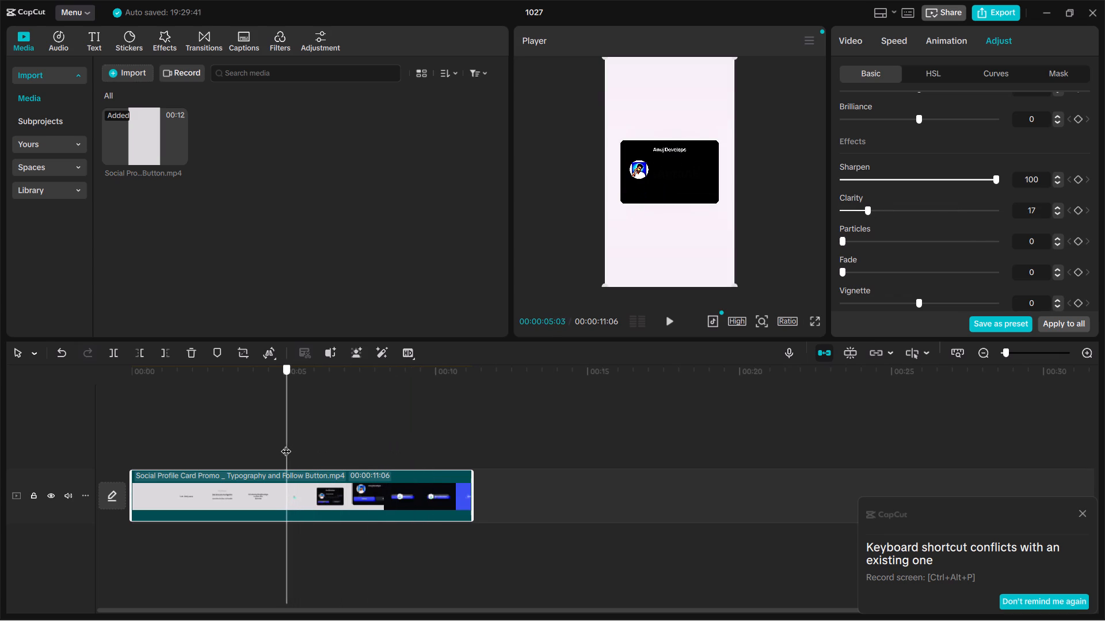
pyautogui.moveTo(286, 444); pyautogui.dragTo(186, 448)
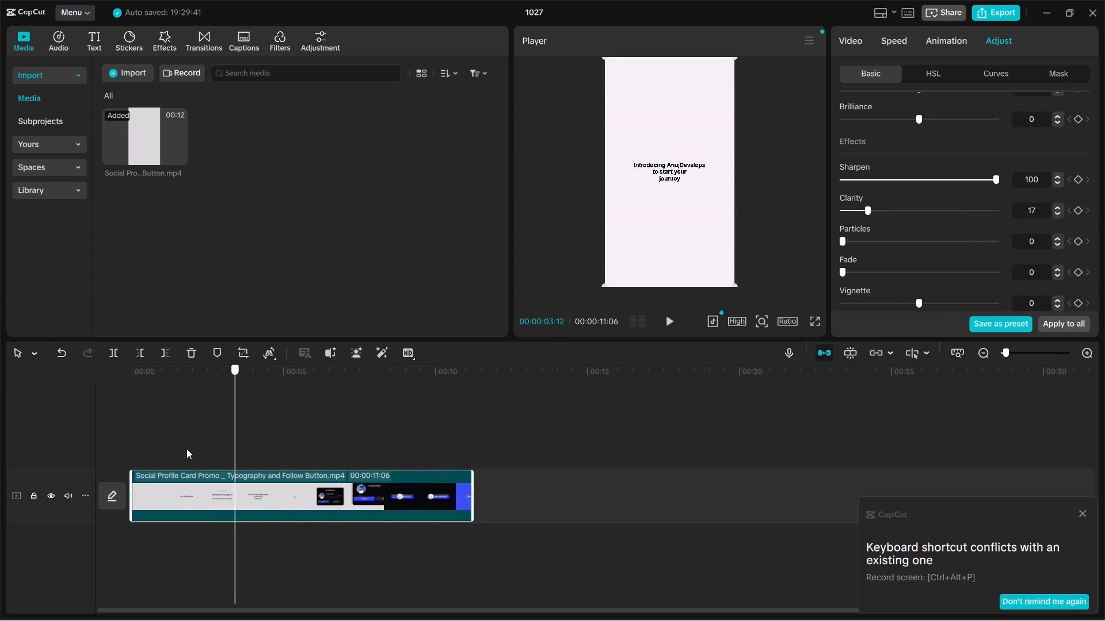
pyautogui.moveTo(186, 448); pyautogui.dragTo(116, 454)
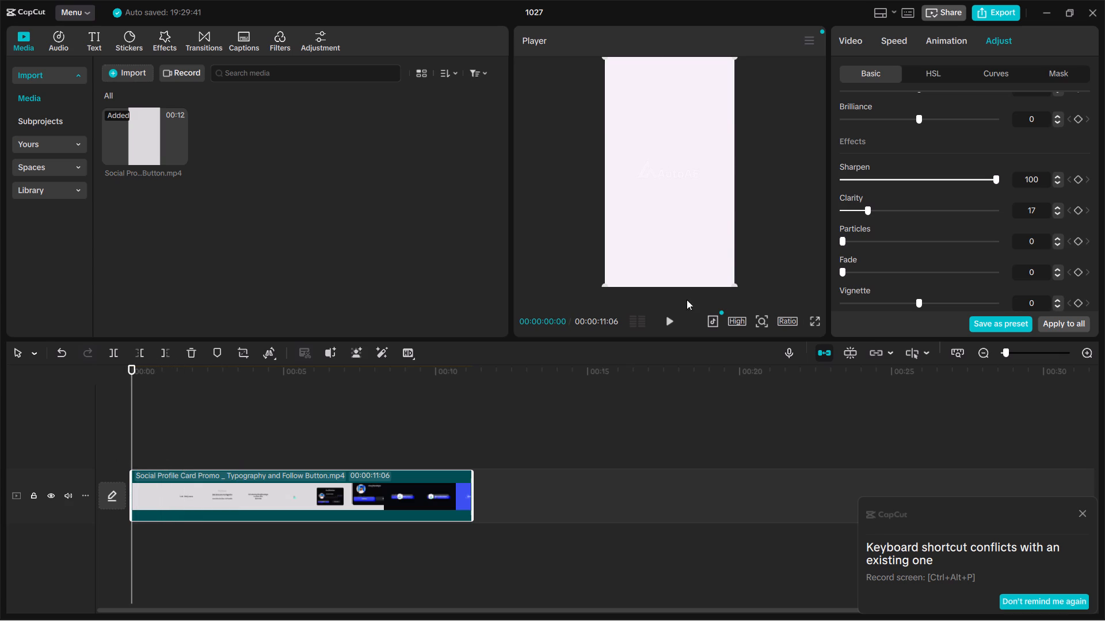
pyautogui.click(664, 323)
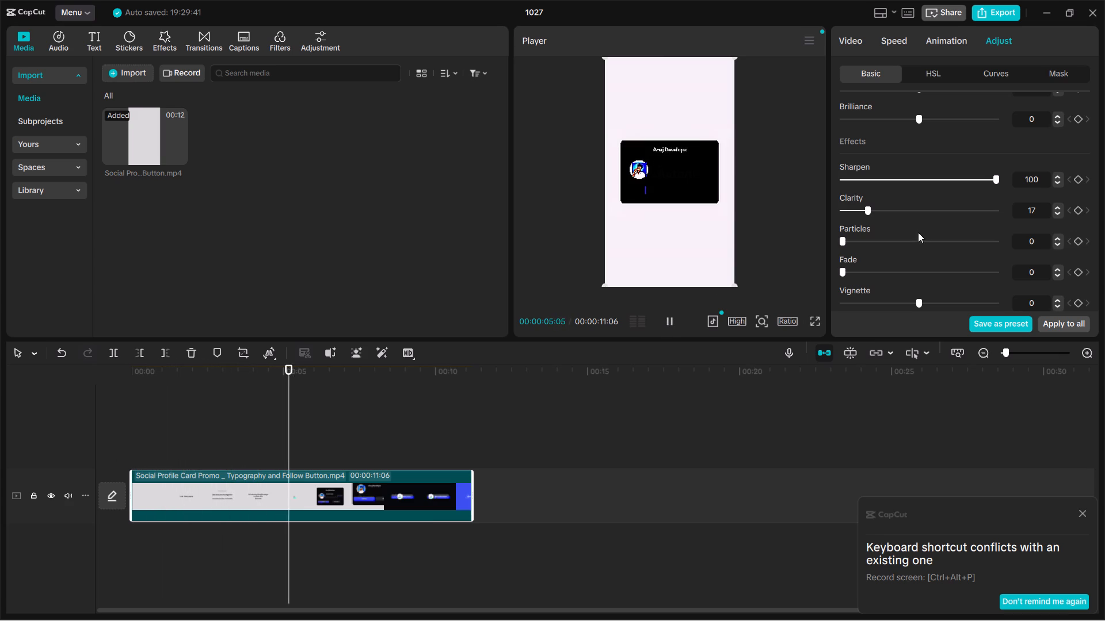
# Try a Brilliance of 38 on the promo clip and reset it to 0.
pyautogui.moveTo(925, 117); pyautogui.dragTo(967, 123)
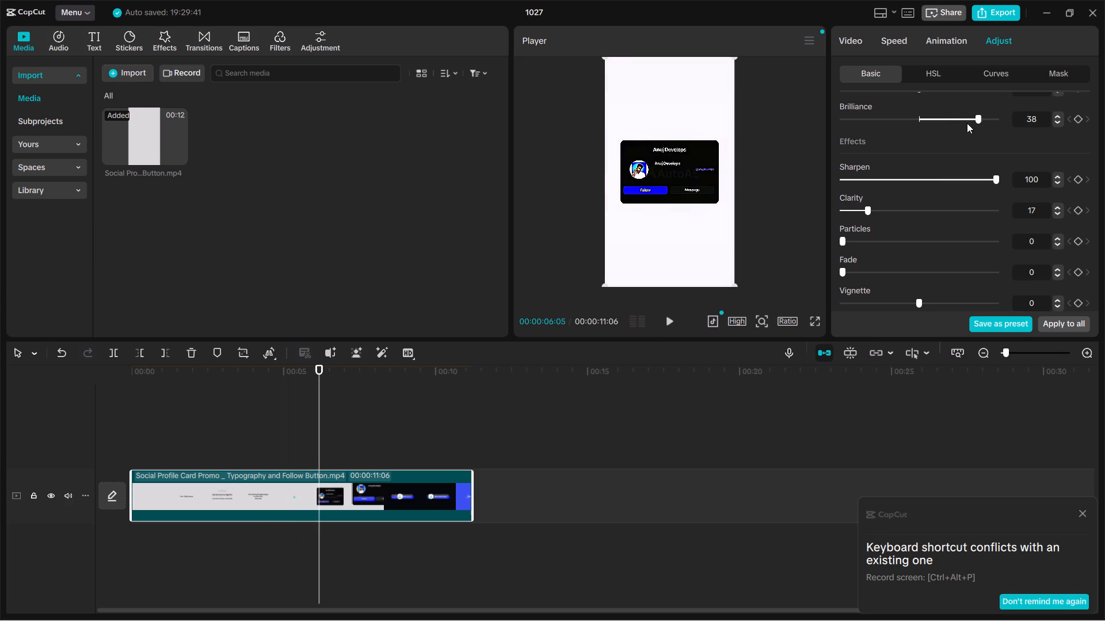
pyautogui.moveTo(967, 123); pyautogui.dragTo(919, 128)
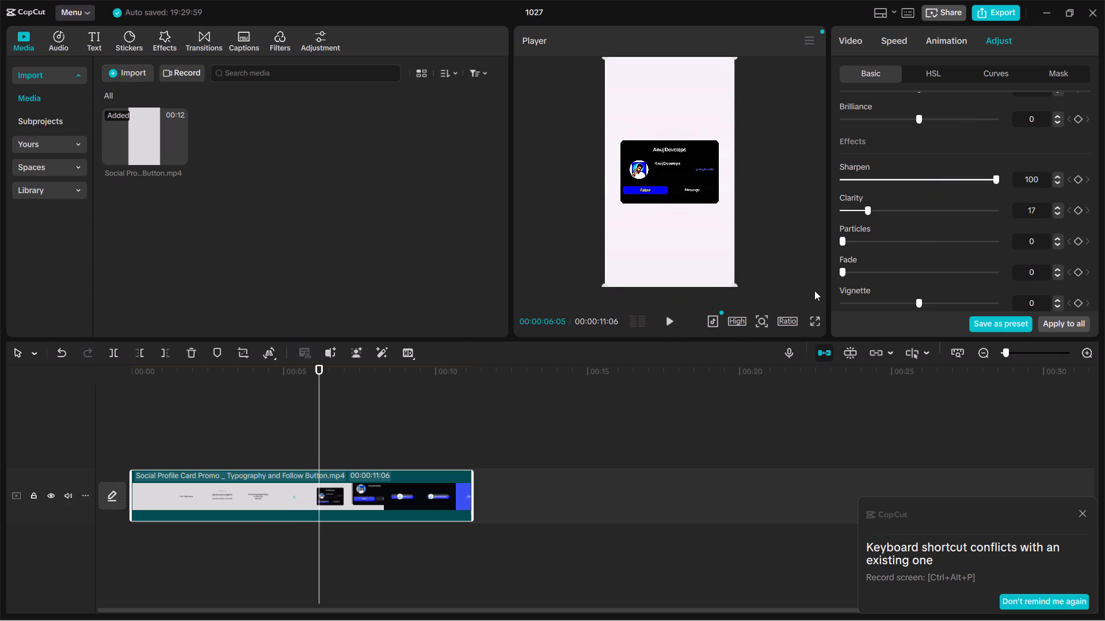
# Play the promo in full screen from the profile card scene, exit full screen and return the playhead to the start.
pyautogui.click(812, 324)
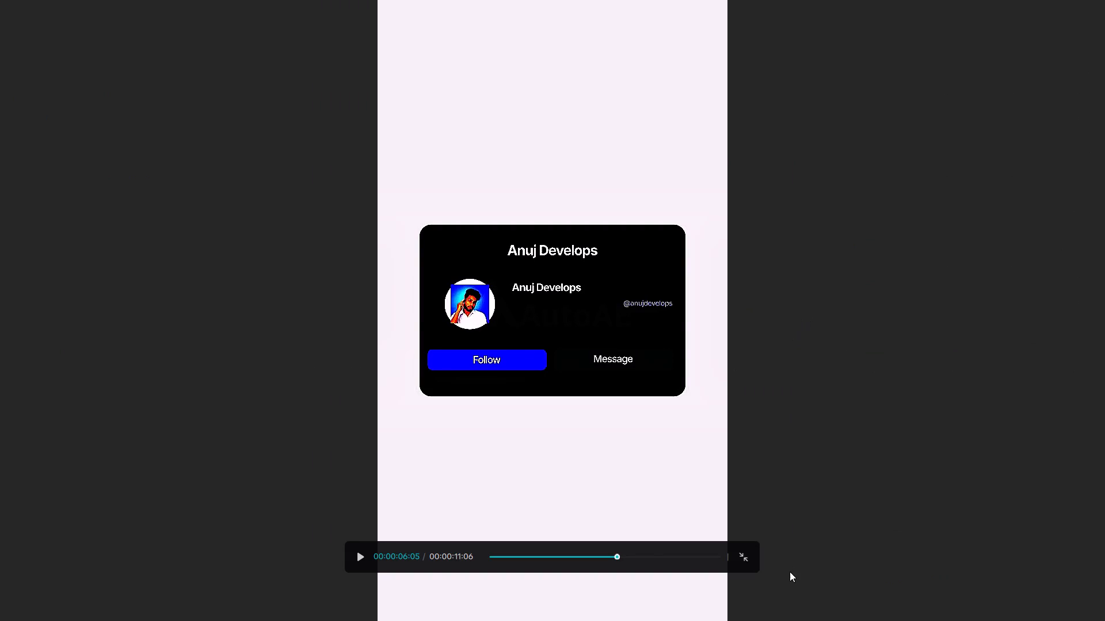
pyautogui.click(363, 559)
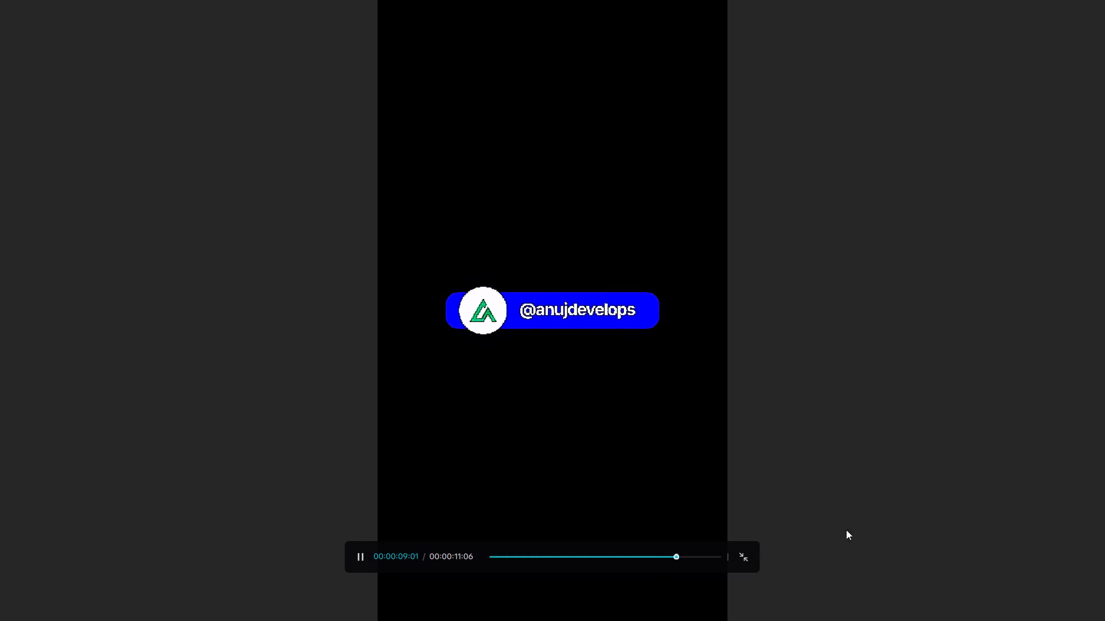
pyautogui.click(736, 555)
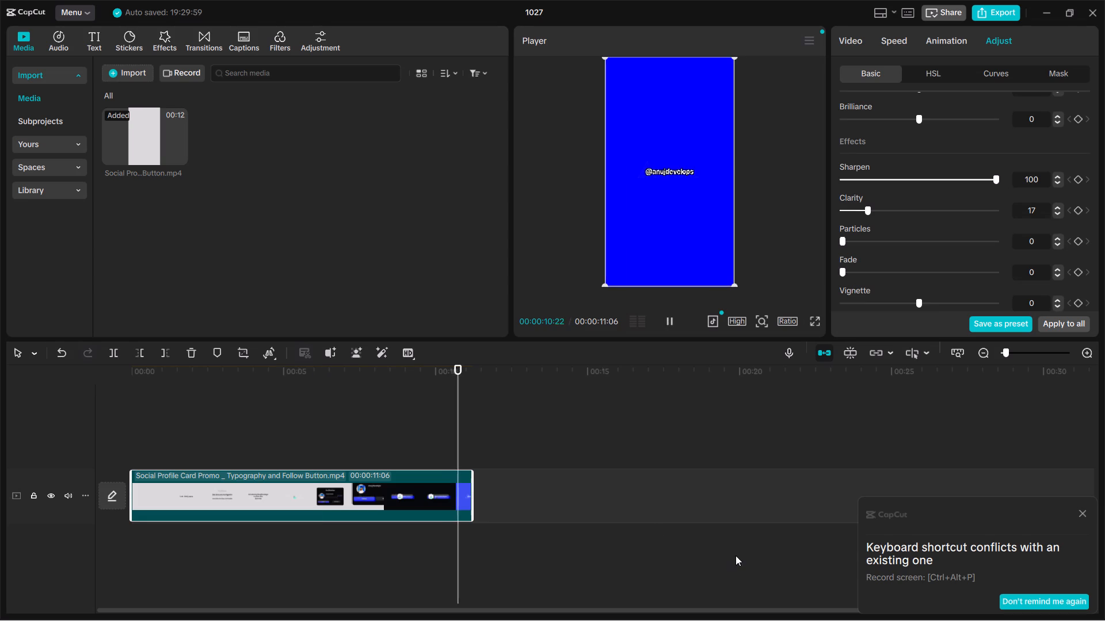
pyautogui.moveTo(470, 429); pyautogui.dragTo(425, 438)
pyautogui.moveTo(428, 436); pyautogui.dragTo(64, 389)
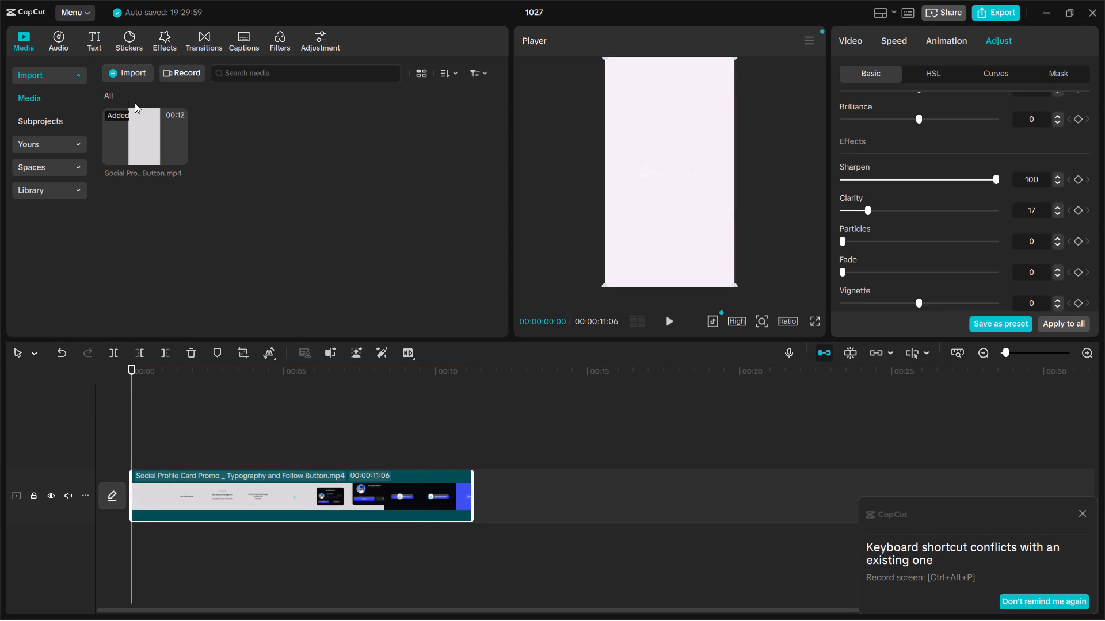
# Import the_mountain-lofi-lofi-music-496553.mp3 from the Downloads folder into the project media.
pyautogui.click(124, 74)
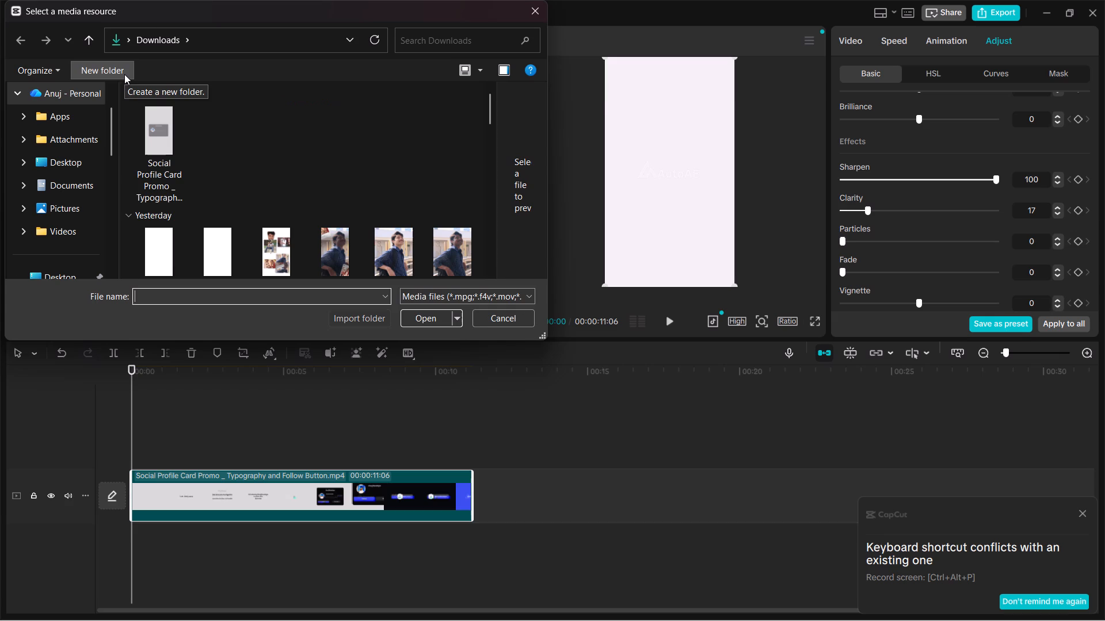
pyautogui.scroll(-4, 97, 204)
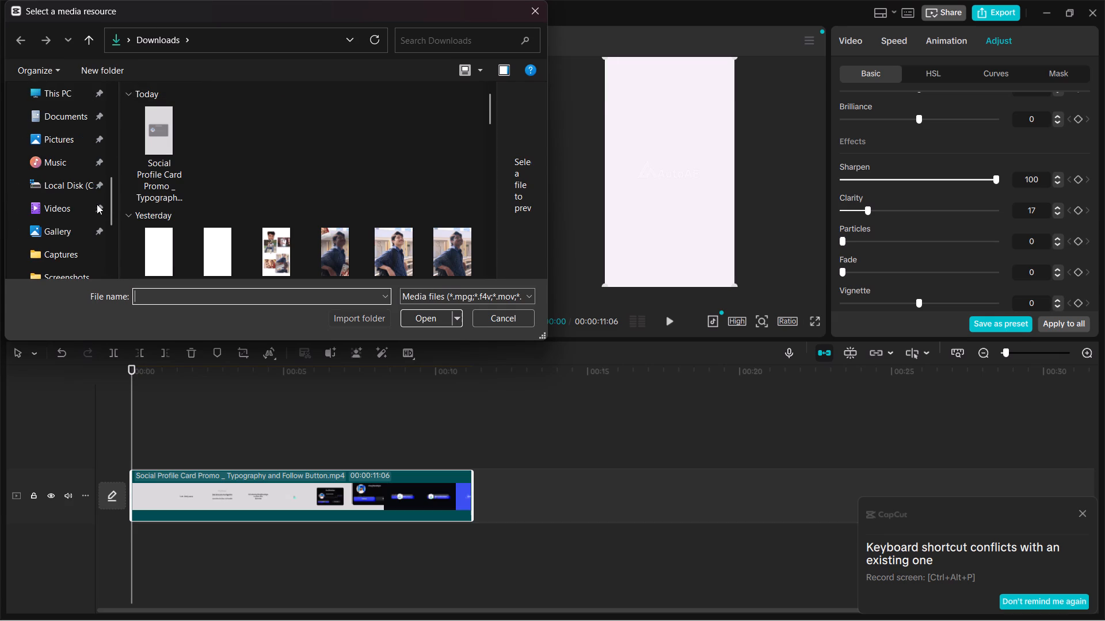
pyautogui.scroll(2, 97, 204)
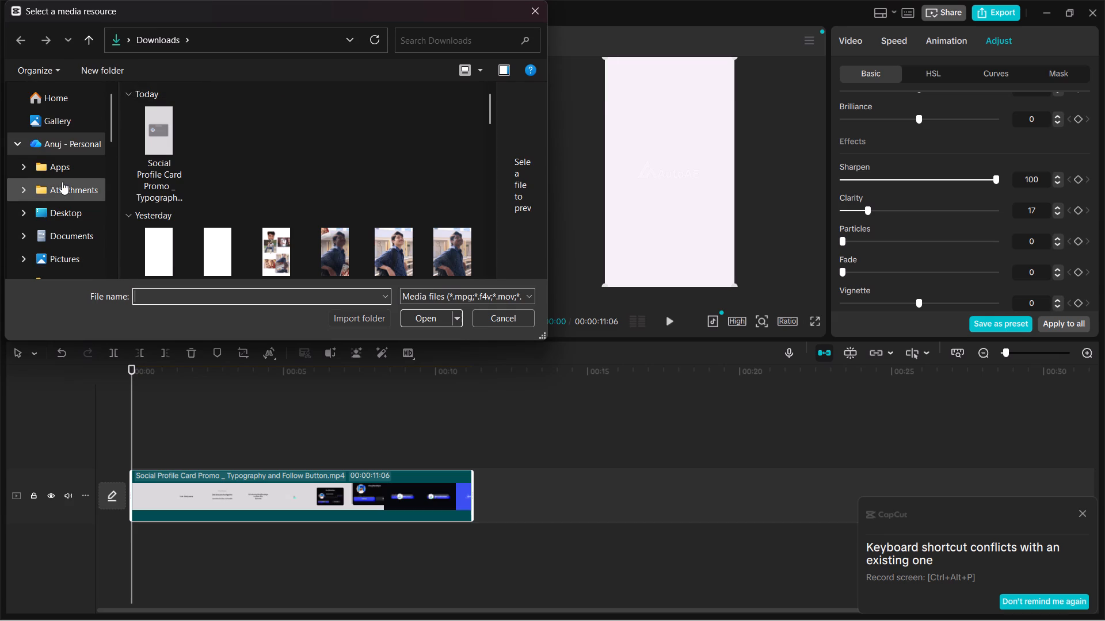
pyautogui.scroll(-1, 60, 187)
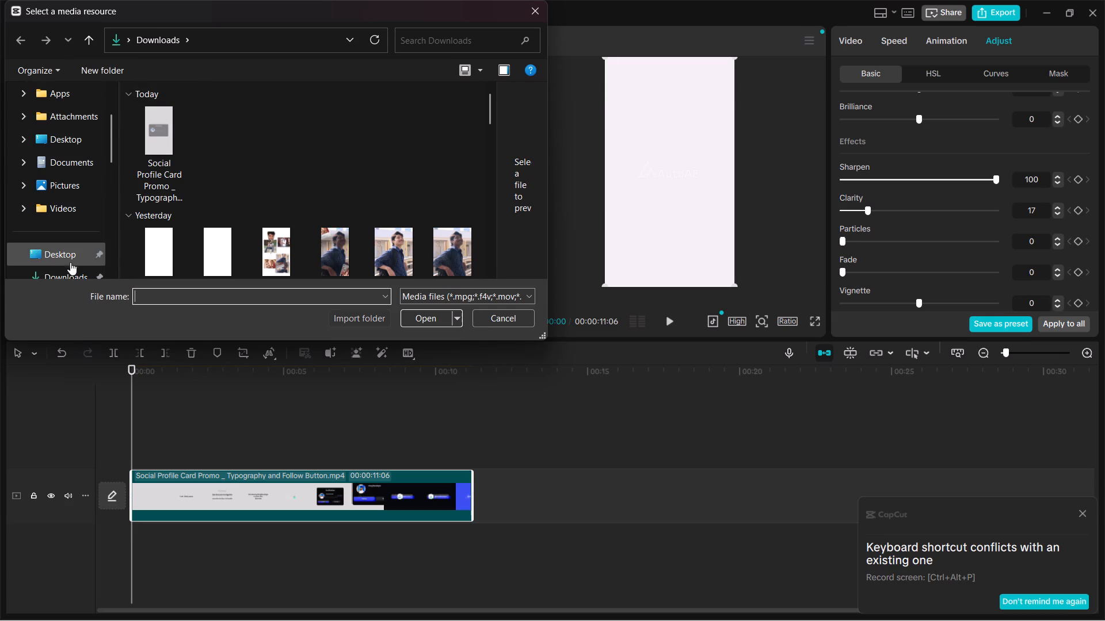
pyautogui.click(72, 275)
pyautogui.click(72, 220)
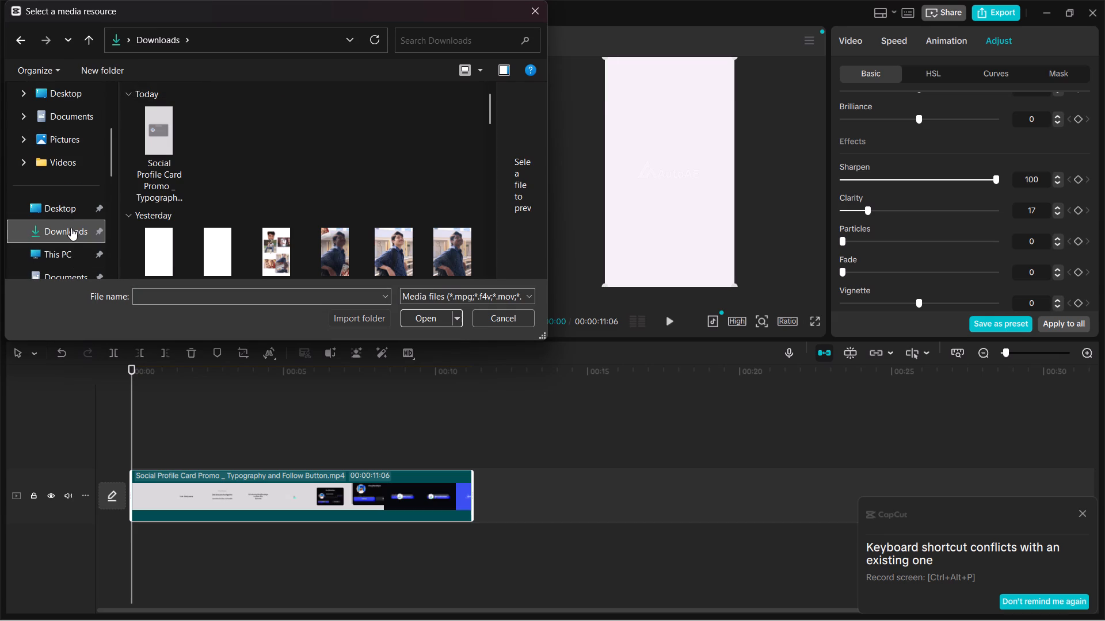
pyautogui.doubleClick(71, 228)
pyautogui.scroll(-1, 304, 170)
pyautogui.scroll(1, 304, 170)
pyautogui.scroll(-1, 304, 170)
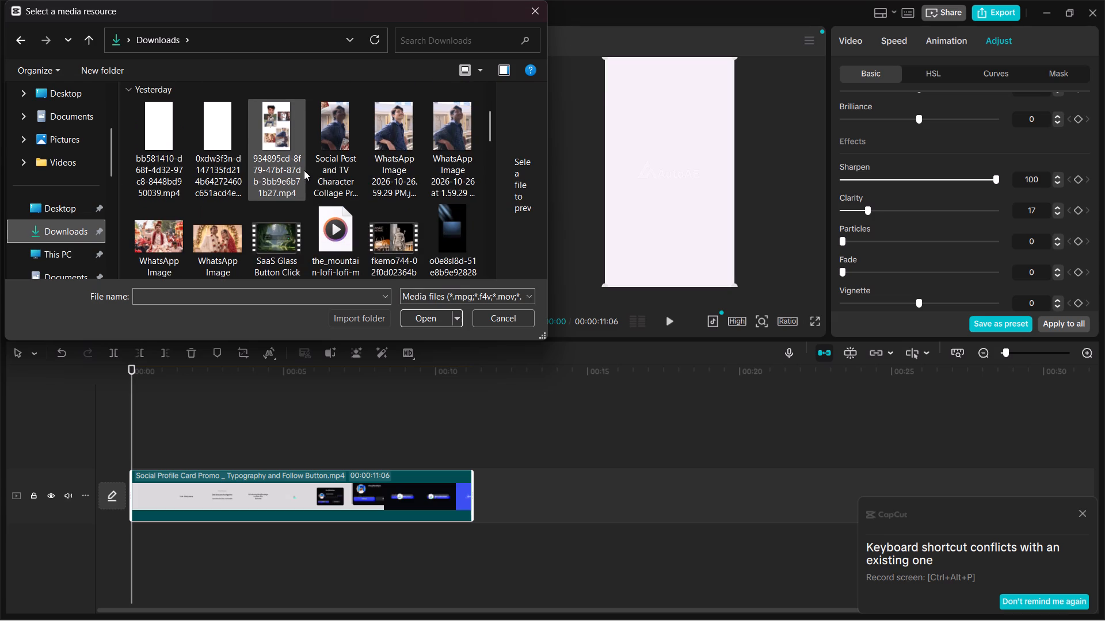
pyautogui.scroll(-1, 304, 170)
pyautogui.click(326, 229)
pyautogui.click(438, 335)
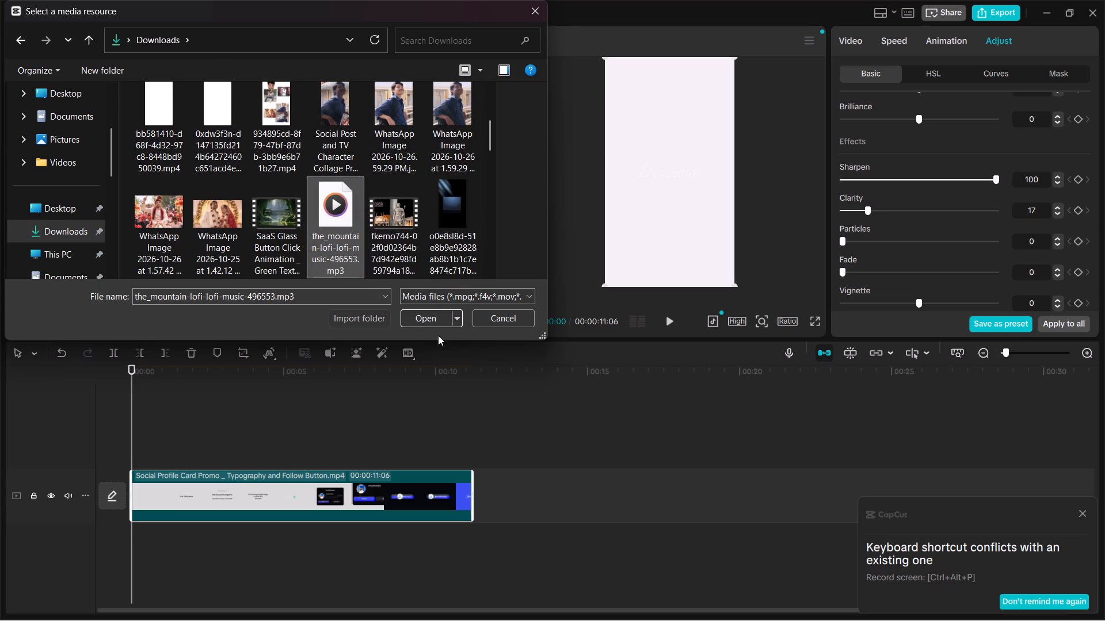
pyautogui.click(435, 323)
# Place the imported lofi music on an audio track beneath the promo clip, starting at the beginning of the timeline.
pyautogui.moveTo(239, 143); pyautogui.dragTo(276, 463)
pyautogui.click(276, 463)
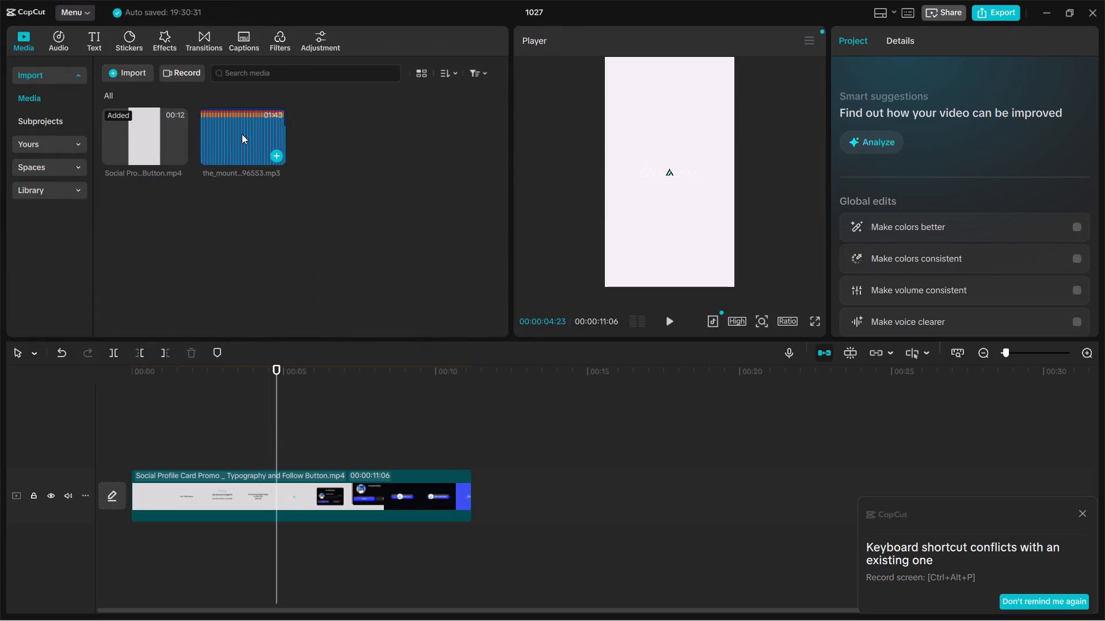
# Place the_mountain-lofi-lofi-music-496553.mp3 on an audio track beneath the promo clip, starting at the beginning of the timeline.
pyautogui.moveTo(242, 134); pyautogui.dragTo(131, 543)
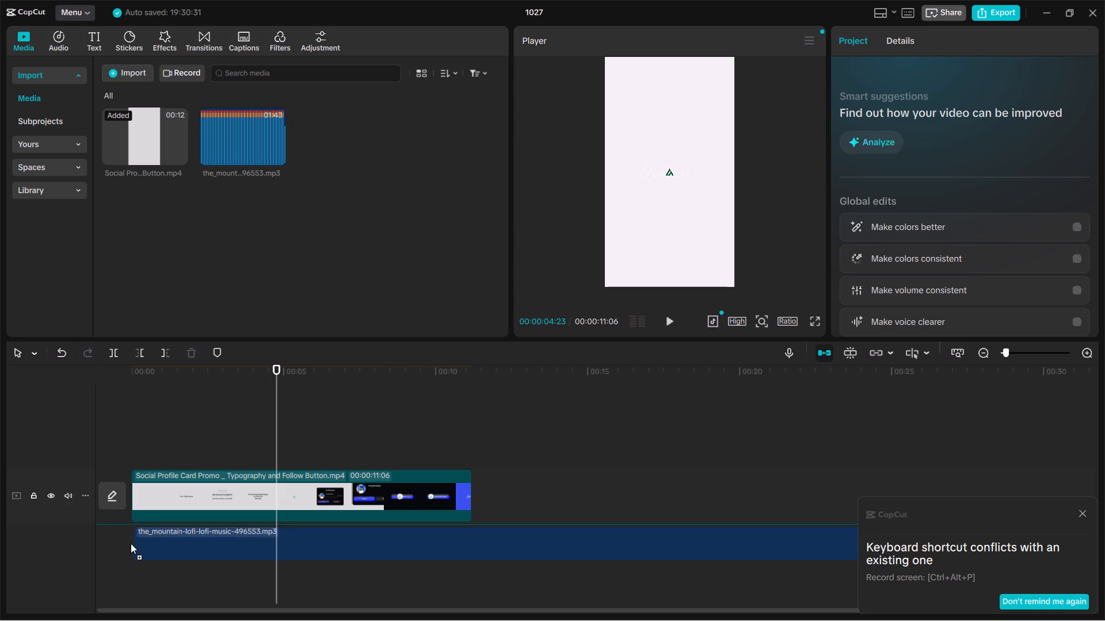
pyautogui.moveTo(131, 543); pyautogui.dragTo(131, 543)
# Return the playhead to the start of the timeline and play the promo with the added music.
pyautogui.moveTo(278, 413); pyautogui.dragTo(108, 428)
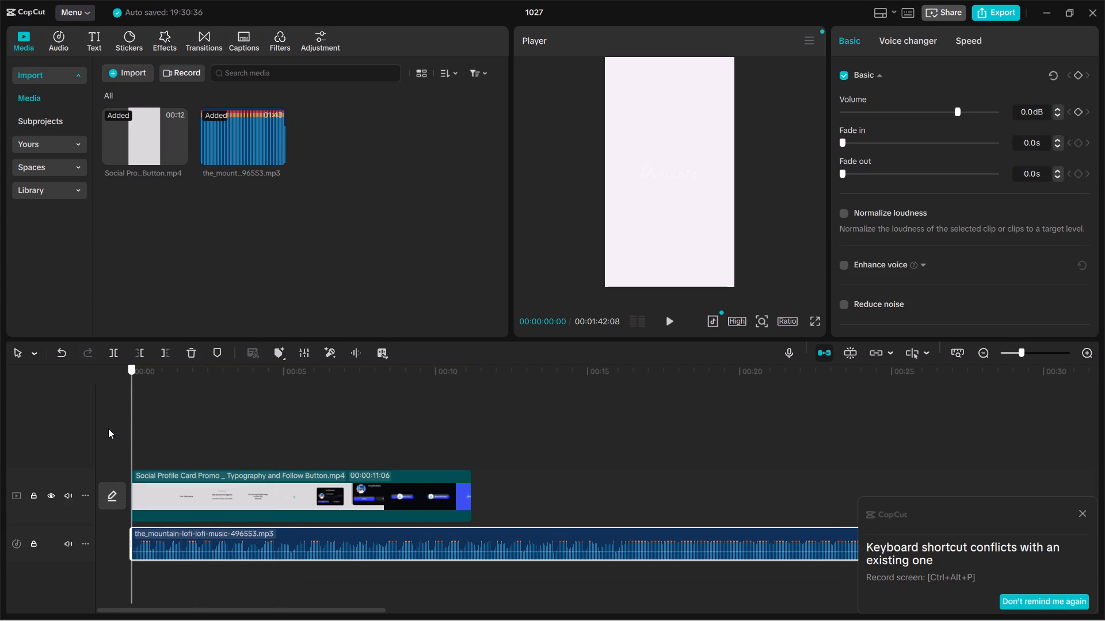
pyautogui.moveTo(108, 428); pyautogui.dragTo(102, 430)
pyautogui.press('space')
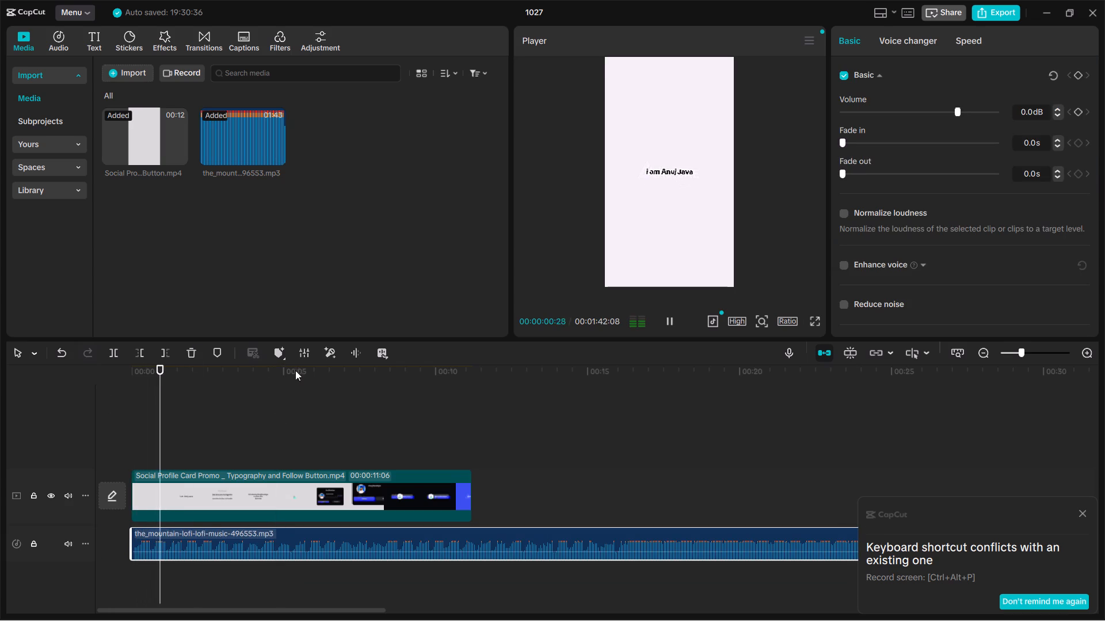
# Raise the Windows system speaker volume to about half, then return to the CapCut timeline.
pyautogui.click(1008, 603)
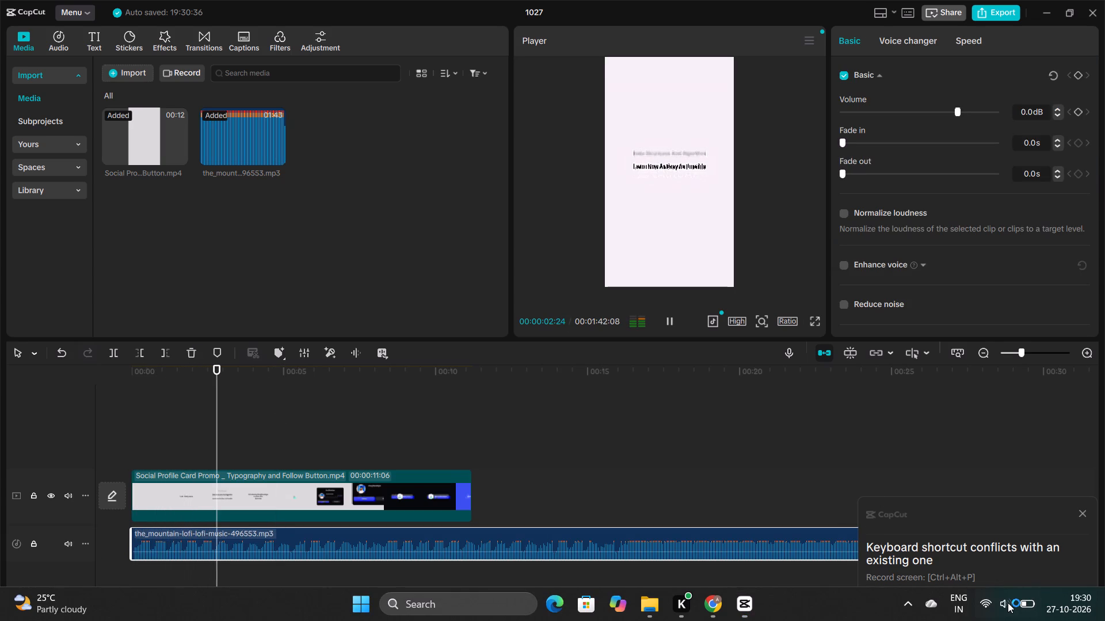
pyautogui.click(1012, 614)
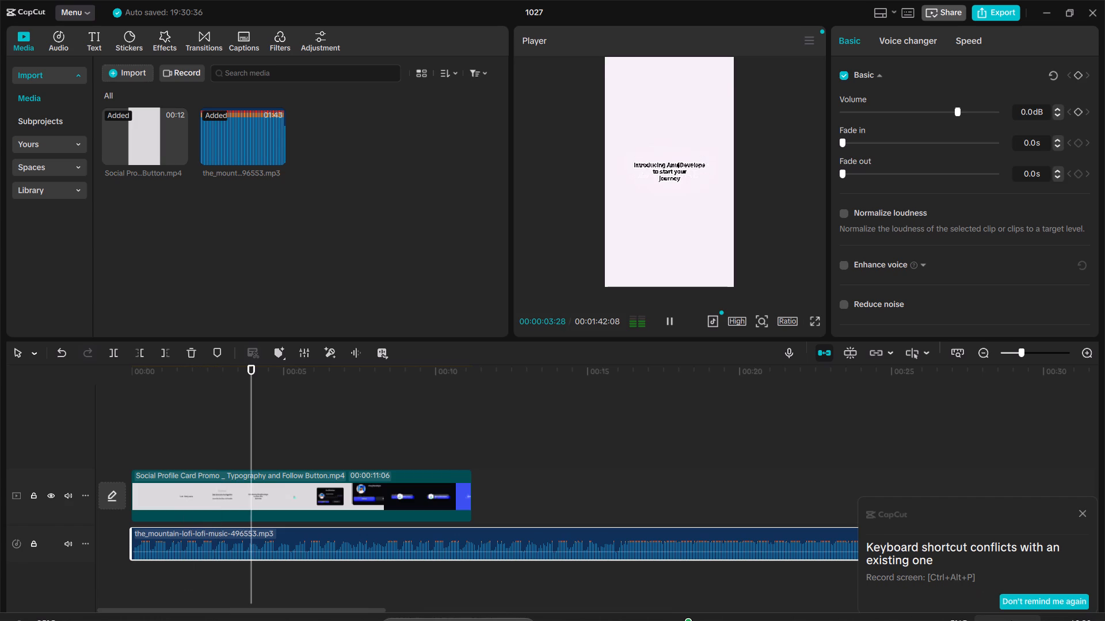
pyautogui.doubleClick(1003, 579)
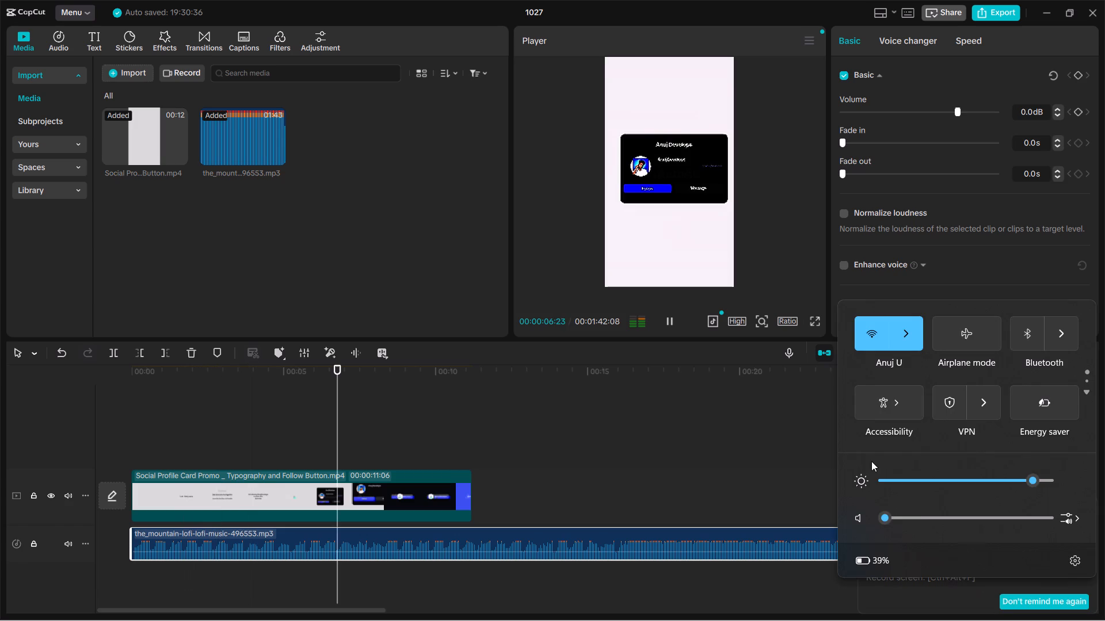
pyautogui.moveTo(917, 511); pyautogui.dragTo(966, 515)
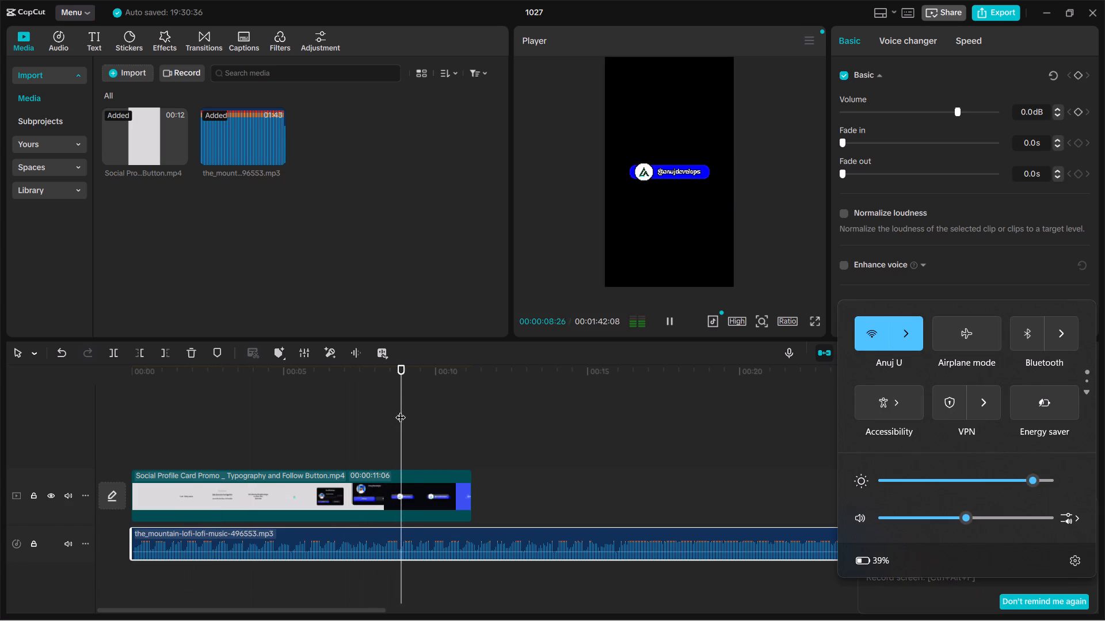
pyautogui.click(407, 409)
# Play the promo with its music from the start of the timeline and pause just past the video clip's end.
pyautogui.moveTo(405, 415); pyautogui.dragTo(158, 429)
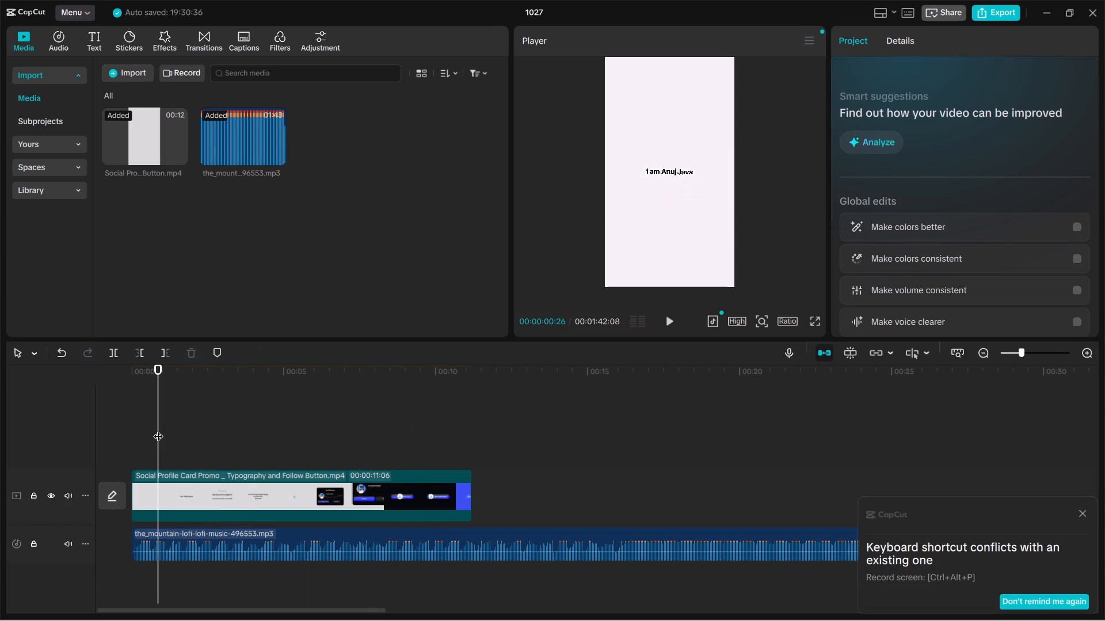
pyautogui.moveTo(158, 429); pyautogui.dragTo(48, 444)
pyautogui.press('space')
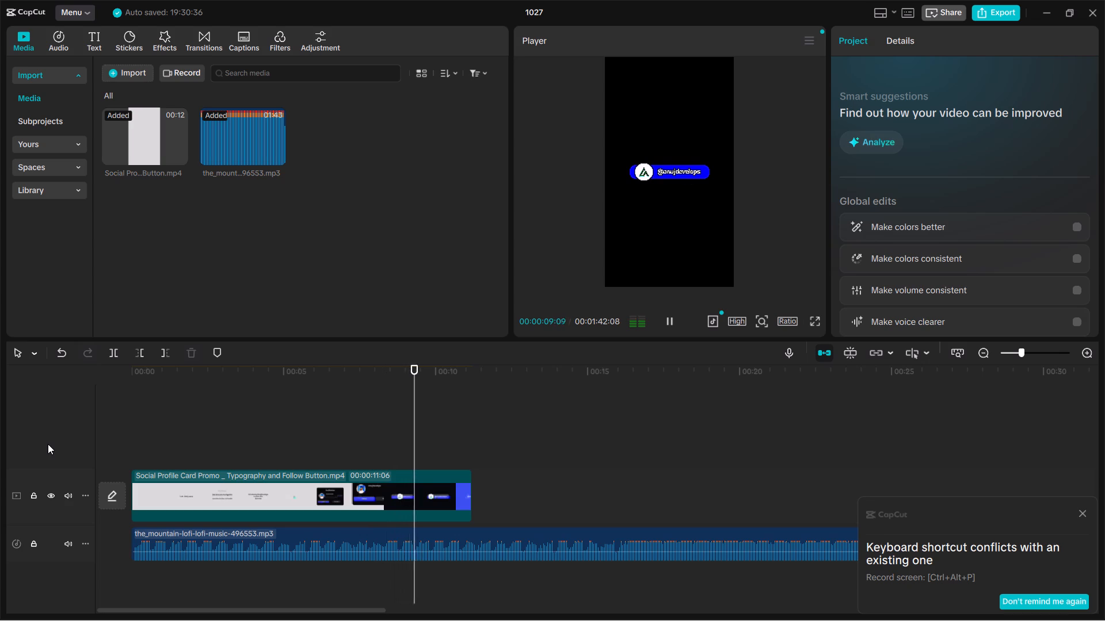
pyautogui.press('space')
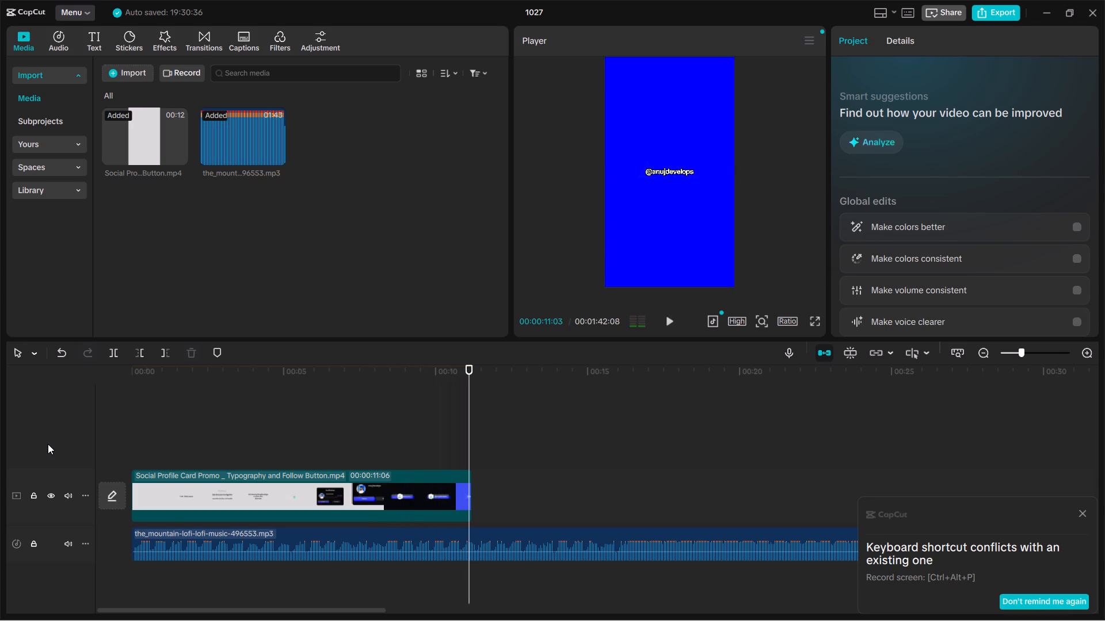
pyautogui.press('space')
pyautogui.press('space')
pyautogui.click(48, 444)
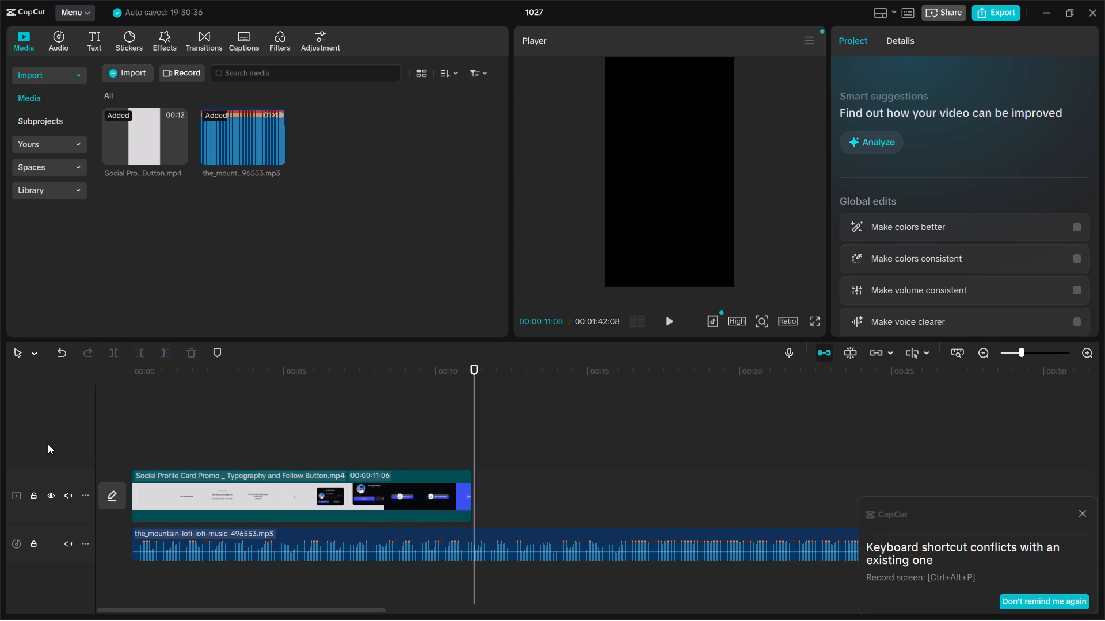
# Split the lofi music at the end of the promo clip, 00:00:11:06, and delete the remainder beyond it.
pyautogui.press('Left')
pyautogui.press('Left')
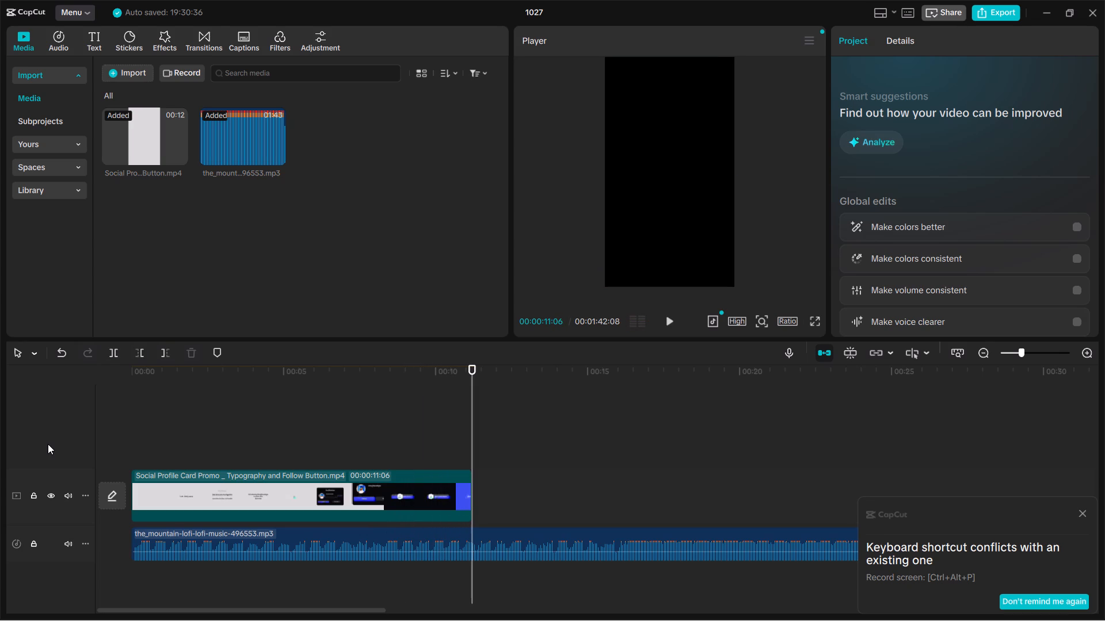
pyautogui.hotkey('ctrl', 'b')
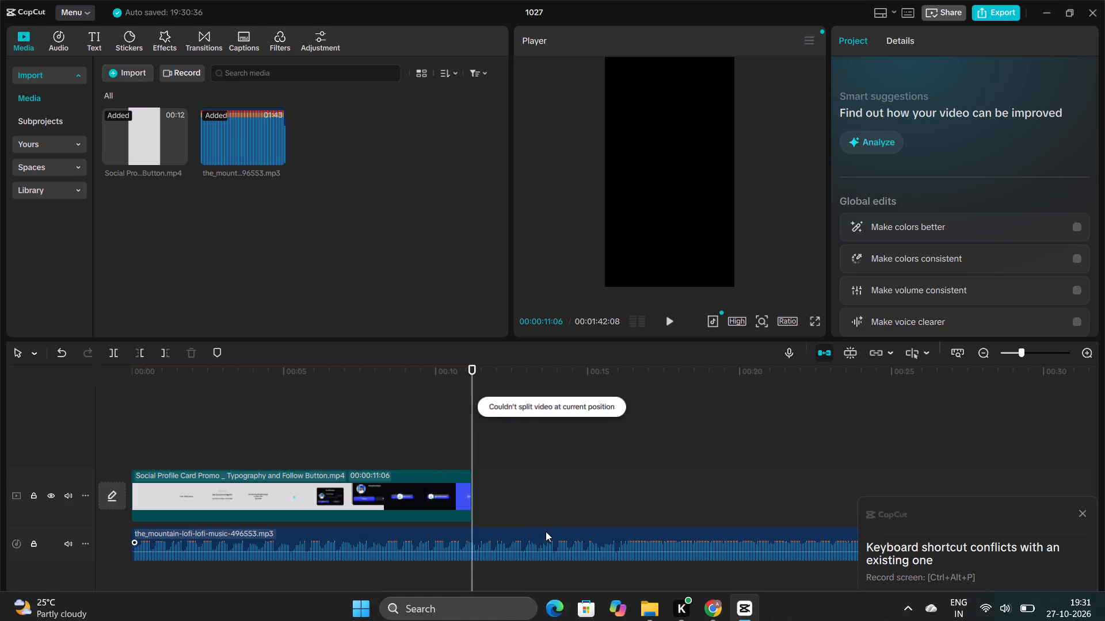
pyautogui.click(545, 536)
pyautogui.hotkey('ctrl', 'b')
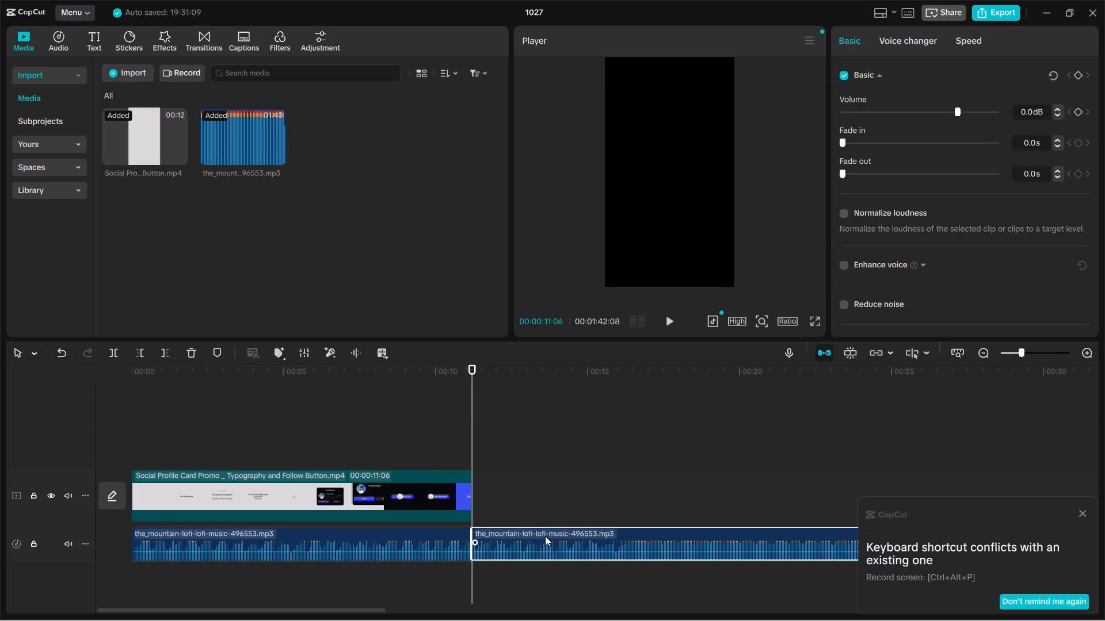
pyautogui.press('Delete')
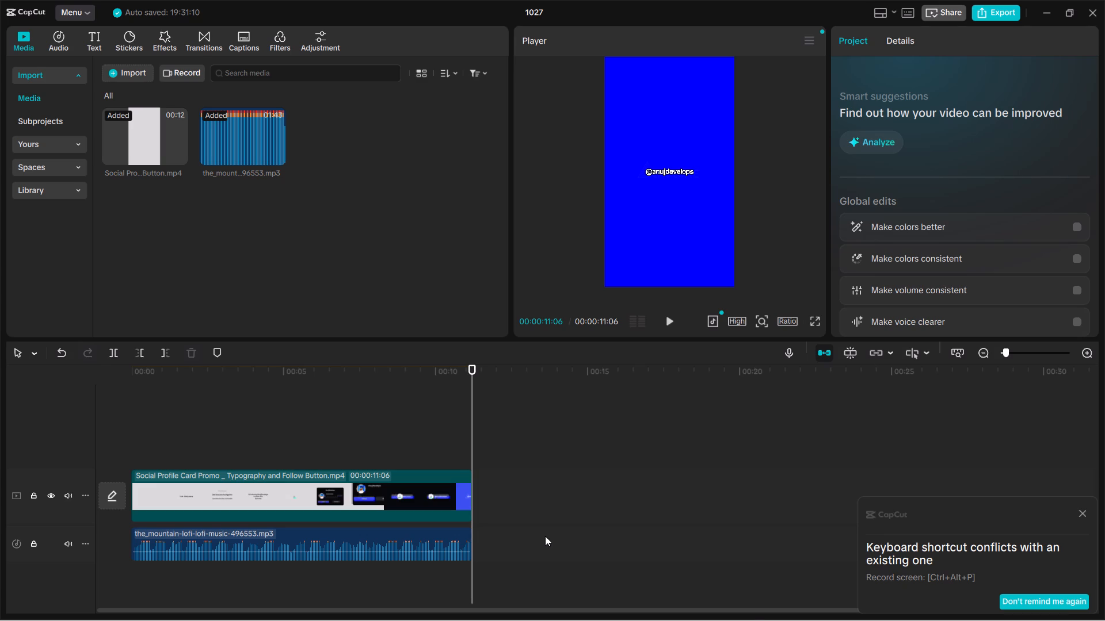
# Set the lofi music clip's volume to 3.5 dB, fade in to 0.9 s and fade out to 1.0 s.
pyautogui.click(403, 534)
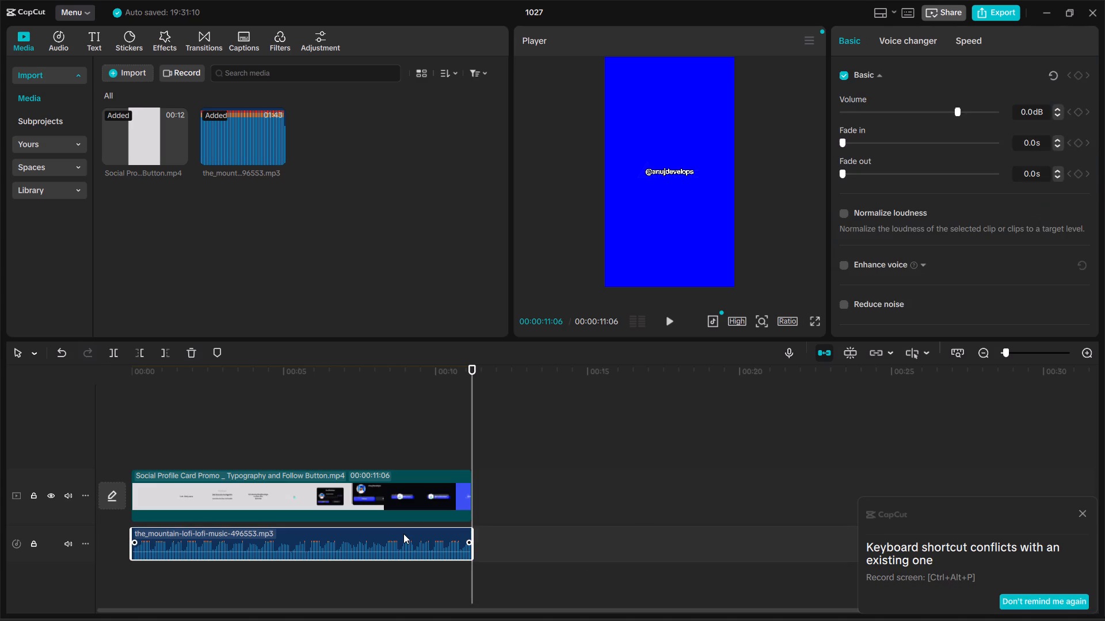
pyautogui.moveTo(471, 405); pyautogui.dragTo(212, 454)
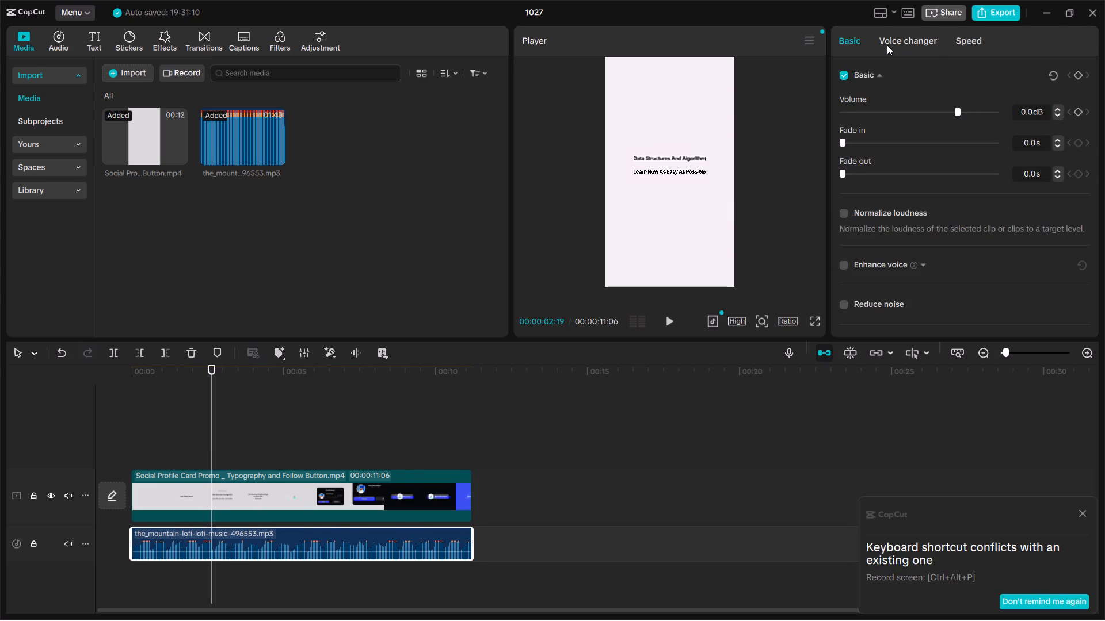
pyautogui.click(887, 45)
pyautogui.click(852, 45)
pyautogui.moveTo(954, 110); pyautogui.dragTo(964, 118)
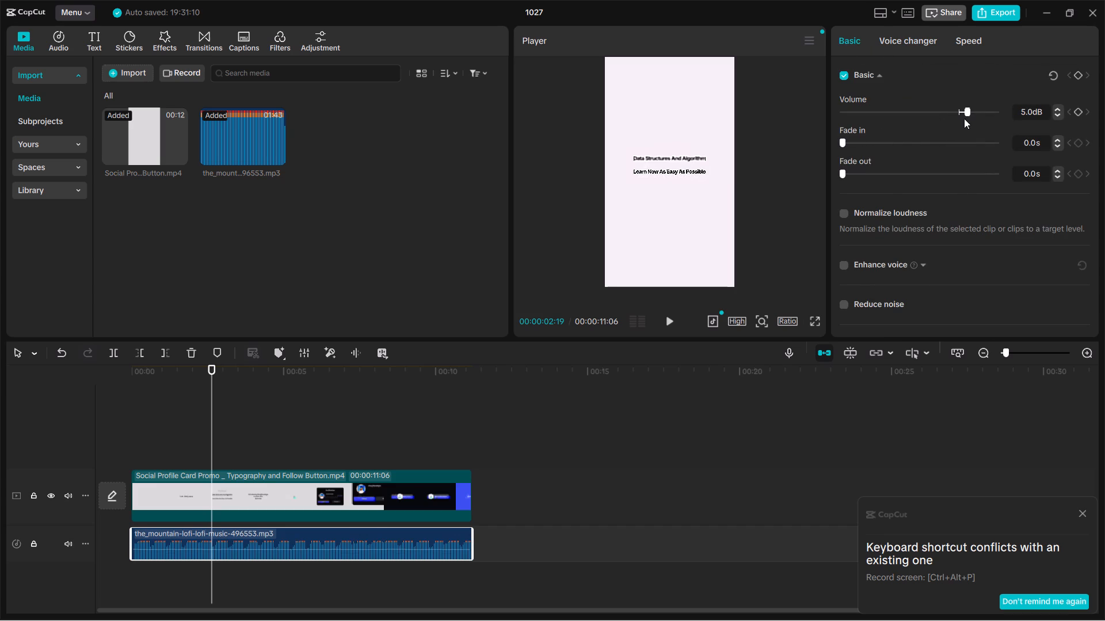
pyautogui.moveTo(964, 118); pyautogui.dragTo(962, 118)
pyautogui.moveTo(849, 147); pyautogui.dragTo(856, 148)
pyautogui.moveTo(851, 176); pyautogui.dragTo(860, 174)
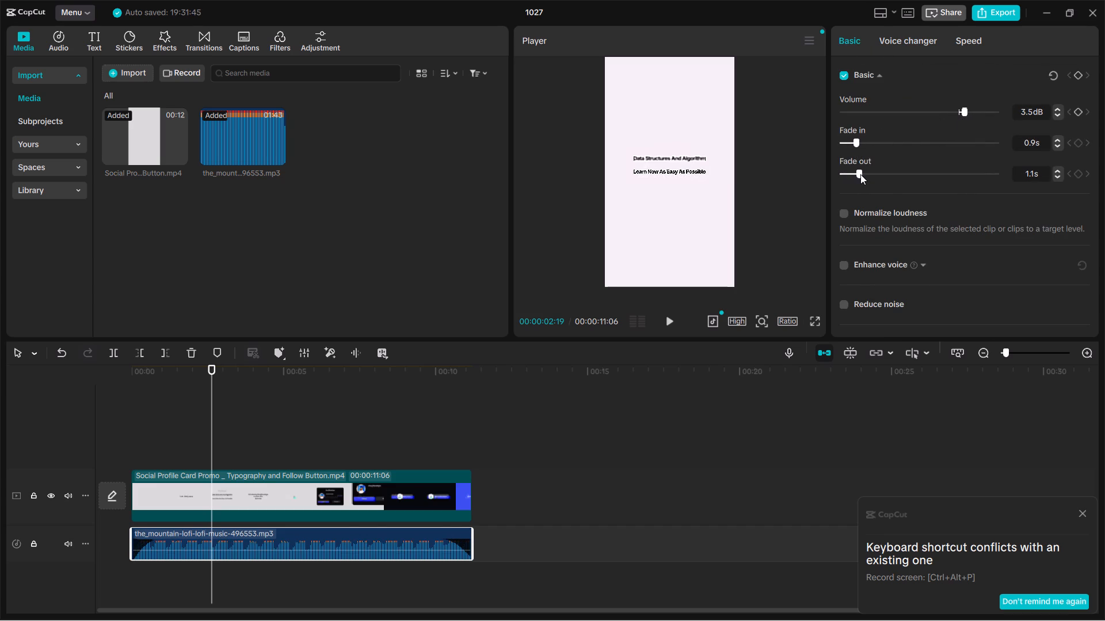
pyautogui.moveTo(860, 174); pyautogui.dragTo(858, 174)
# Turn on loudness normalization for the lofi music clip.
pyautogui.click(851, 213)
pyautogui.click(842, 213)
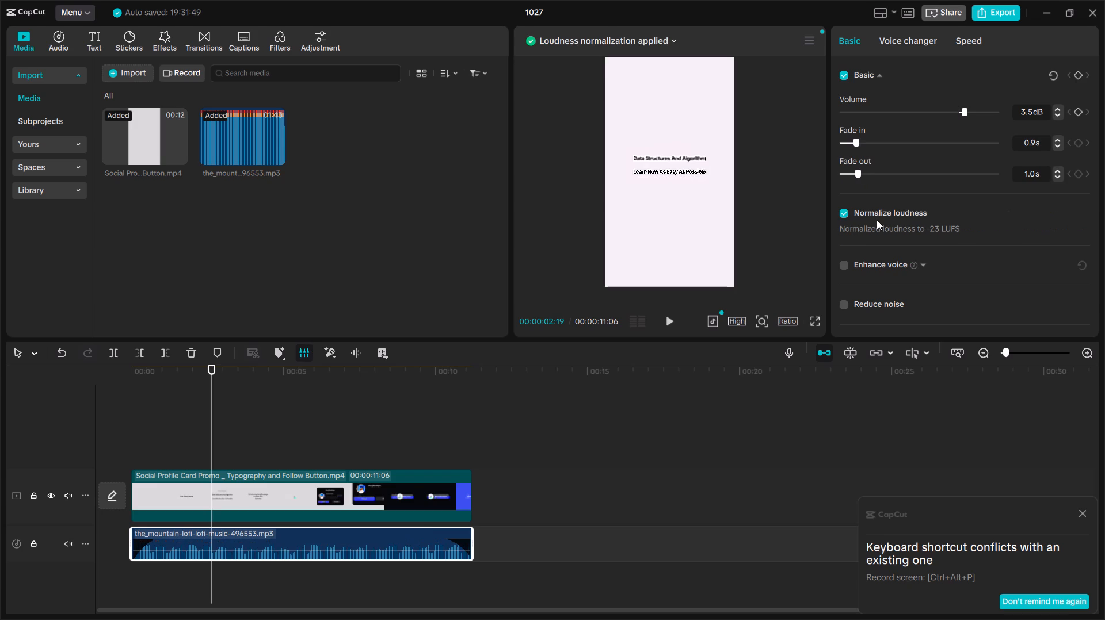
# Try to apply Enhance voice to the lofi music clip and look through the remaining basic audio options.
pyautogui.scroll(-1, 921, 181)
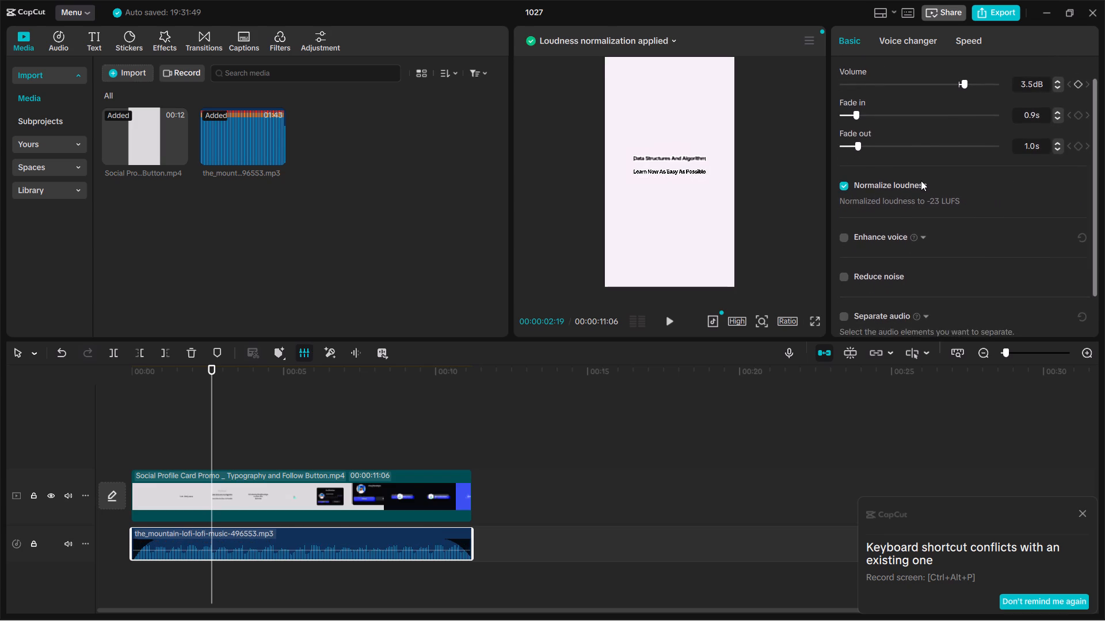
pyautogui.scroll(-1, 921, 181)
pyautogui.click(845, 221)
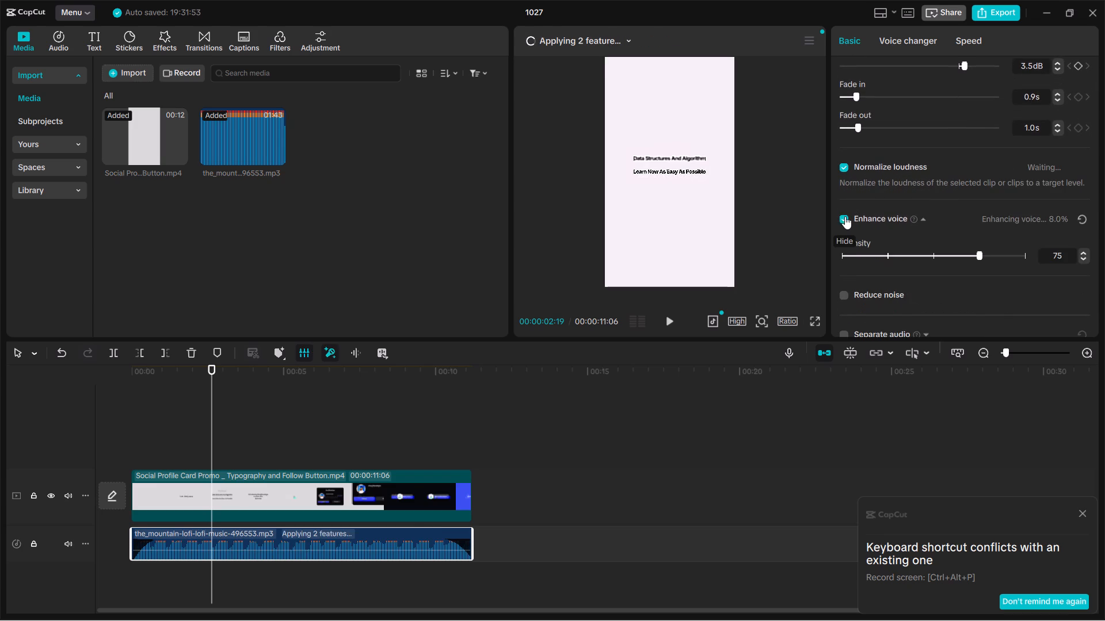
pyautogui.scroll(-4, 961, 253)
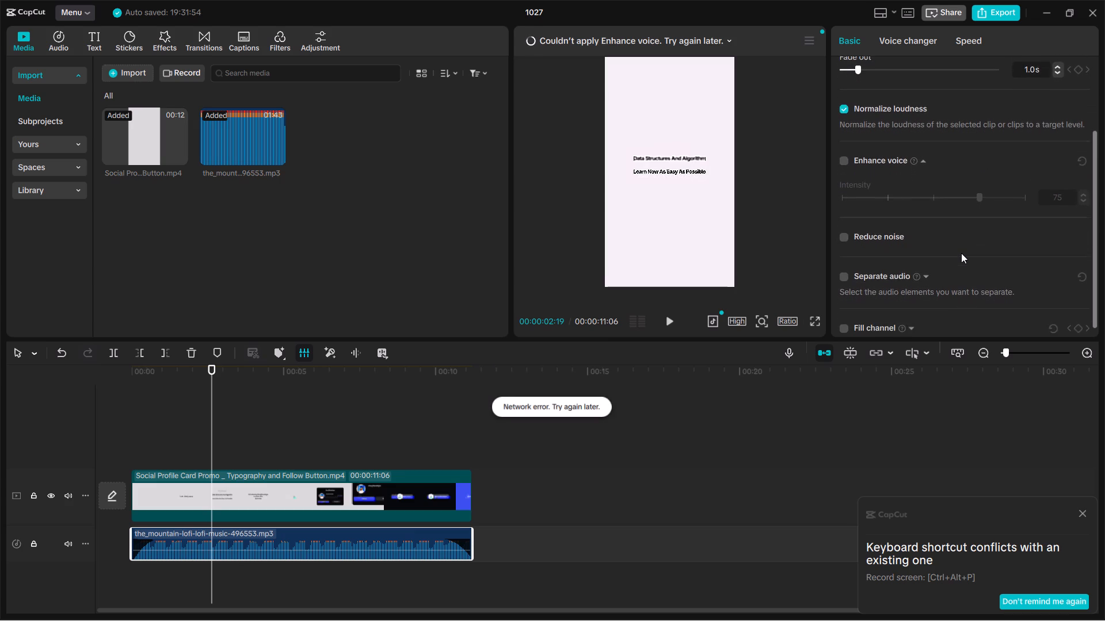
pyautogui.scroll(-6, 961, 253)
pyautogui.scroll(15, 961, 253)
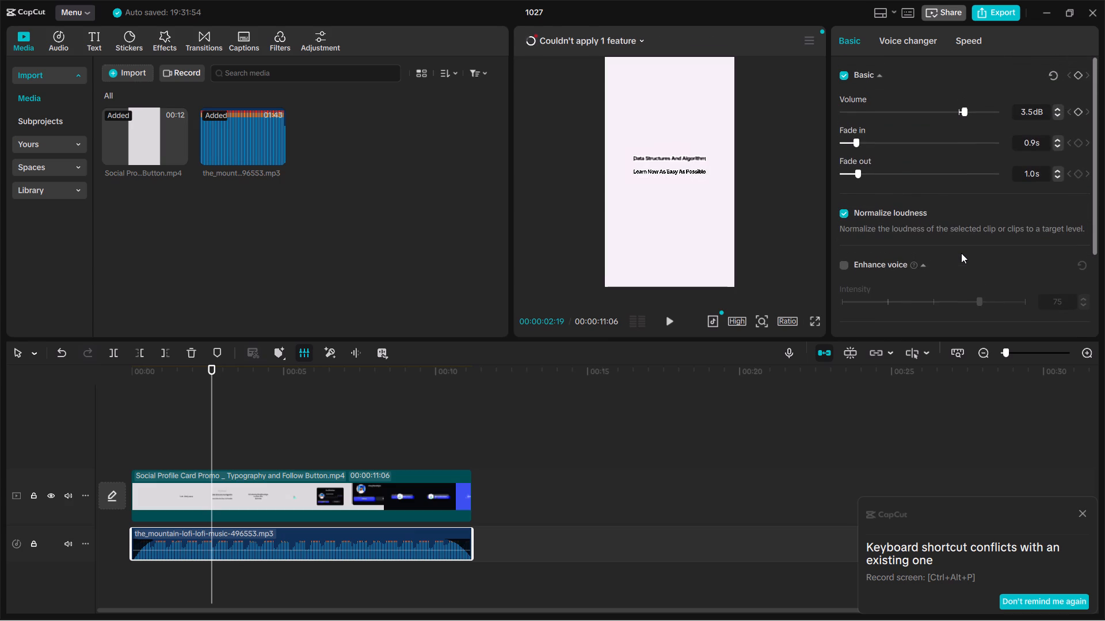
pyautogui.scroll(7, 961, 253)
# Set the lofi music clip's speed to 1.34x.
pyautogui.click(971, 46)
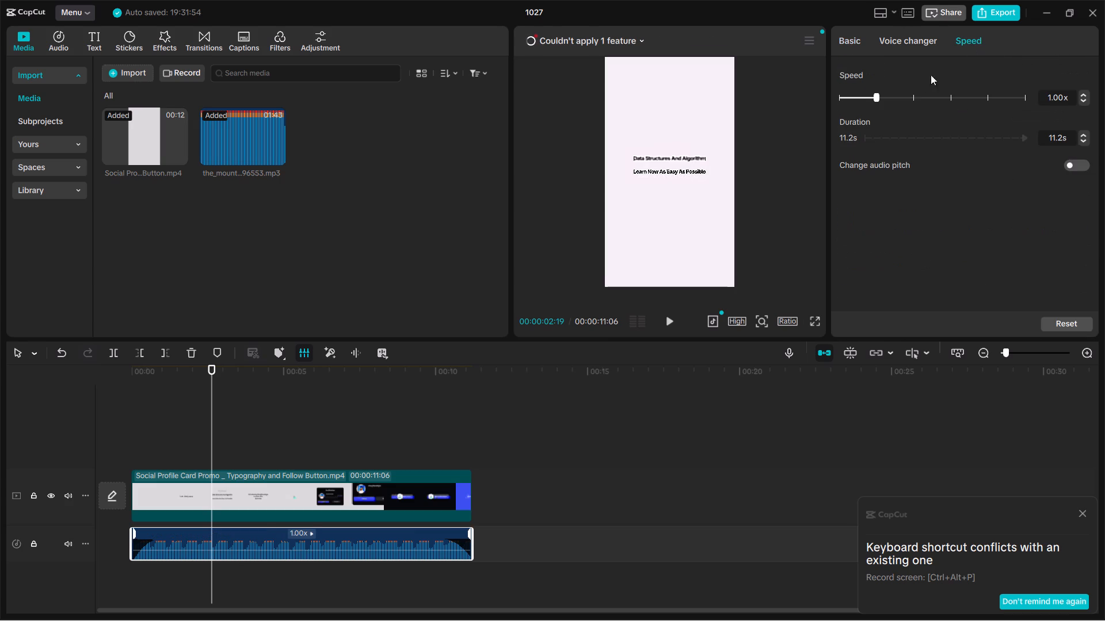
pyautogui.moveTo(881, 98); pyautogui.dragTo(890, 98)
pyautogui.moveTo(890, 98); pyautogui.dragTo(889, 98)
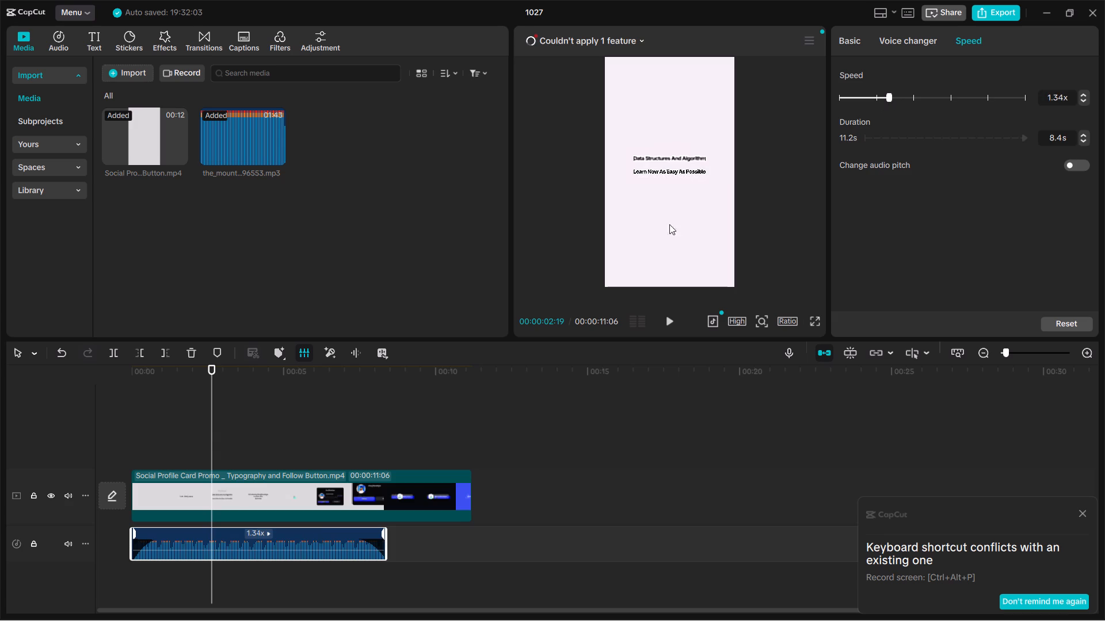
# Extend the end of the sped-up music clip to about 11.3 s, just past the end of the promo clip.
pyautogui.click(386, 545)
pyautogui.click(372, 546)
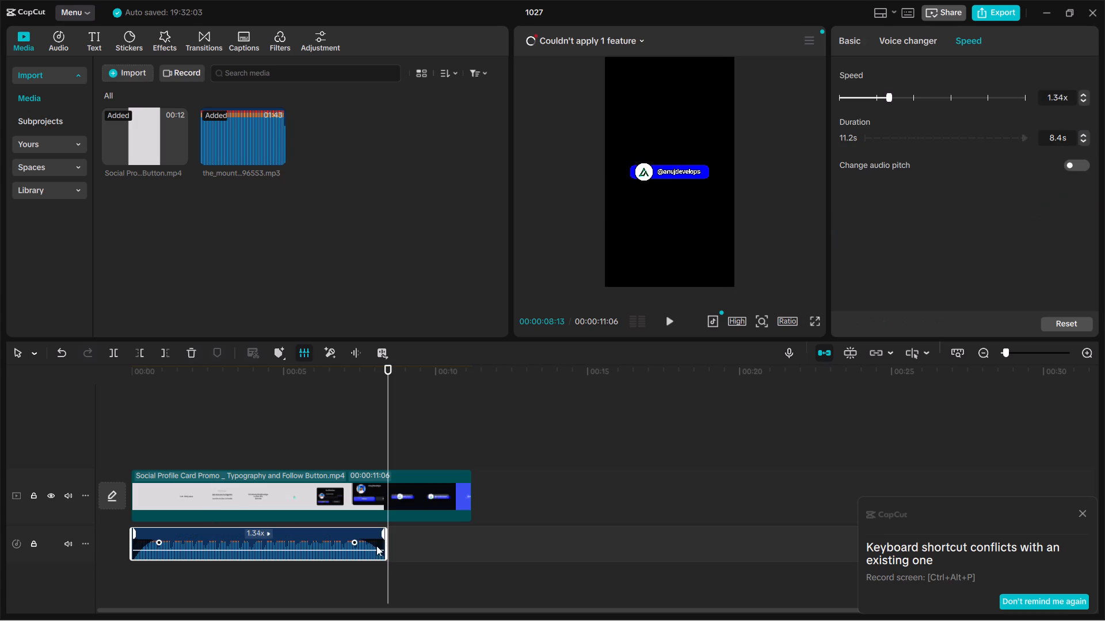
pyautogui.moveTo(388, 546); pyautogui.dragTo(471, 555)
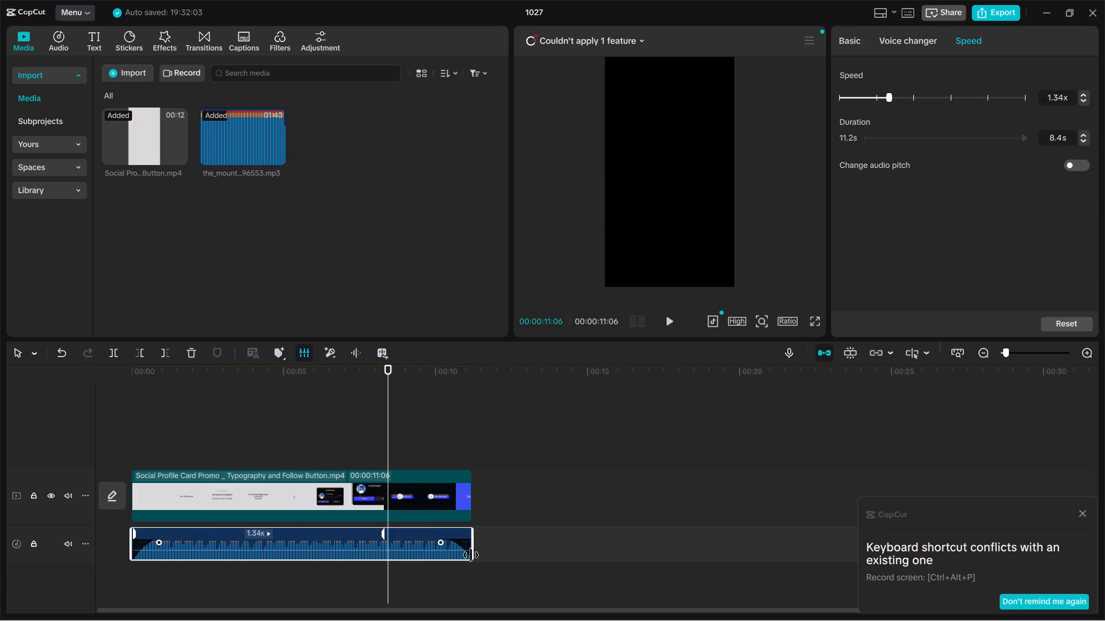
pyautogui.moveTo(471, 555); pyautogui.dragTo(473, 554)
# Return the playhead to the start and play the promo with its music through to near the end.
pyautogui.moveTo(386, 436); pyautogui.dragTo(261, 436)
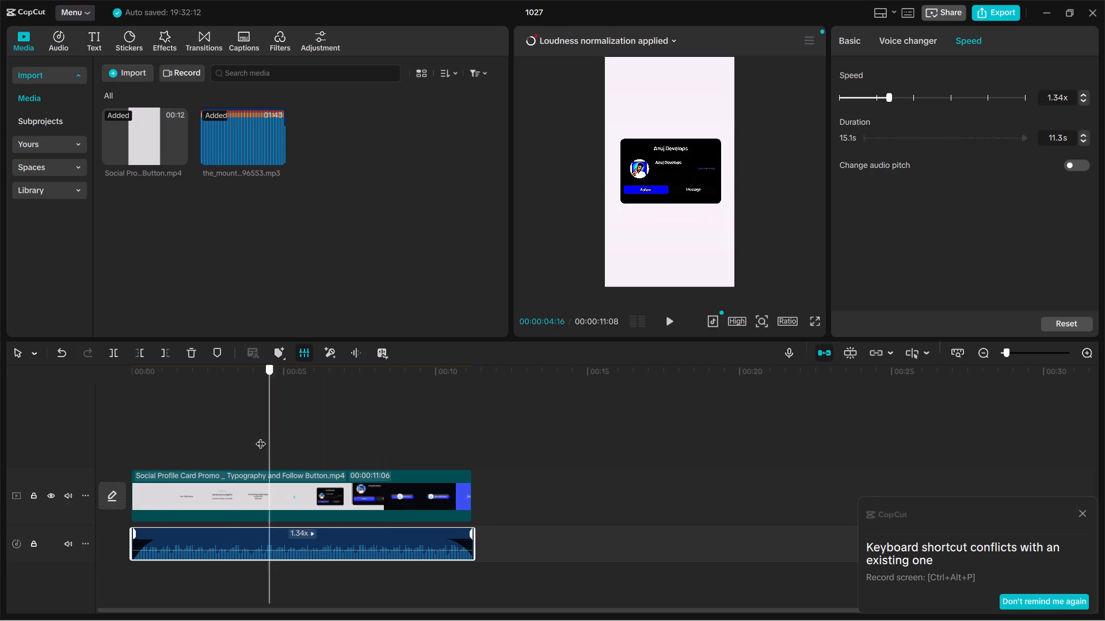
pyautogui.moveTo(261, 436); pyautogui.dragTo(57, 505)
pyautogui.press('space')
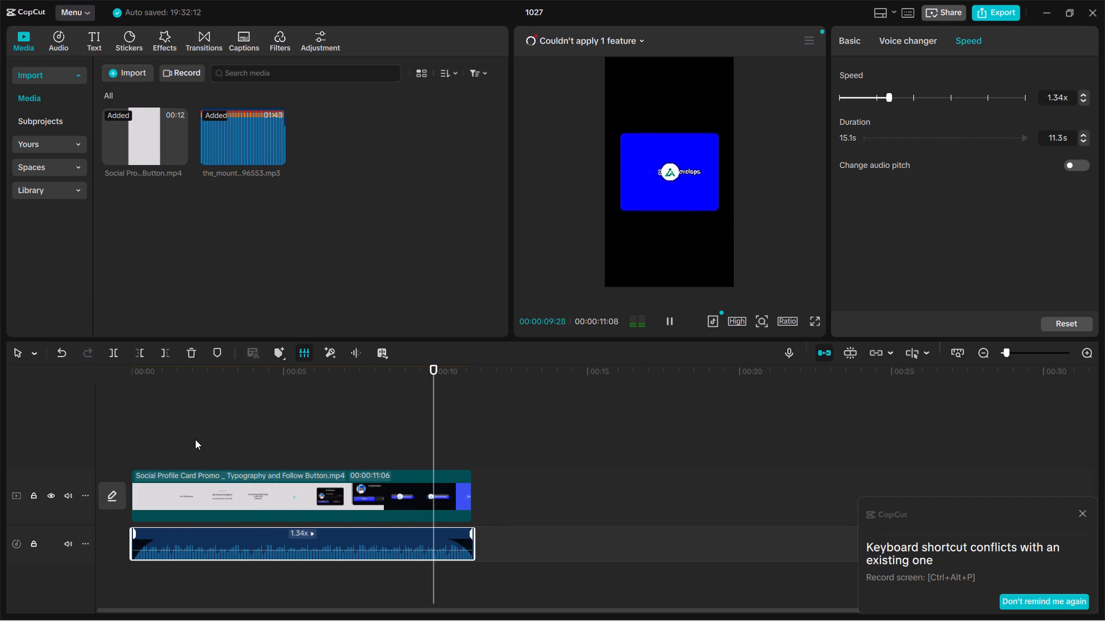
pyautogui.press('space')
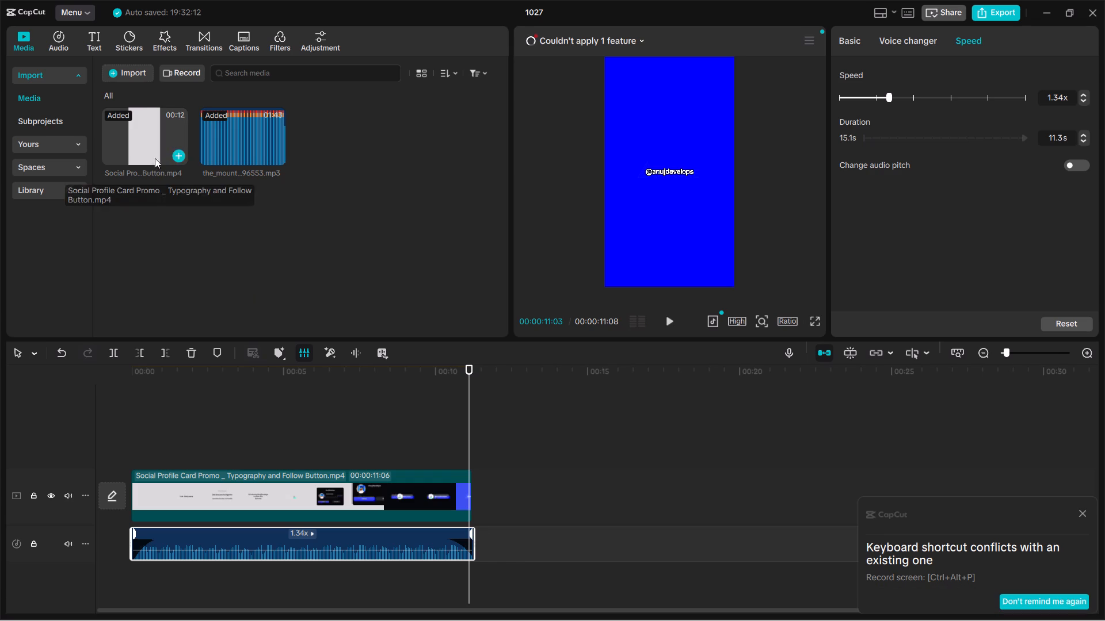
# Browse the Downloads folder for further media to import.
pyautogui.click(131, 75)
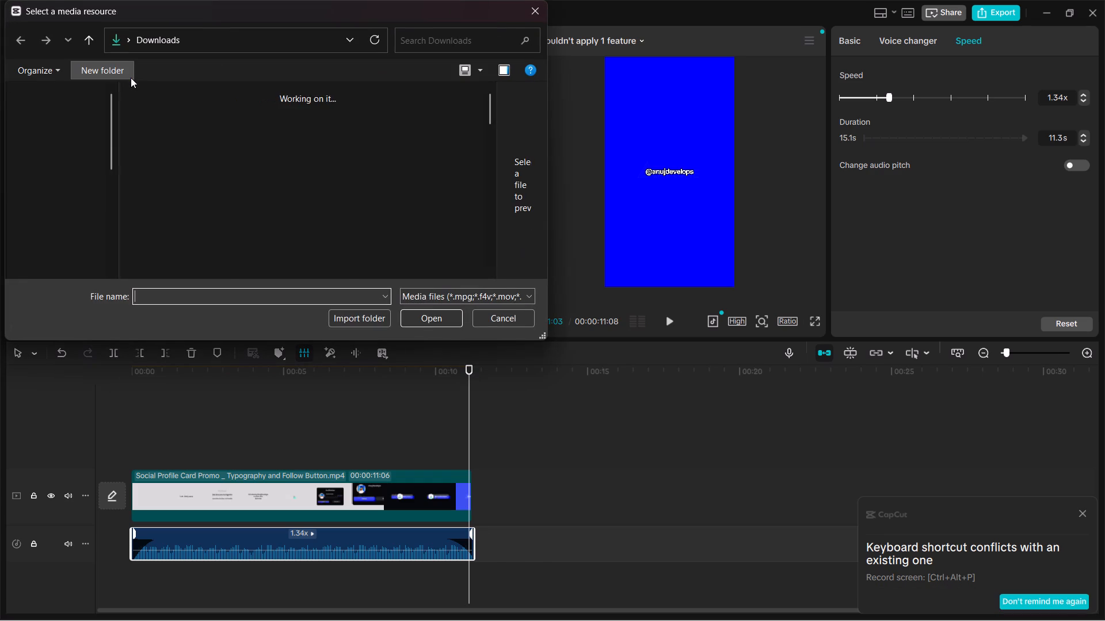
pyautogui.scroll(-1, 351, 263)
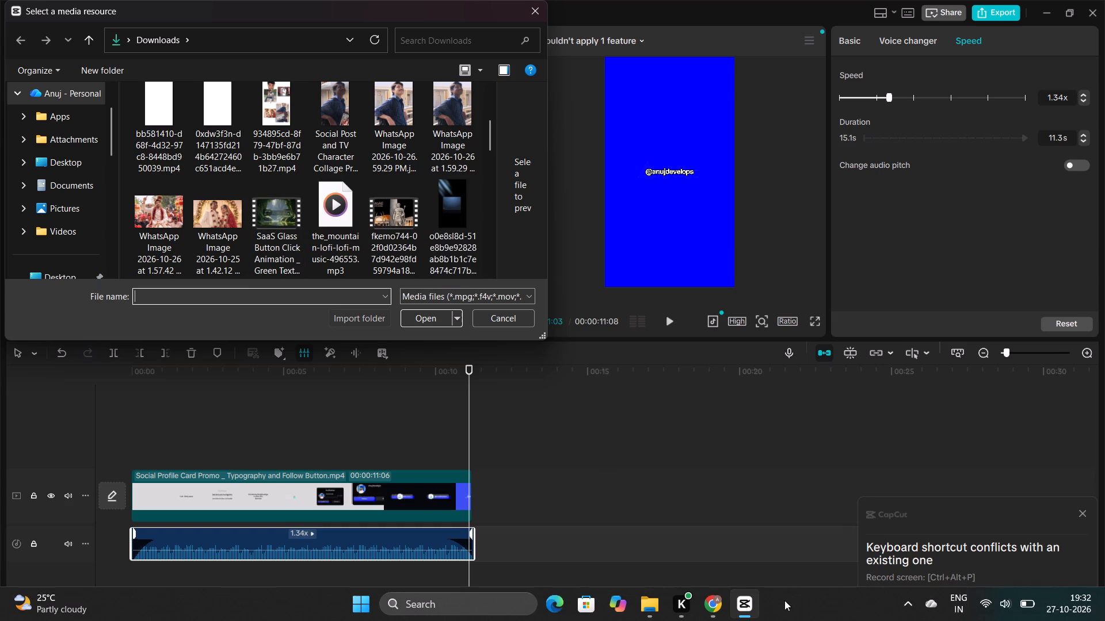
# Switch to AutoAE in Chrome, go back to the template gallery and open Typography and Media Card Promo | Clockwork Sequence for customization.
pyautogui.click(715, 605)
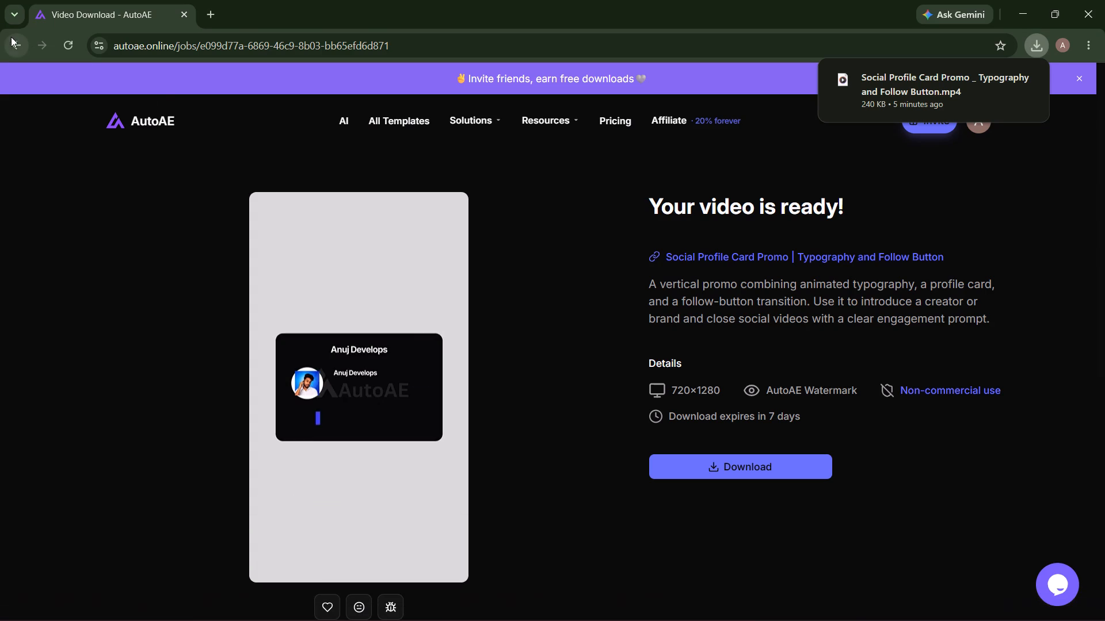
pyautogui.click(11, 39)
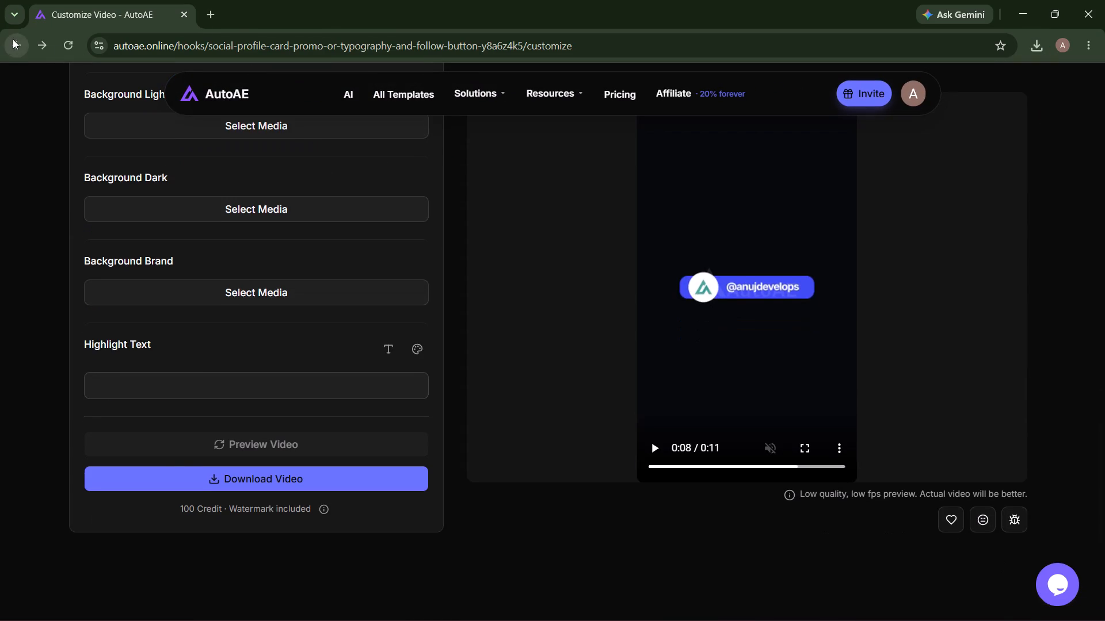
pyautogui.click(13, 40)
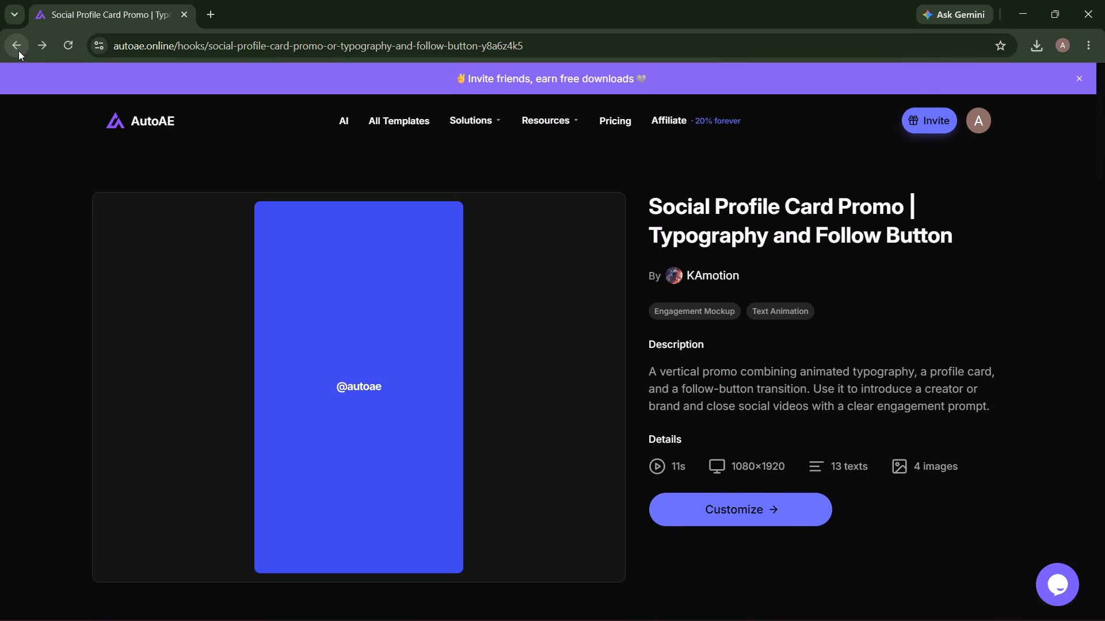
pyautogui.click(18, 53)
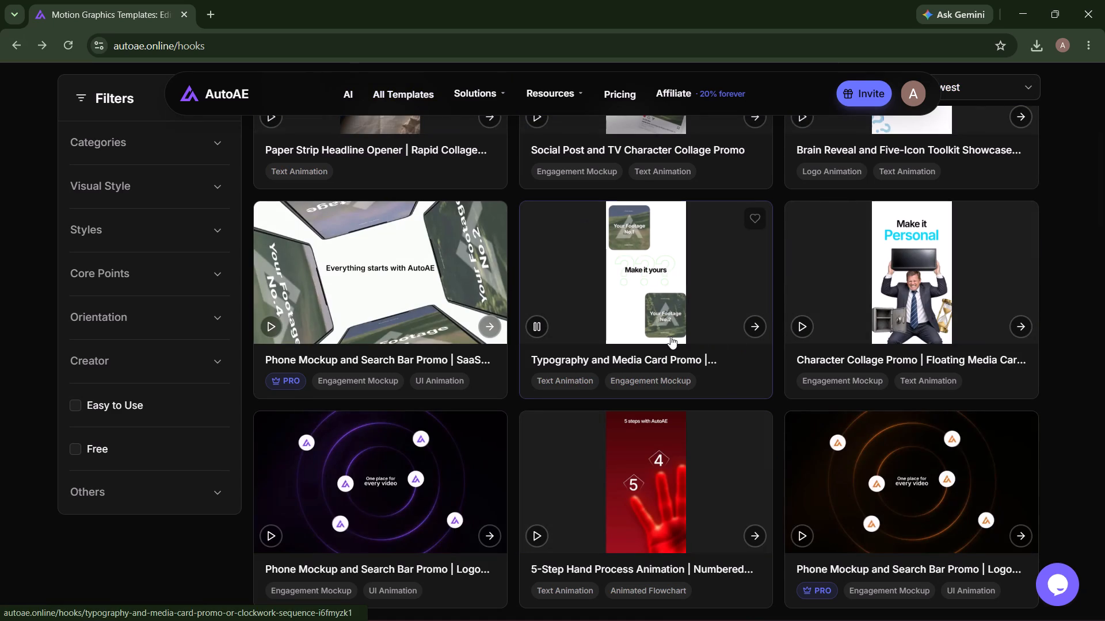
pyautogui.click(624, 286)
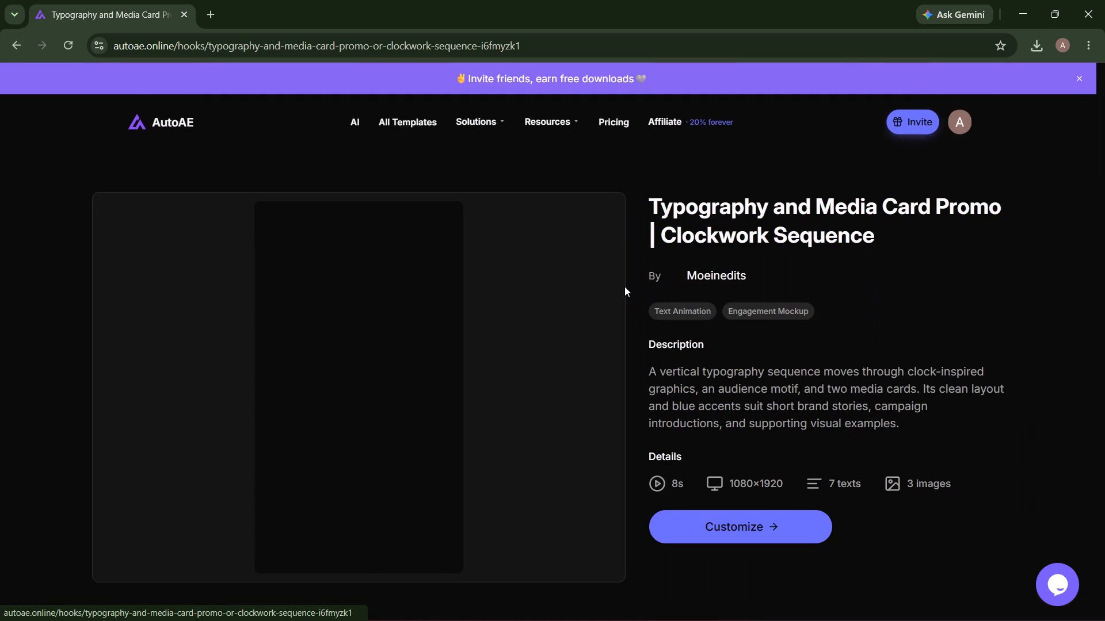
pyautogui.click(722, 534)
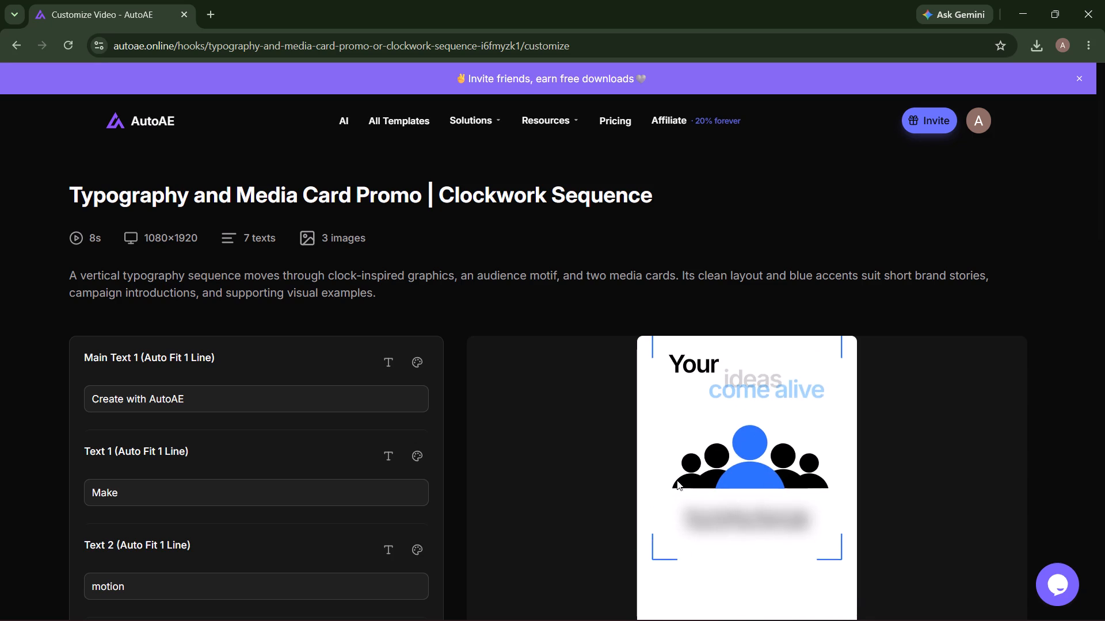
# Replay the Clockwork Sequence template's preview from near the beginning to examine where its texts appear.
pyautogui.click(317, 404)
pyautogui.scroll(-1, 756, 497)
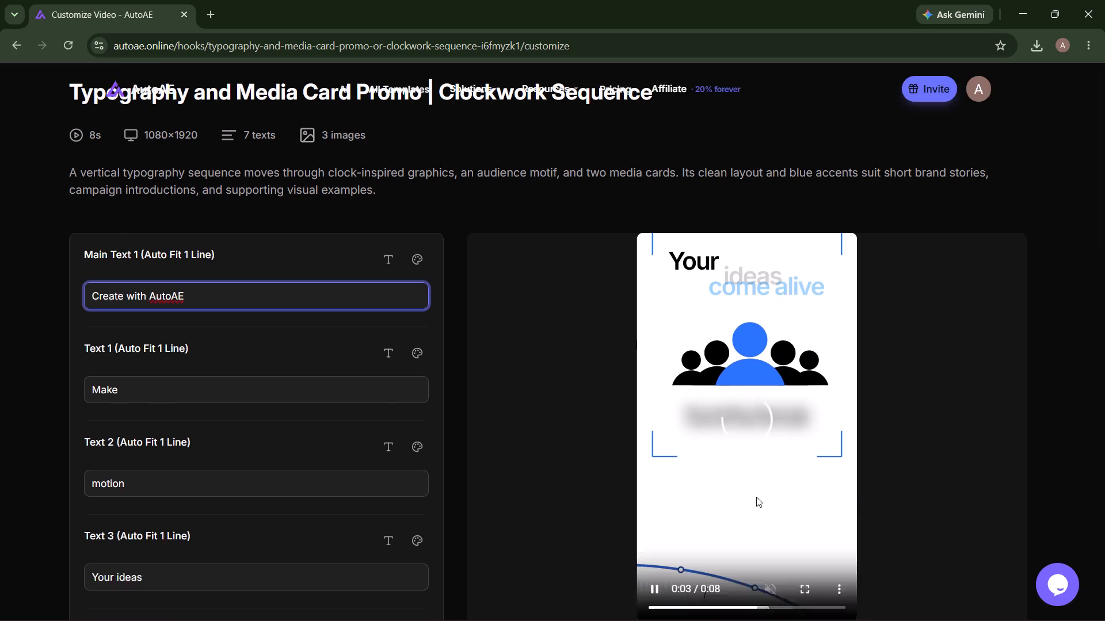
pyautogui.scroll(-1, 756, 497)
pyautogui.moveTo(725, 526); pyautogui.dragTo(636, 524)
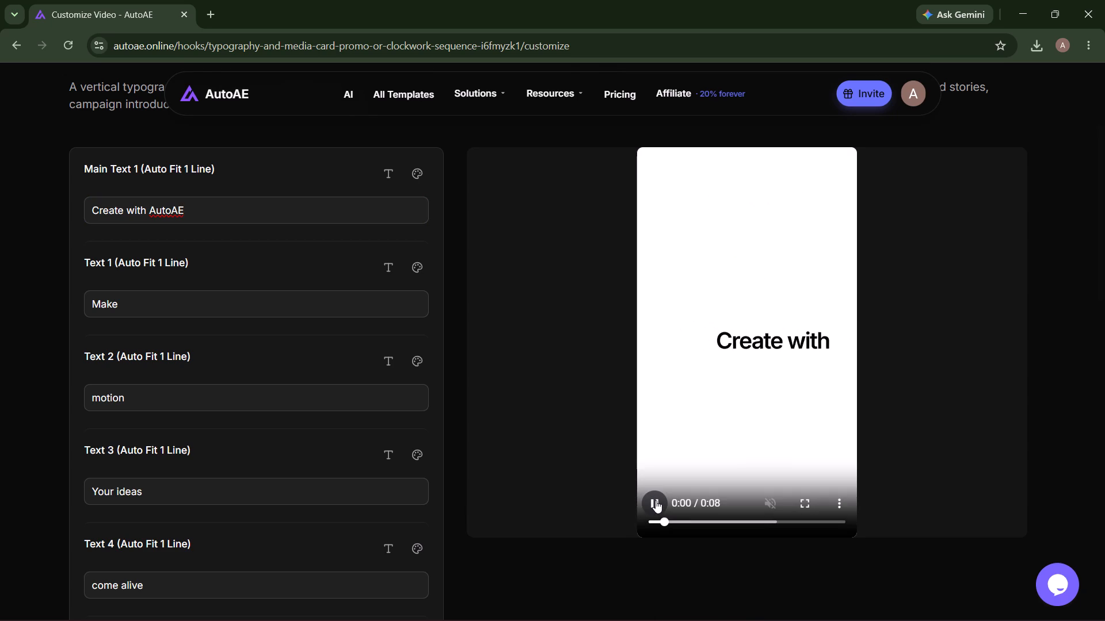
pyautogui.click(656, 500)
pyautogui.click(656, 500)
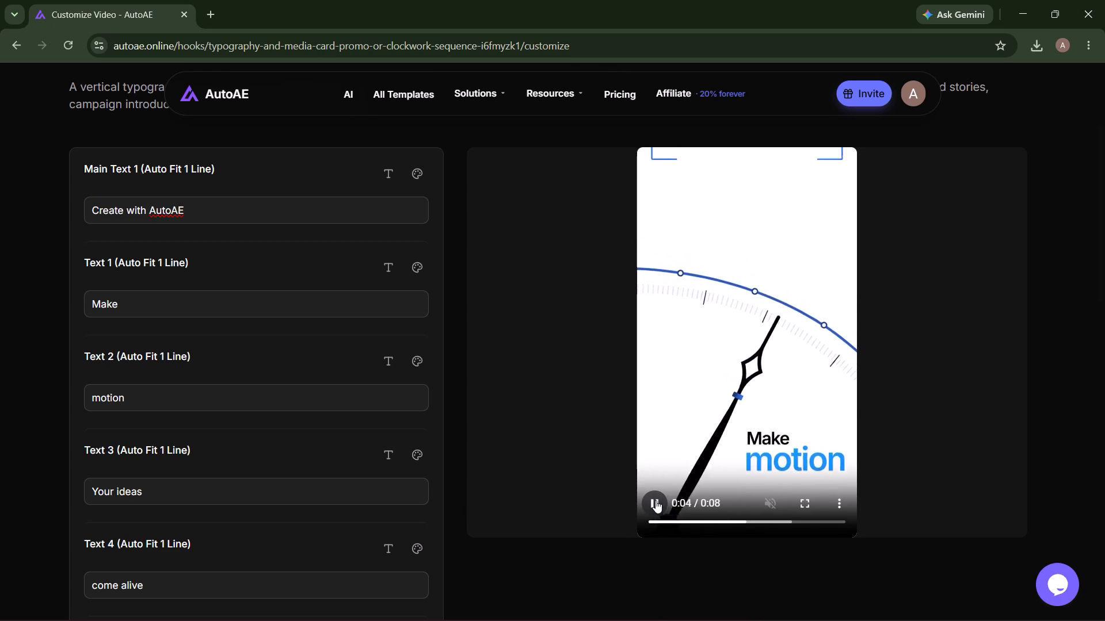
# Pause the template preview and replace Main Text 1 with "Learn With AnujDev".
pyautogui.click(656, 500)
pyautogui.click(264, 203)
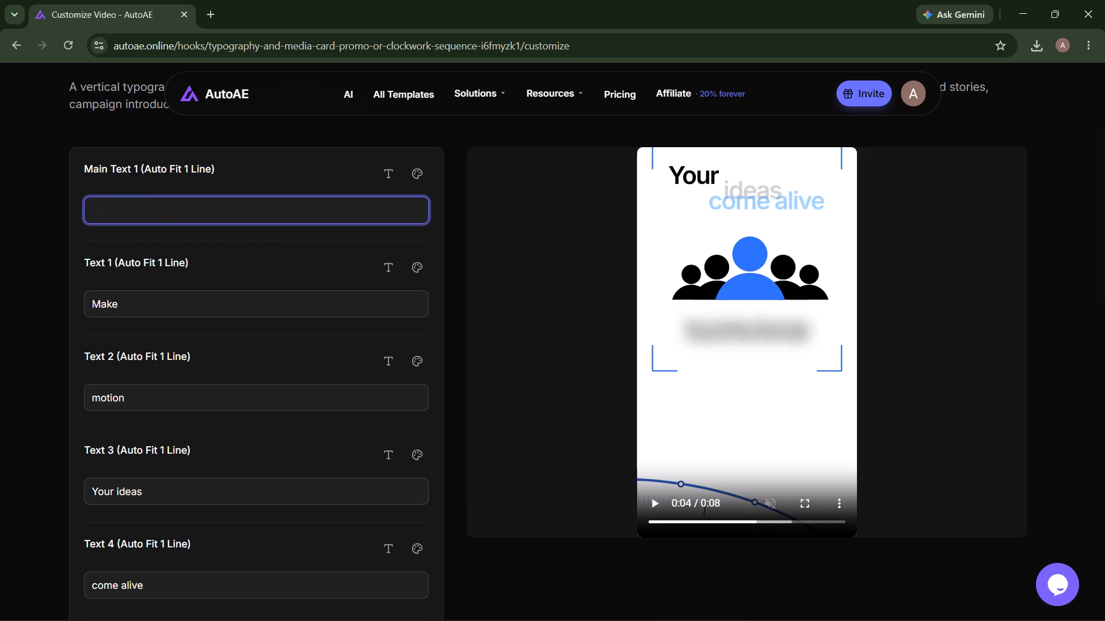
pyautogui.write('Learn With')
pyautogui.press('space')
pyautogui.write('AnujDev')
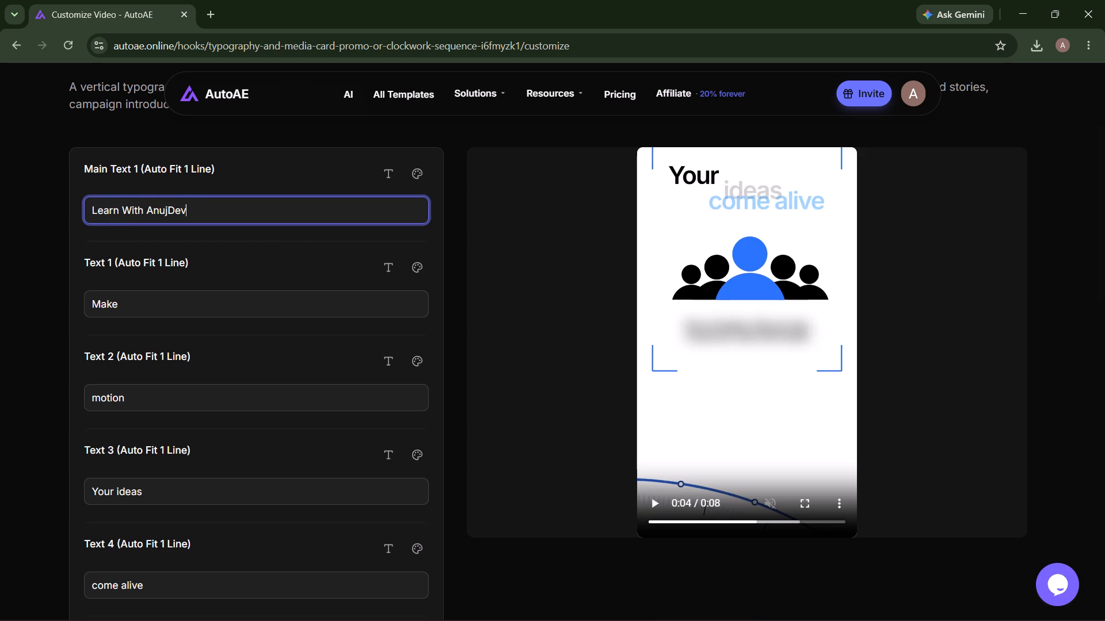
# Replay the preview from the start up to the clock scene and replace Text 1 with "Lean".
pyautogui.click(233, 307)
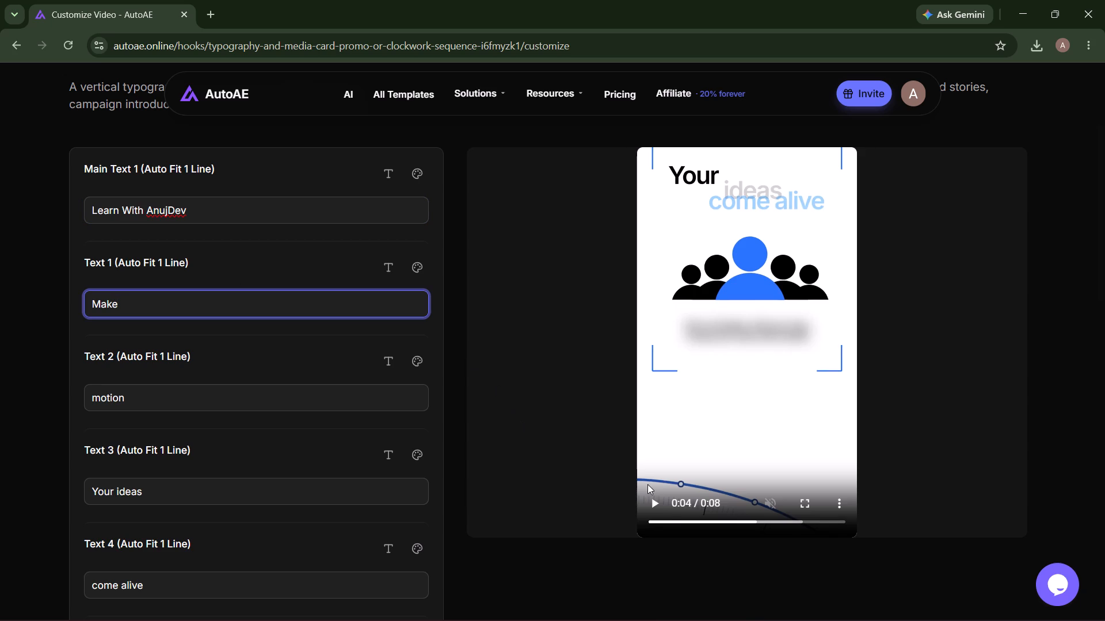
pyautogui.moveTo(668, 518); pyautogui.dragTo(656, 523)
pyautogui.moveTo(656, 523); pyautogui.dragTo(629, 522)
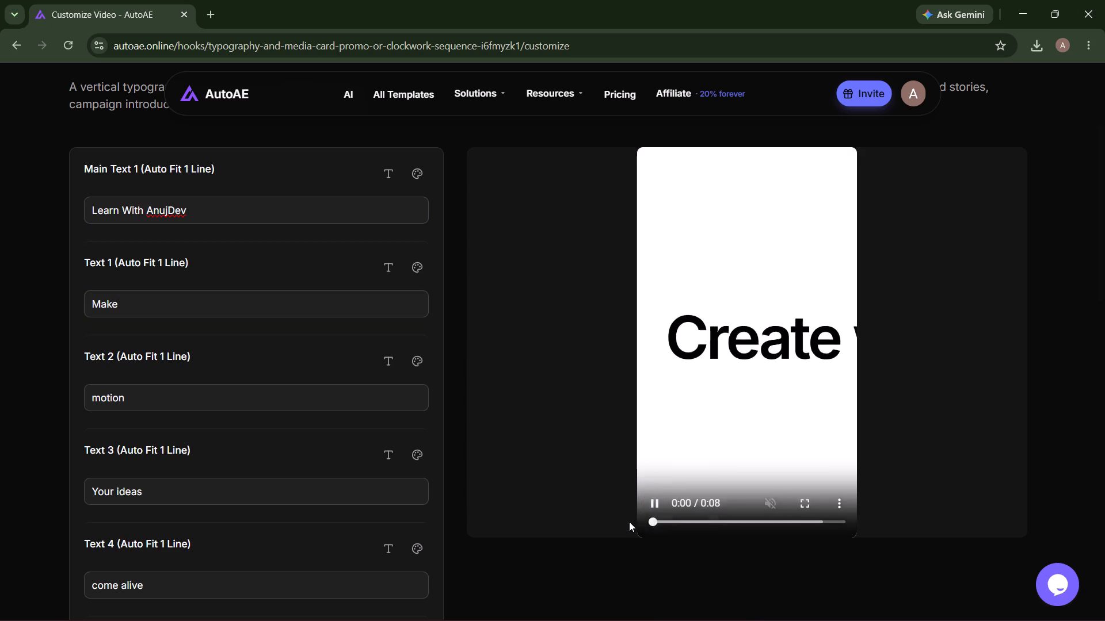
pyautogui.click(653, 503)
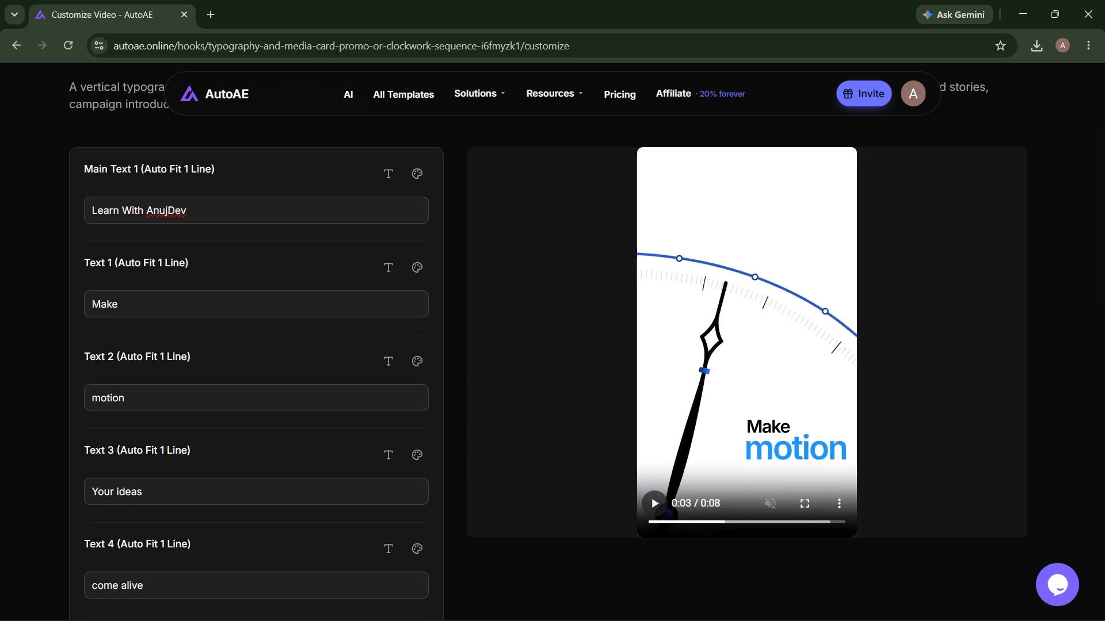
pyautogui.click(277, 296)
pyautogui.press('BackSpace')
pyautogui.press('BackSpace')
pyautogui.press('BackSpace')
pyautogui.press('BackSpace')
pyautogui.write('Lean')
# Replace Text 2 with "faster".
pyautogui.click(214, 394)
pyautogui.press('BackSpace')
pyautogui.press('BackSpace')
pyautogui.press('BackSpace')
pyautogui.press('BackSpace')
pyautogui.press('BackSpace')
pyautogui.press('BackSpace')
pyautogui.press('BackSpace')
pyautogui.press('BackSpace')
pyautogui.press('BackSpace')
pyautogui.press('BackSpace')
pyautogui.press('BackSpace')
pyautogui.press('BackSpace')
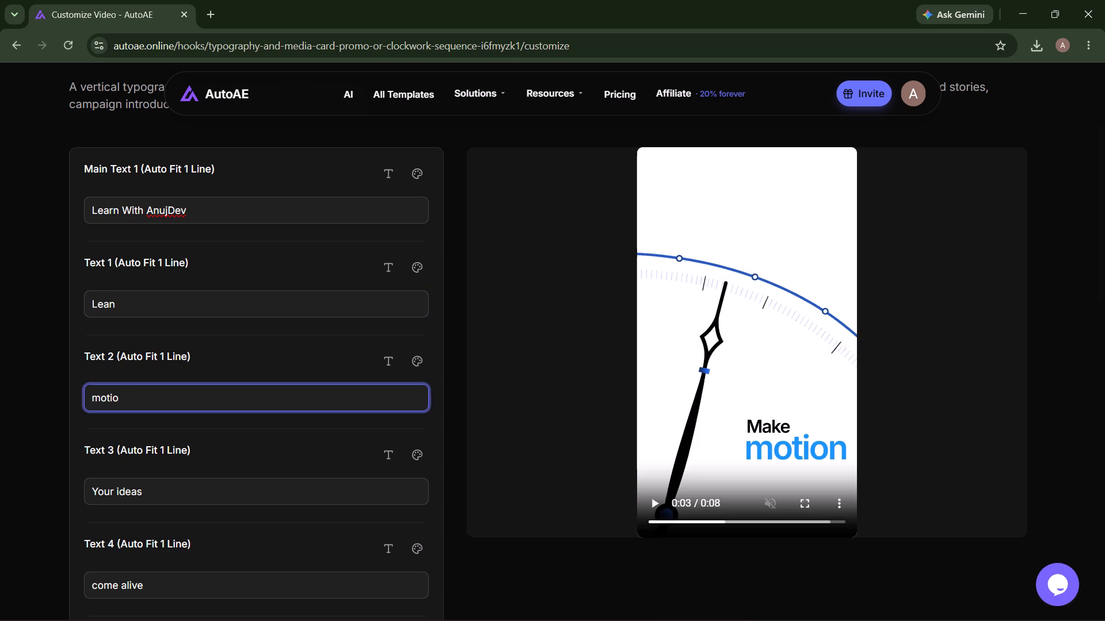
pyautogui.write('faster')
# Play the preview on to the people-icons scene, pause it, and replace Text 3 with "learn DSA".
pyautogui.click(650, 499)
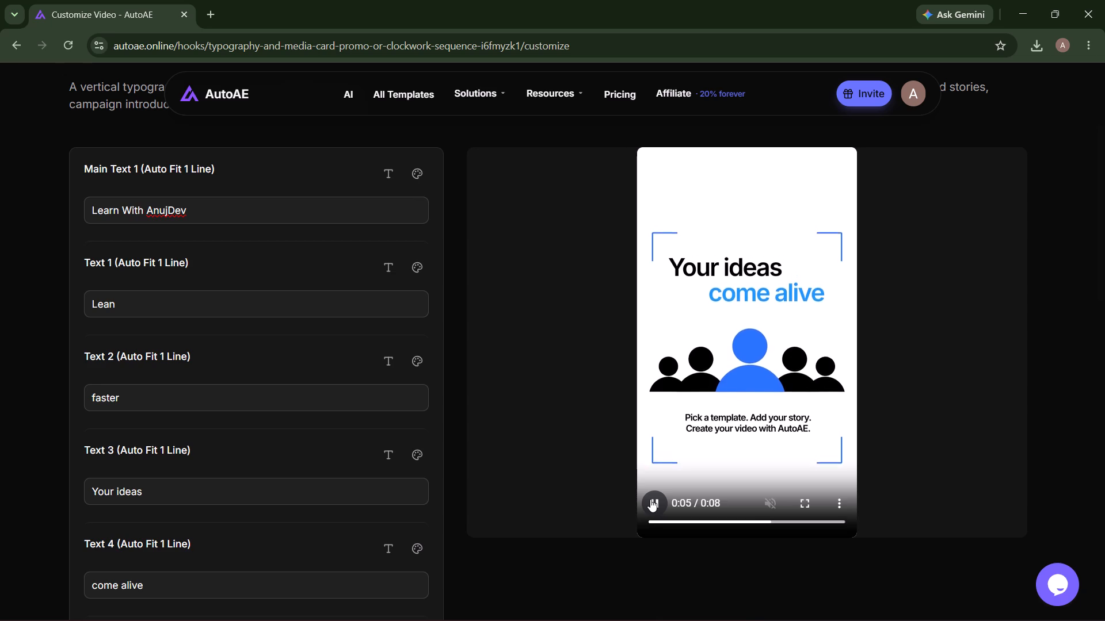
pyautogui.click(650, 499)
pyautogui.click(205, 492)
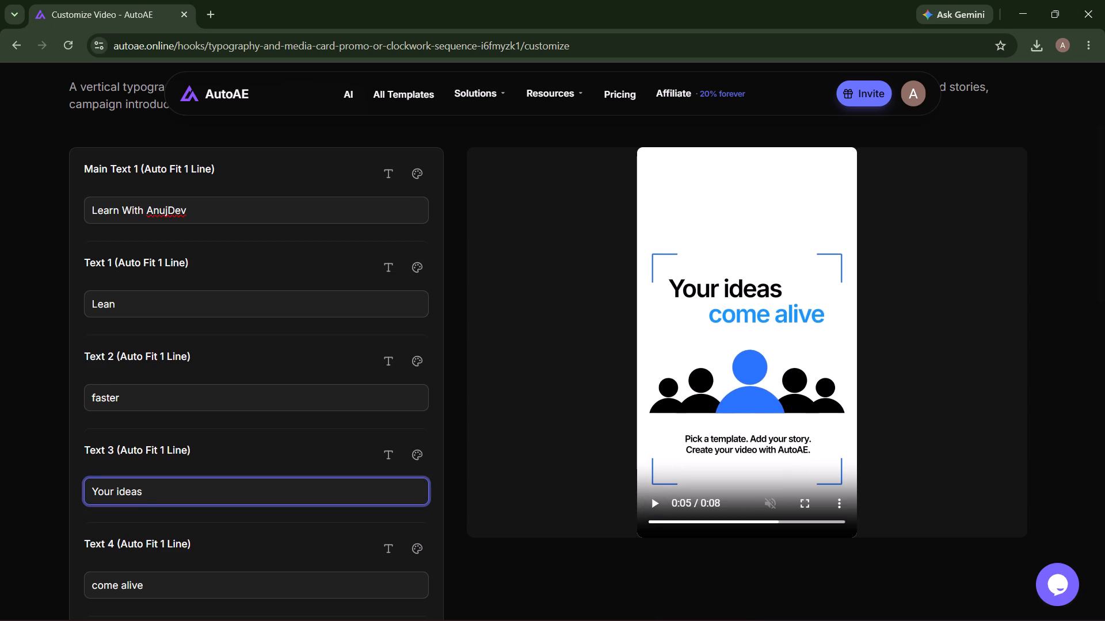
pyautogui.press('BackSpace')
pyautogui.press('BackSpace')
pyautogui.press('BackSpace')
pyautogui.press('BackSpace')
pyautogui.press('BackSpace')
pyautogui.press('BackSpace')
pyautogui.press('BackSpace')
pyautogui.press('BackSpace')
pyautogui.press('BackSpace')
pyautogui.press('BackSpace')
pyautogui.press('BackSpace')
pyautogui.press('BackSpace')
pyautogui.press('BackSpace')
pyautogui.press('BackSpace')
pyautogui.press('BackSpace')
pyautogui.press('BackSpace')
pyautogui.press('BackSpace')
pyautogui.press('BackSpace')
pyautogui.write('learn DSA')
# Replace Text 4 with "like PRO".
pyautogui.click(201, 600)
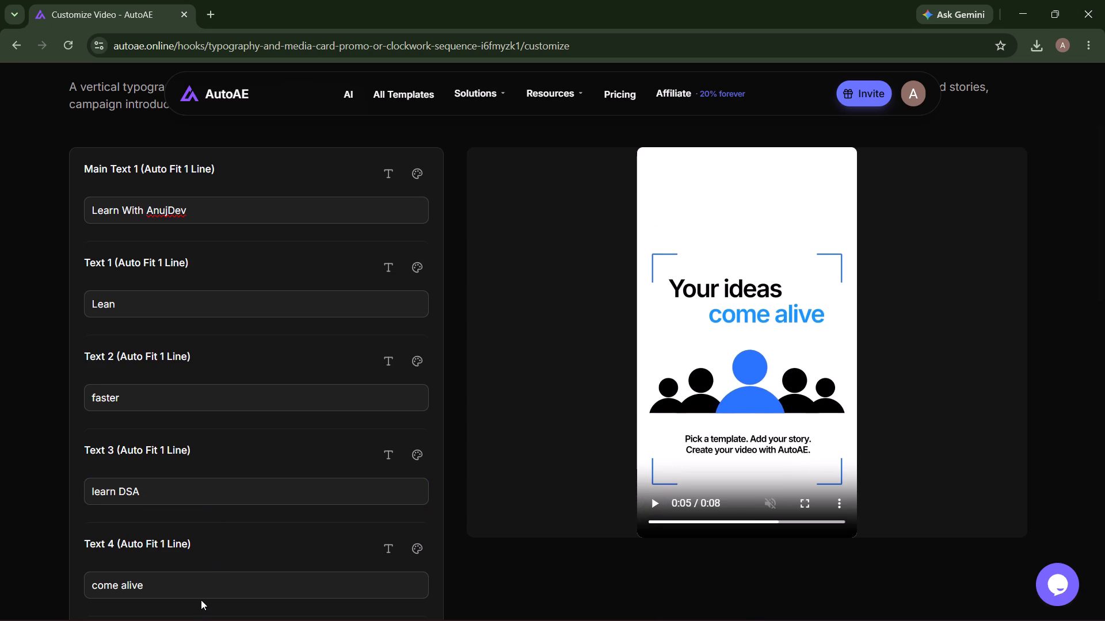
pyautogui.click(211, 576)
pyautogui.press('BackSpace')
pyautogui.press('BackSpace')
pyautogui.press('BackSpace')
pyautogui.press('BackSpace')
pyautogui.press('BackSpace')
pyautogui.press('BackSpace')
pyautogui.press('BackSpace')
pyautogui.press('BackSpace')
pyautogui.press('BackSpace')
pyautogui.press('BackSpace')
pyautogui.press('BackSpace')
pyautogui.press('BackSpace')
pyautogui.press('BackSpace')
pyautogui.press('BackSpace')
pyautogui.press('BackSpace')
pyautogui.press('BackSpace')
pyautogui.press('BackSpace')
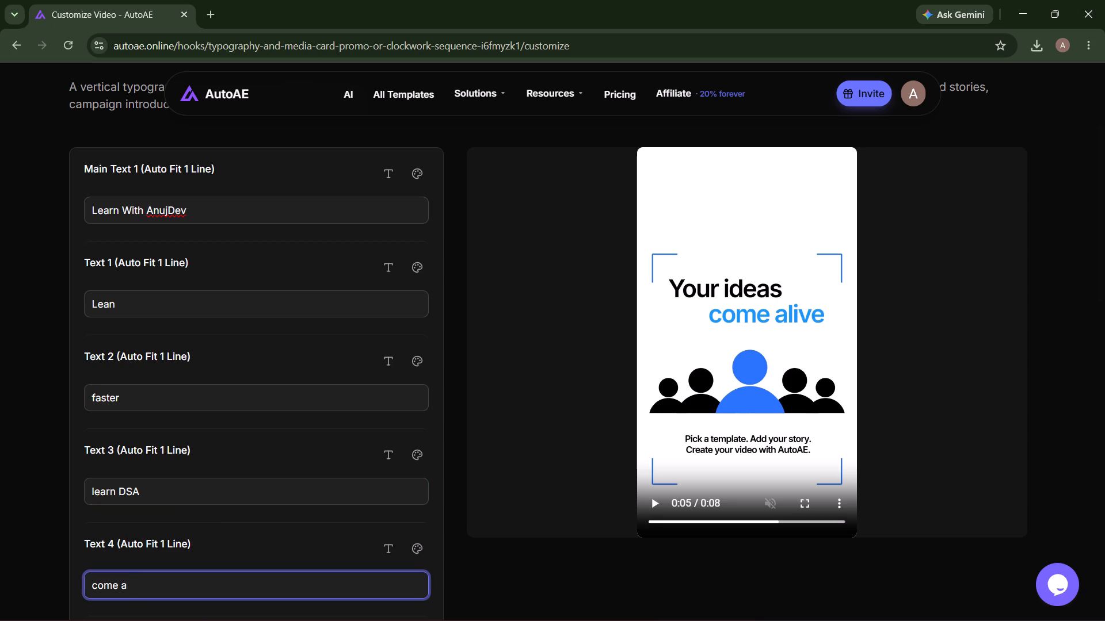
pyautogui.write('like p')
pyautogui.press('BackSpace')
pyautogui.write('PRO')
# Recheck the people-icons scene, and replace Text 5 with two lines: "we dont teach random" and "we teach you pattern to develop problem solving".
pyautogui.scroll(-3, 211, 576)
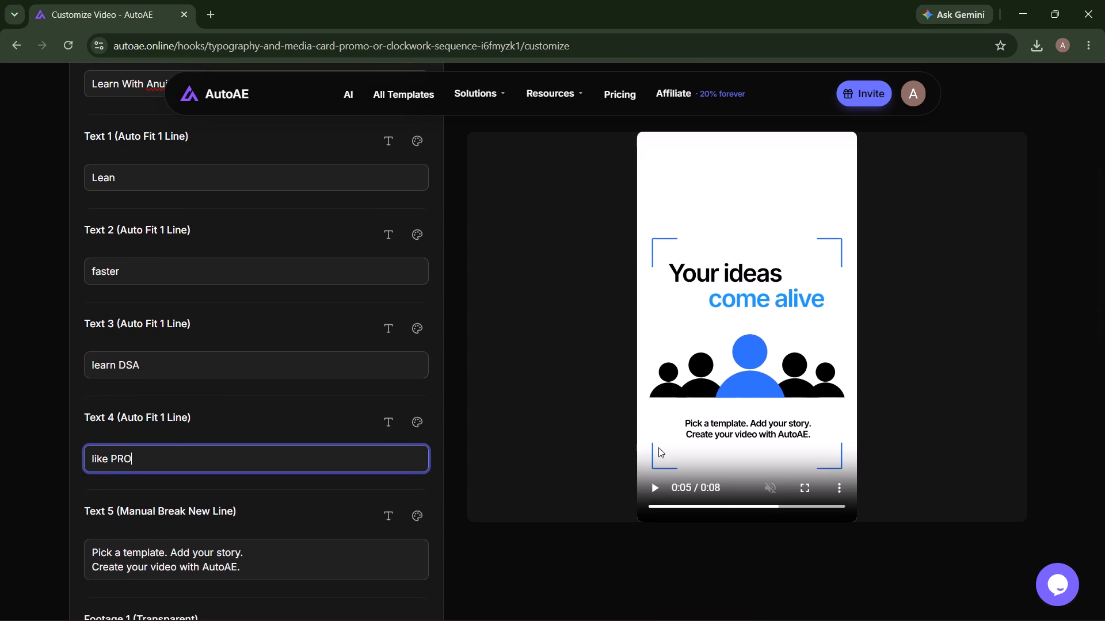
pyautogui.moveTo(767, 509); pyautogui.dragTo(731, 512)
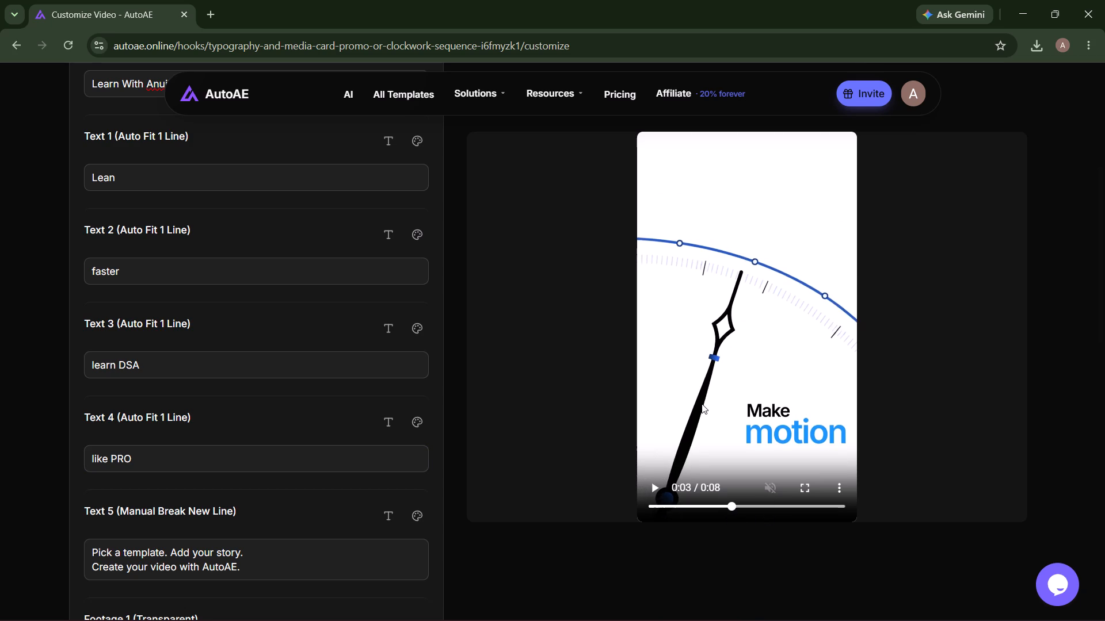
pyautogui.click(661, 488)
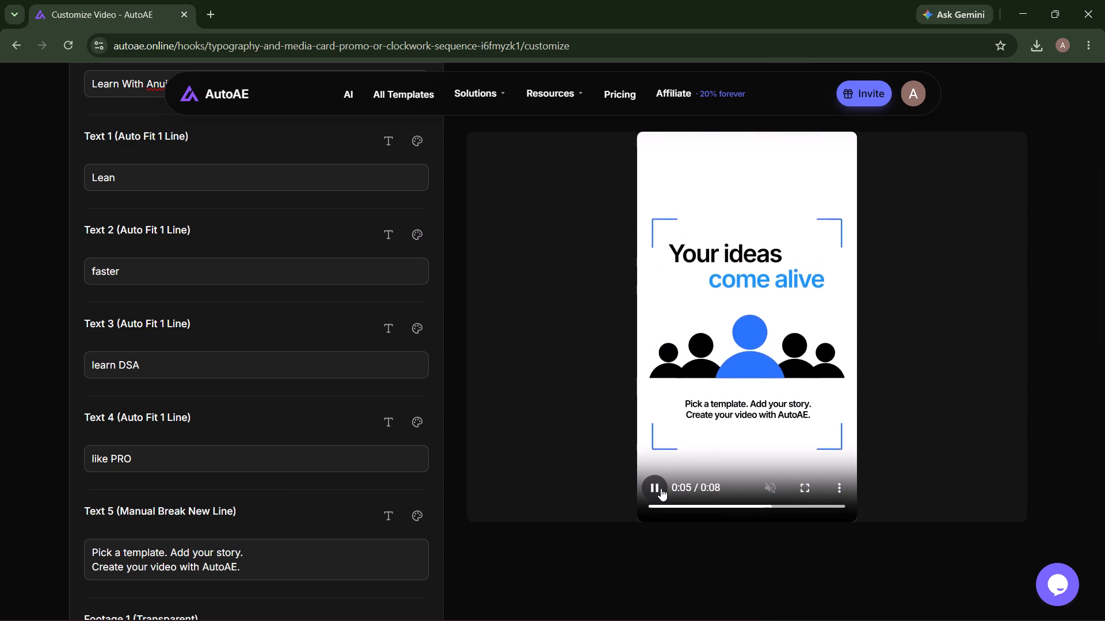
pyautogui.click(661, 488)
pyautogui.scroll(-2, 287, 491)
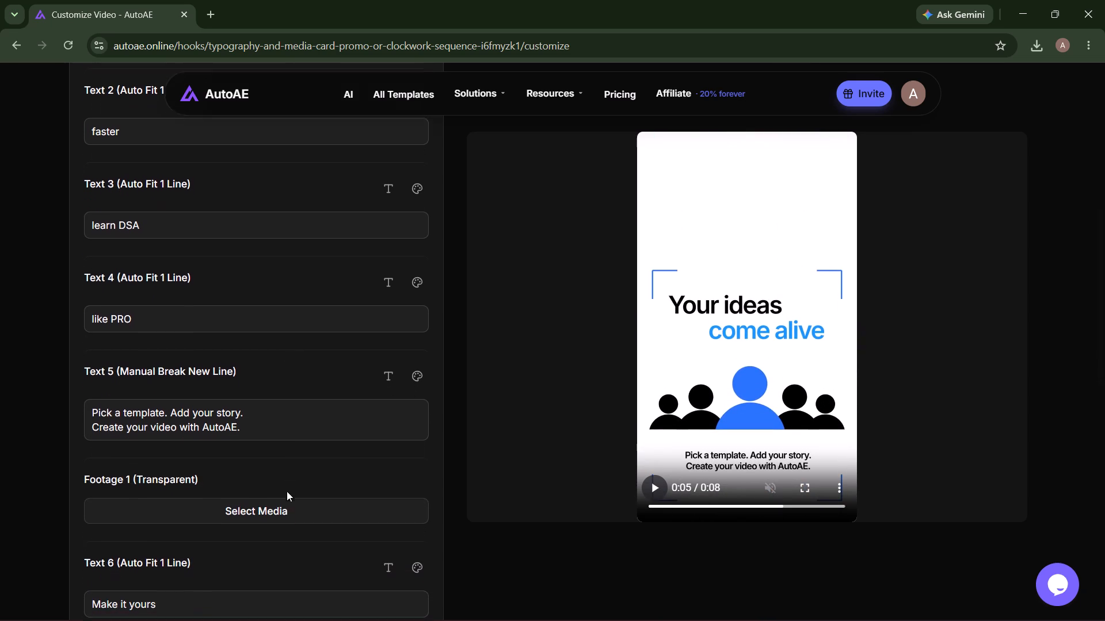
pyautogui.scroll(-1, 287, 491)
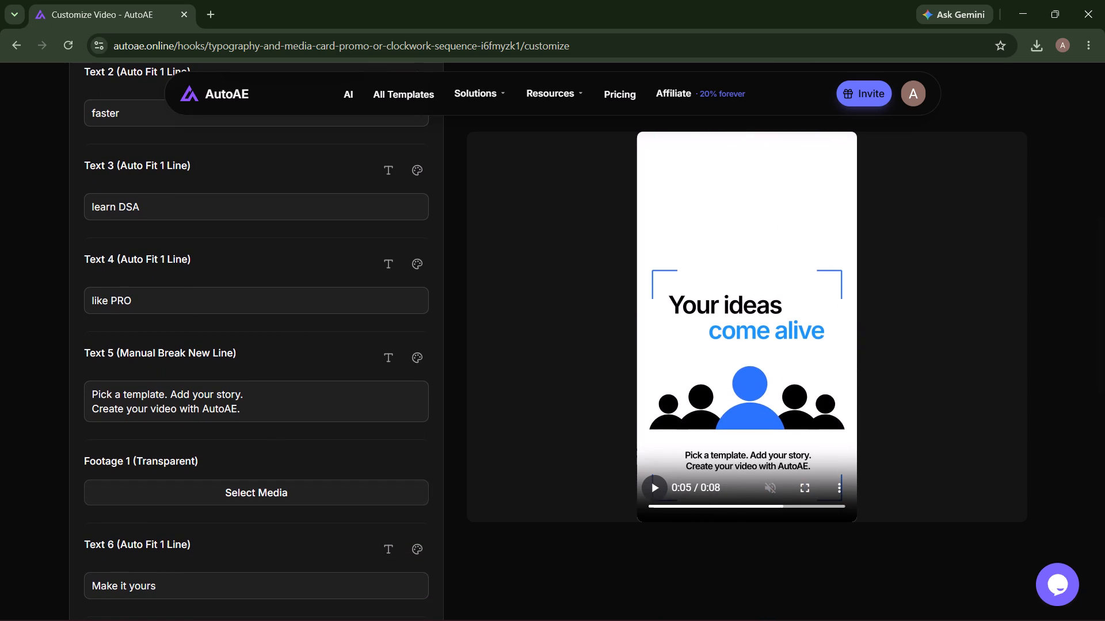
pyautogui.moveTo(289, 408); pyautogui.dragTo(88, 379)
pyautogui.press('BackSpace')
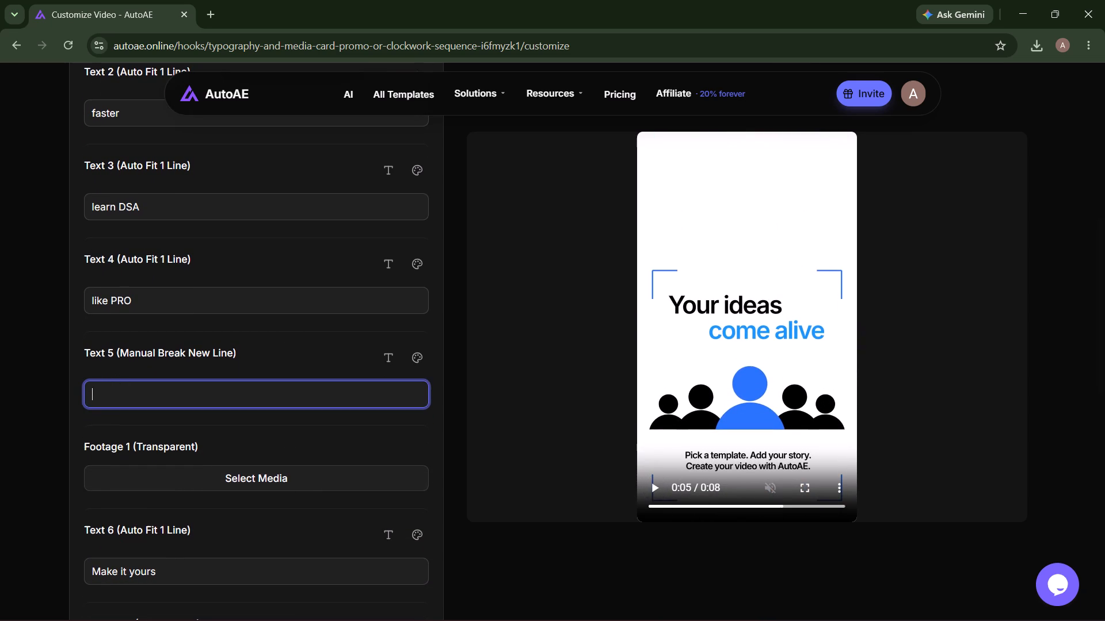
pyautogui.write('we dont teach')
pyautogui.press('space')
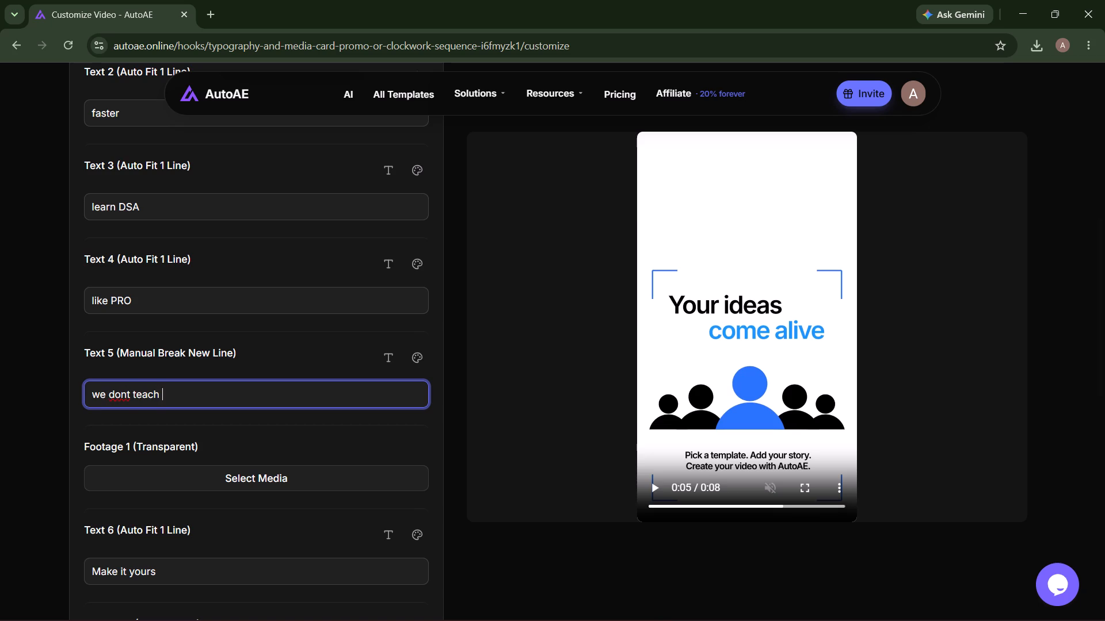
pyautogui.write('random')
pyautogui.press('space')
pyautogui.press('Return')
pyautogui.write('we')
pyautogui.press('space')
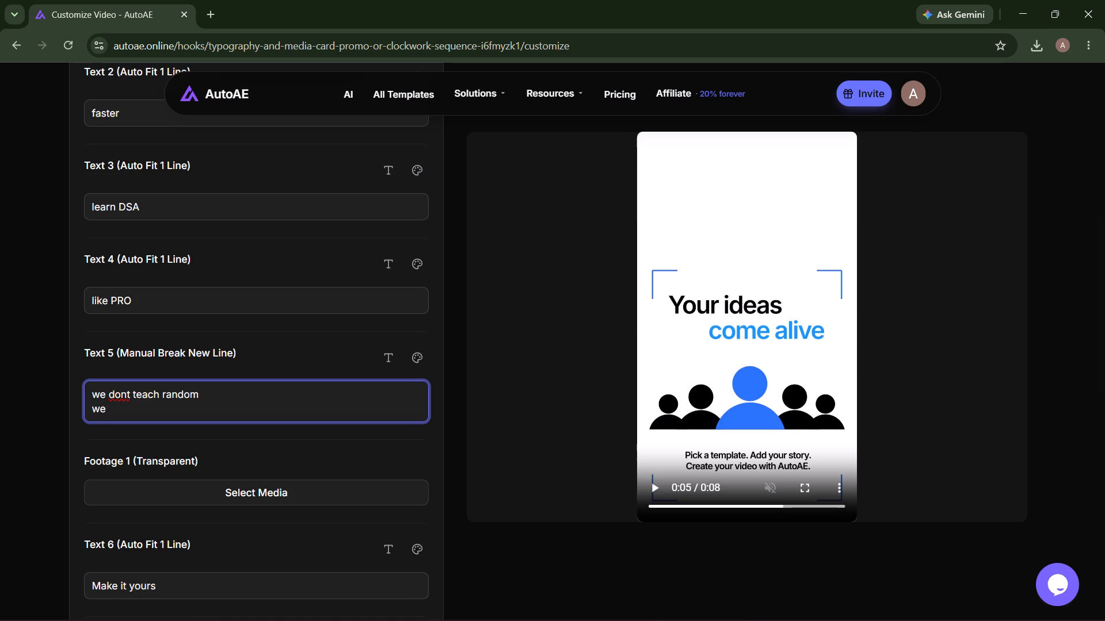
pyautogui.write('teach you pattern y')
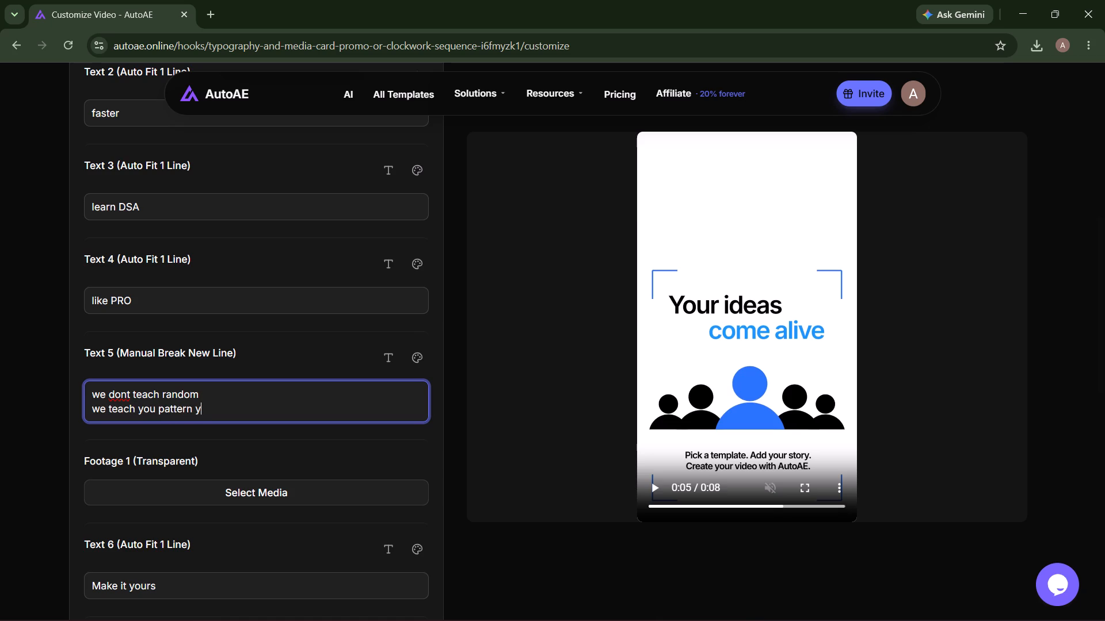
pyautogui.press('BackSpace')
pyautogui.write('to develop probk')
pyautogui.press('BackSpace')
pyautogui.write('len')
pyautogui.press('BackSpace')
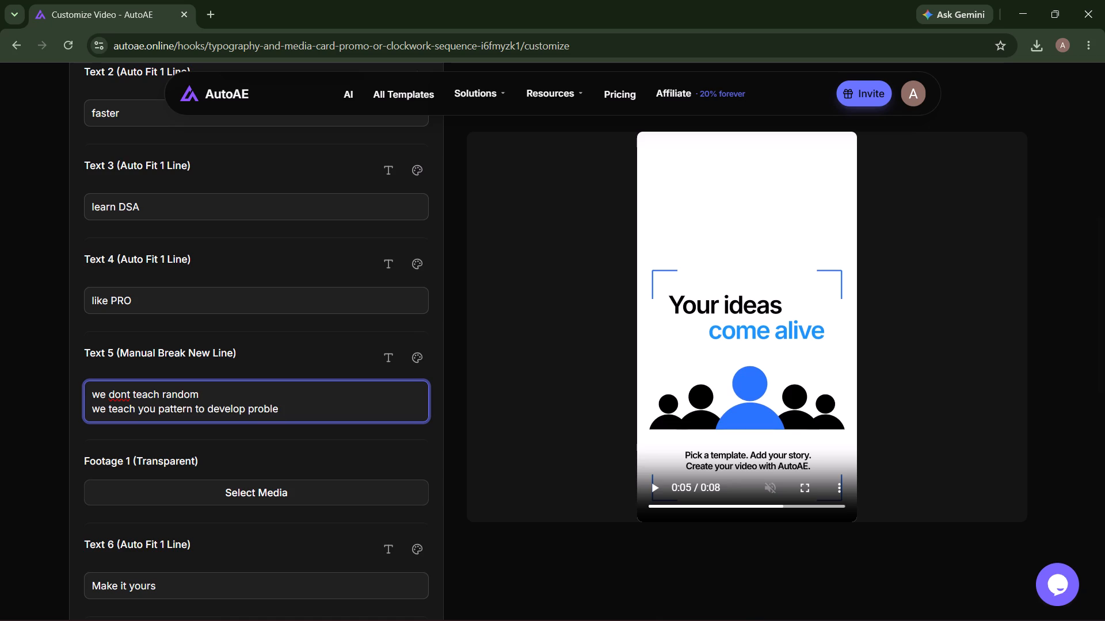
pyautogui.write('m solving')
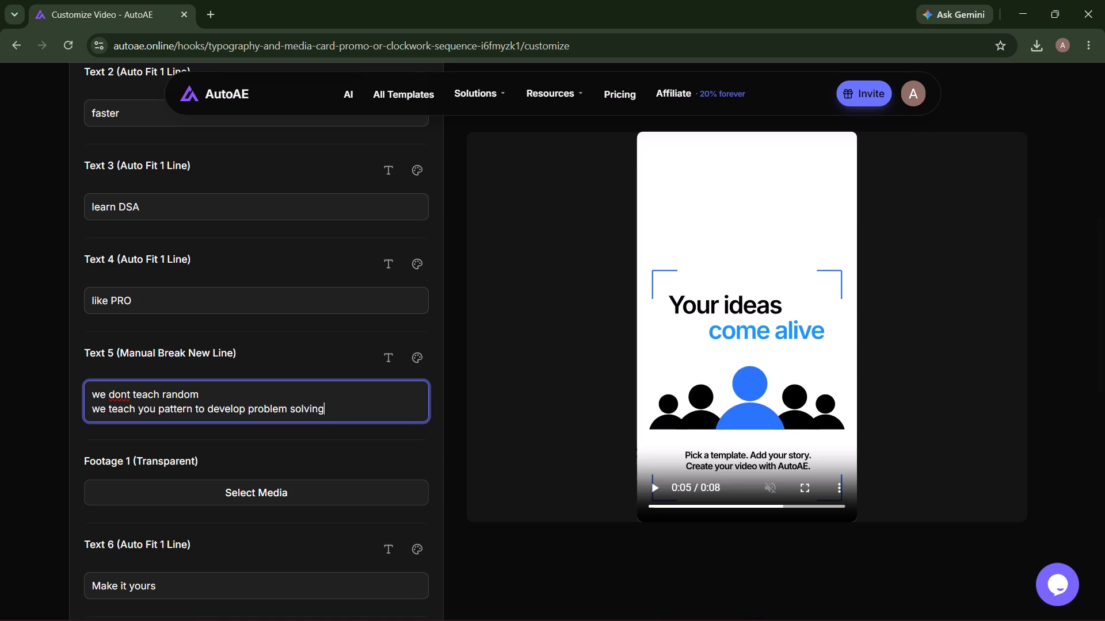
# Add the word "skills" to the end of the second line of Text 5.
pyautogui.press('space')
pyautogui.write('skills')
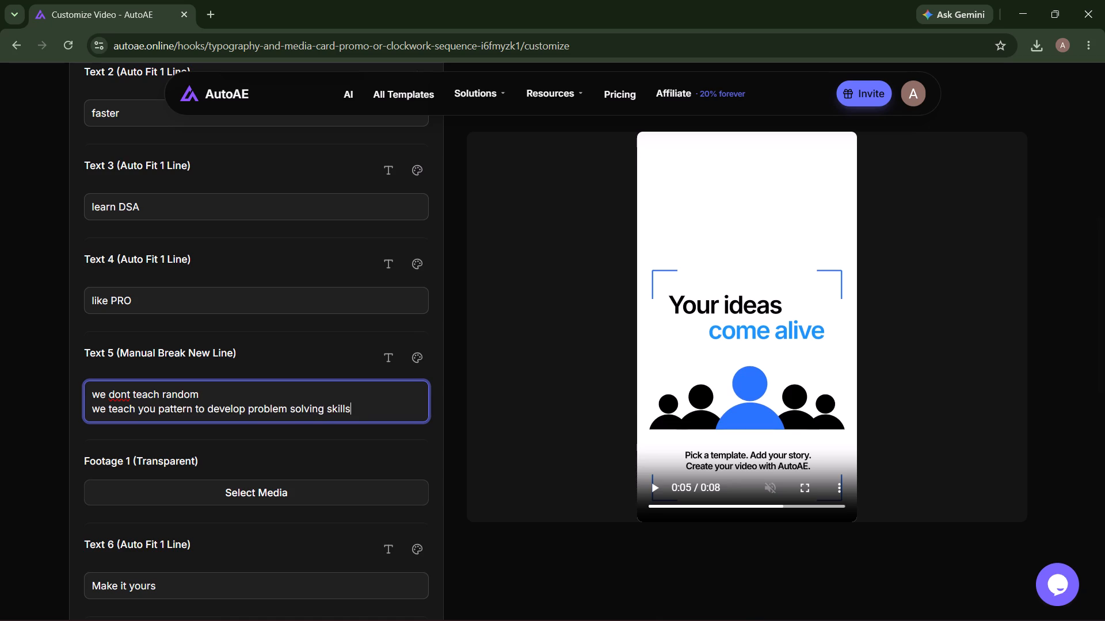
# Upload "WhatsApp Image 2026-10-26.59.29 PM.jpeg" from Downloads as Footage 1, applying the default crop.
pyautogui.click(255, 486)
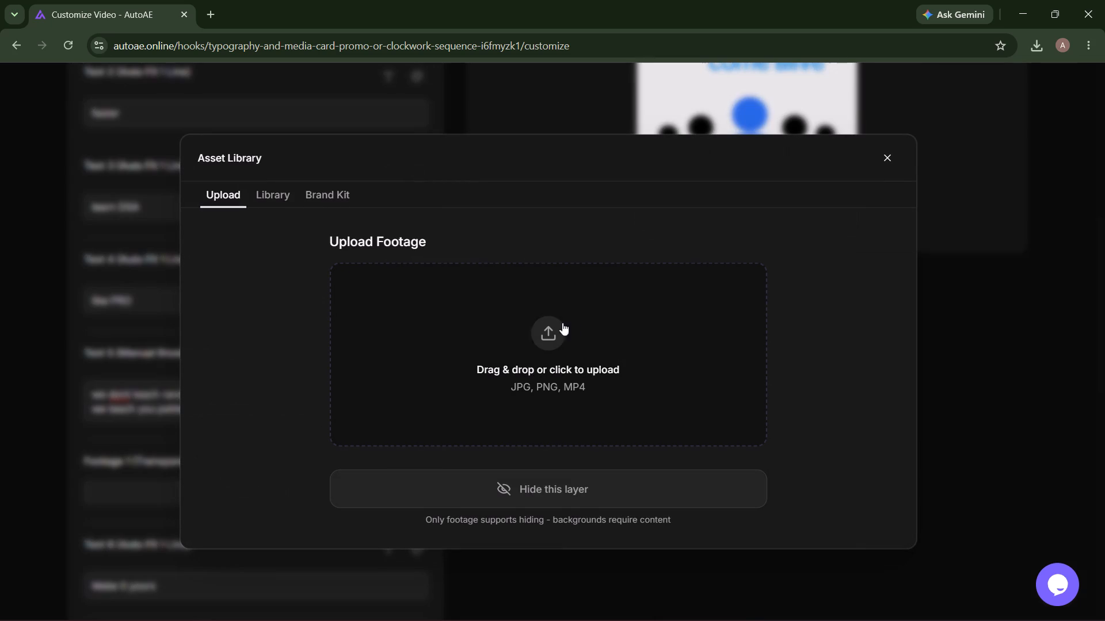
pyautogui.click(576, 321)
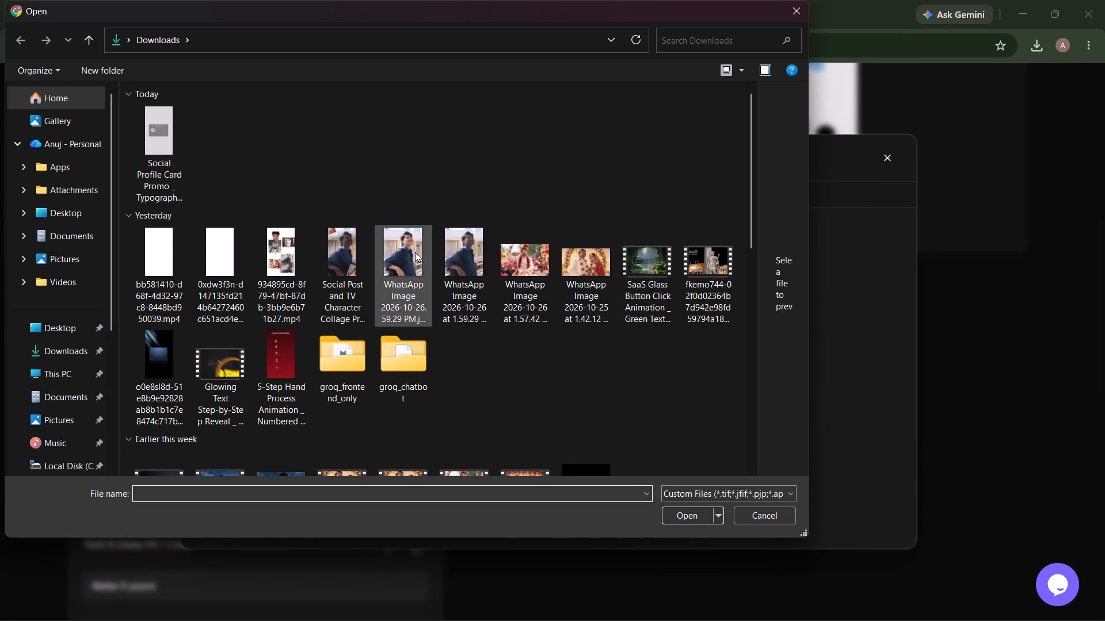
pyautogui.click(475, 257)
pyautogui.click(402, 248)
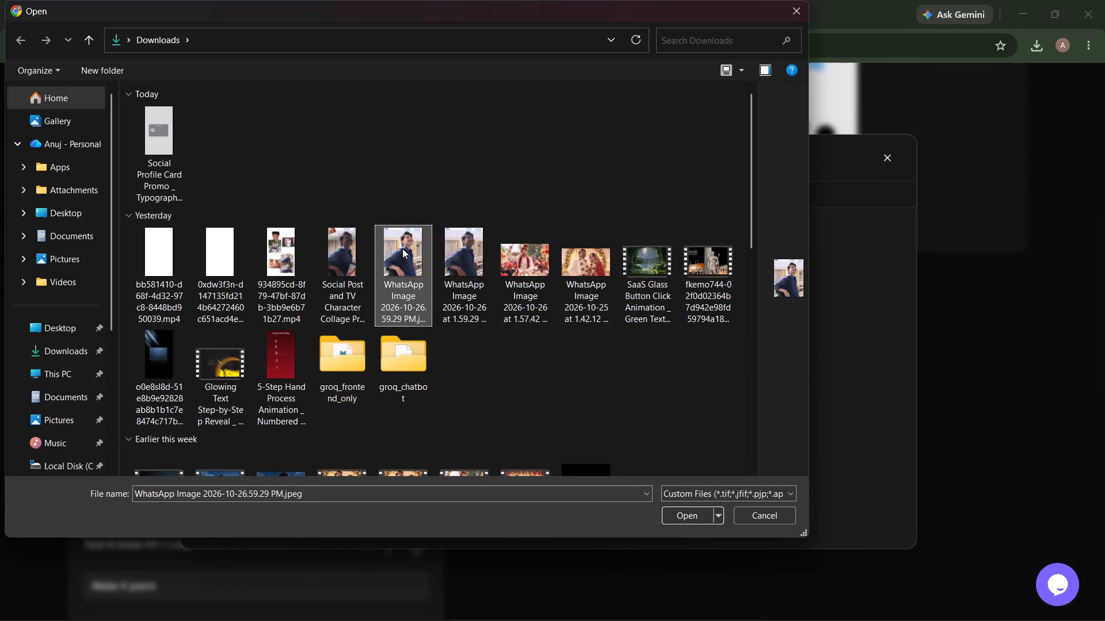
pyautogui.click(680, 517)
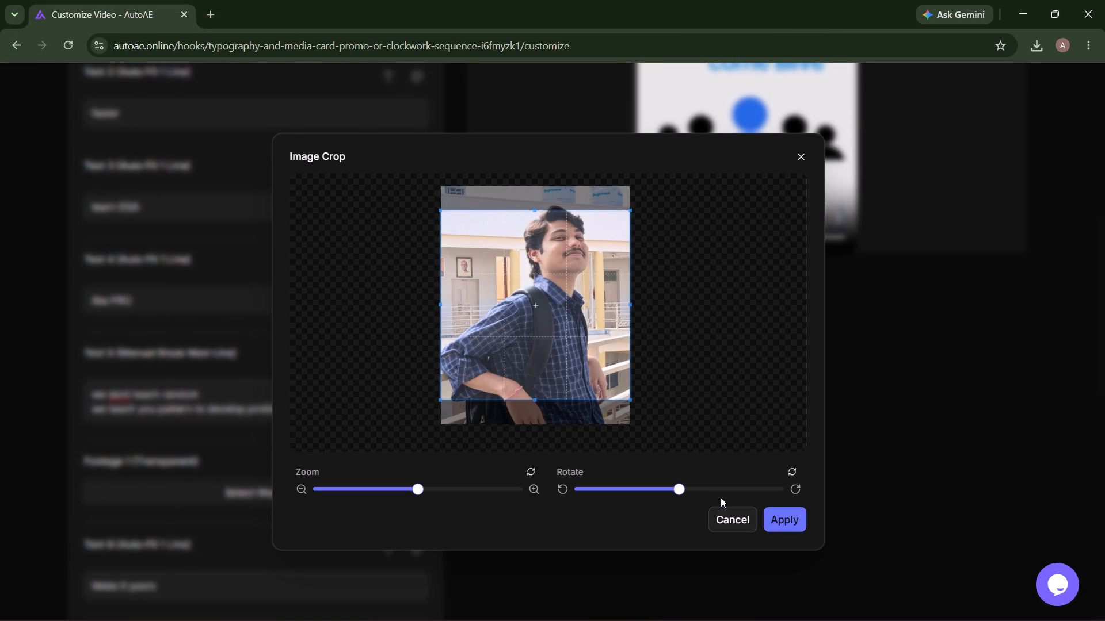
pyautogui.click(788, 524)
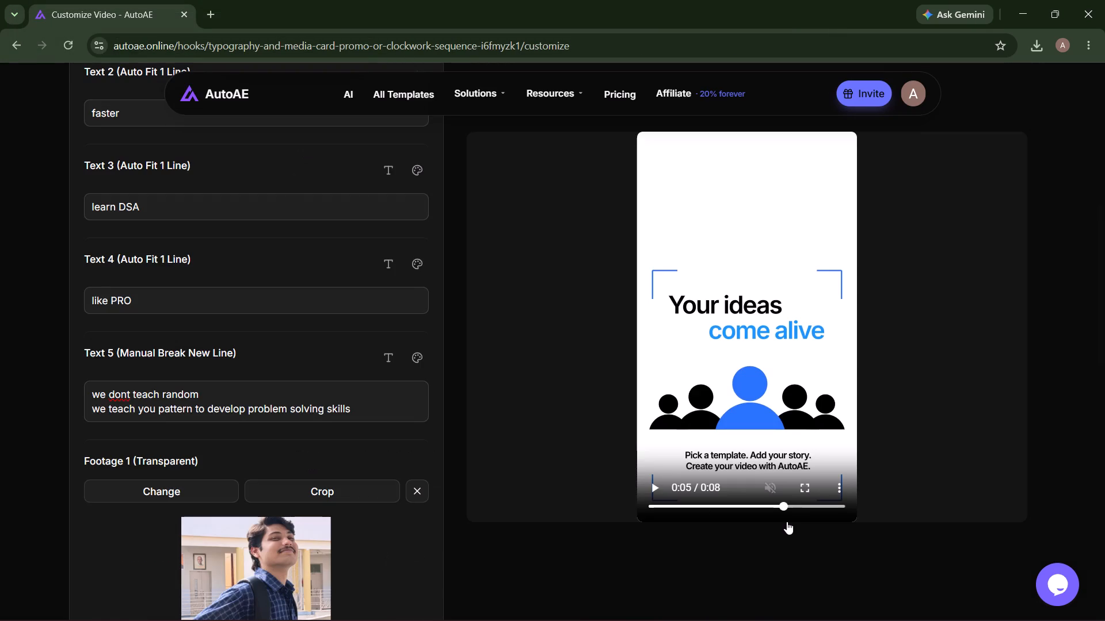
# Replace Text 6 with "Buy Coarse Now".
pyautogui.scroll(-5, 318, 480)
pyautogui.scroll(2, 318, 480)
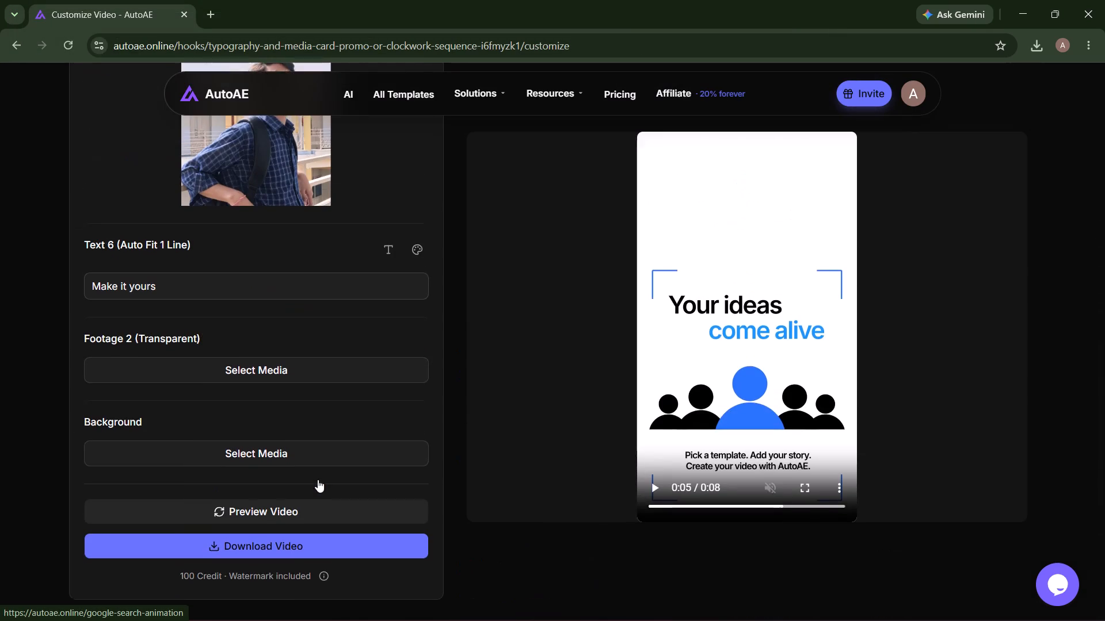
pyautogui.scroll(2, 318, 480)
pyautogui.click(177, 302)
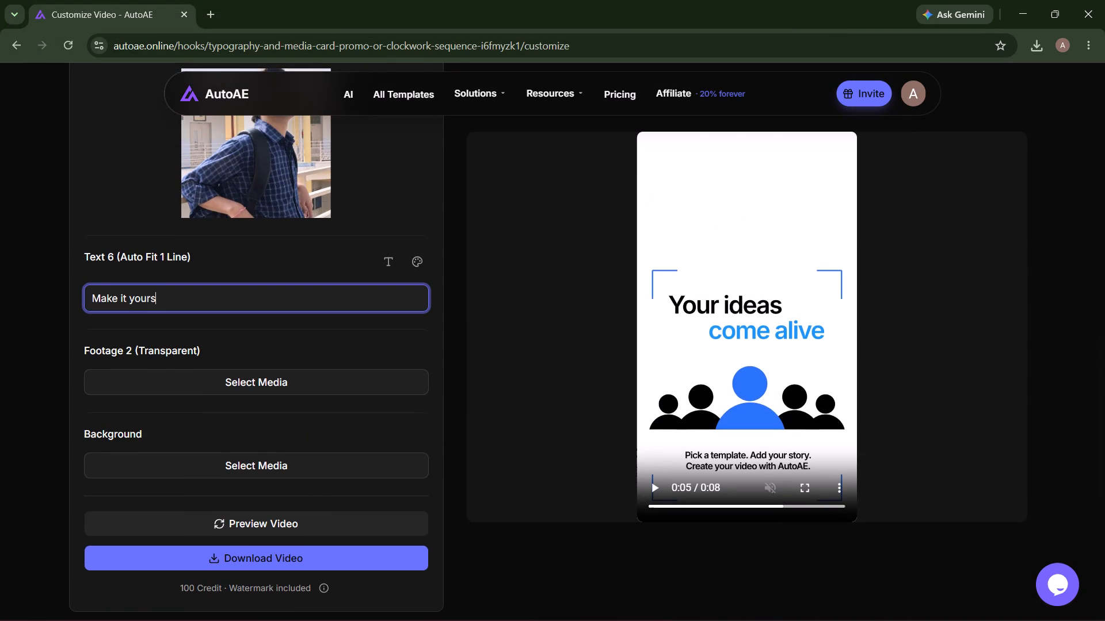
pyautogui.press('BackSpace')
pyautogui.press('BackSpace')
pyautogui.press('BackSpace')
pyautogui.press('BackSpace')
pyautogui.press('BackSpace')
pyautogui.press('BackSpace')
pyautogui.press('BackSpace')
pyautogui.press('BackSpace')
pyautogui.press('BackSpace')
pyautogui.press('BackSpace')
pyautogui.press('BackSpace')
pyautogui.press('BackSpace')
pyautogui.press('BackSpace')
pyautogui.press('BackSpace')
pyautogui.press('BackSpace')
pyautogui.press('BackSpace')
pyautogui.press('BackSpace')
pyautogui.press('BackSpace')
pyautogui.press('BackSpace')
pyautogui.press('BackSpace')
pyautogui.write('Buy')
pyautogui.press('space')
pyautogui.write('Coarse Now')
pyautogui.click(229, 369)
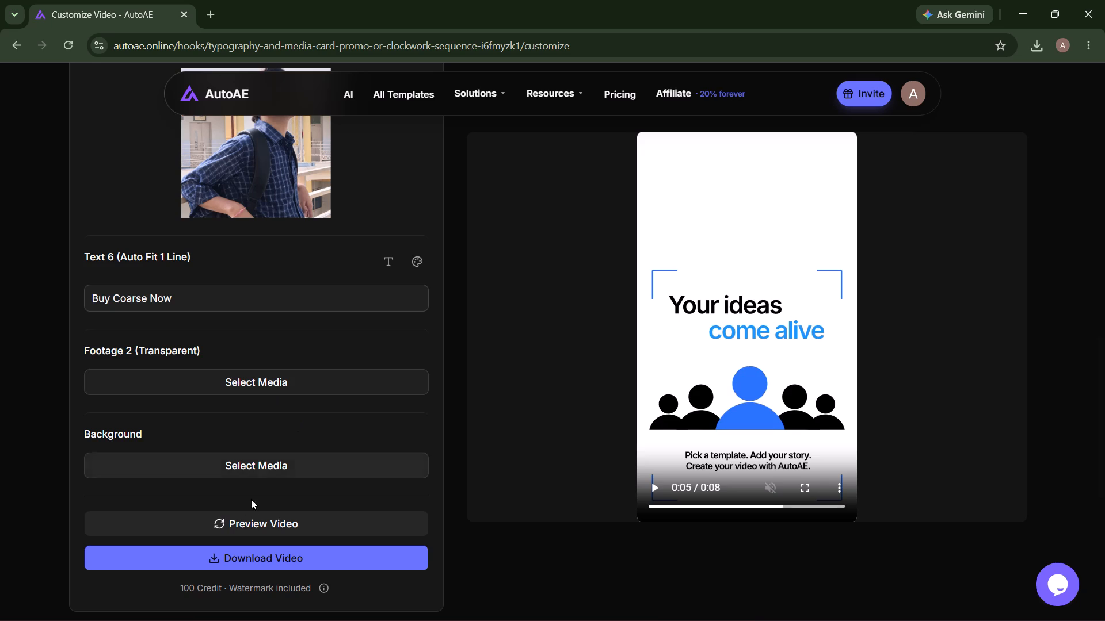
# Generate a preview of the customized Clockwork Sequence video.
pyautogui.click(239, 520)
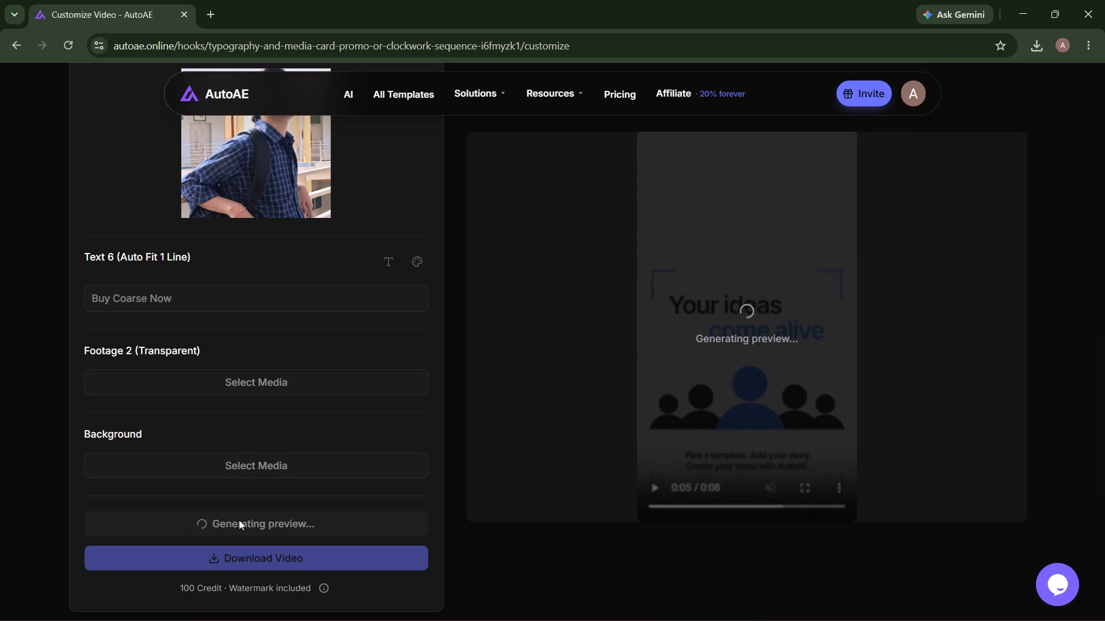
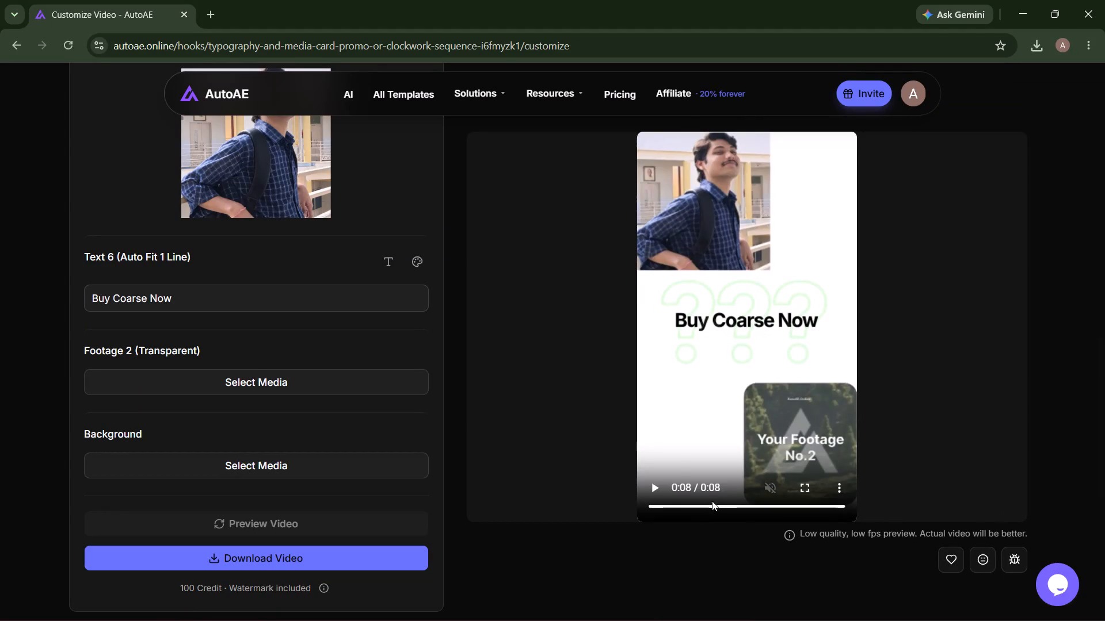
# Recheck the preview's closing scene, and load "WhatsApp Image 2026-09-11 at 9.49.56 PM.jpeg" from Downloads as Footage 2.
pyautogui.moveTo(715, 510); pyautogui.dragTo(808, 522)
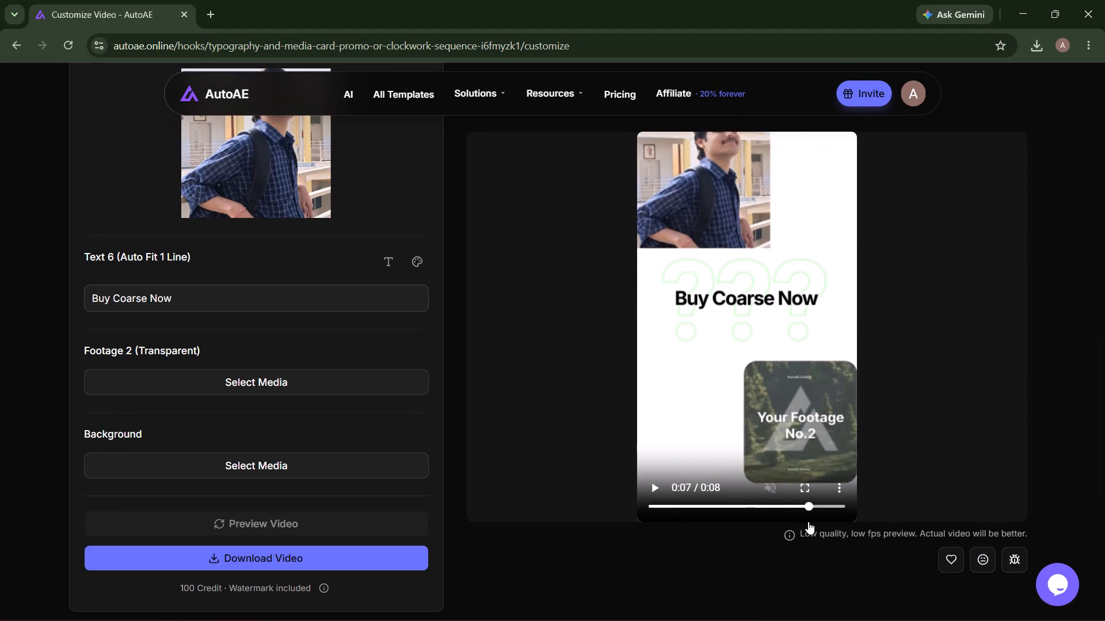
pyautogui.moveTo(808, 522); pyautogui.dragTo(805, 520)
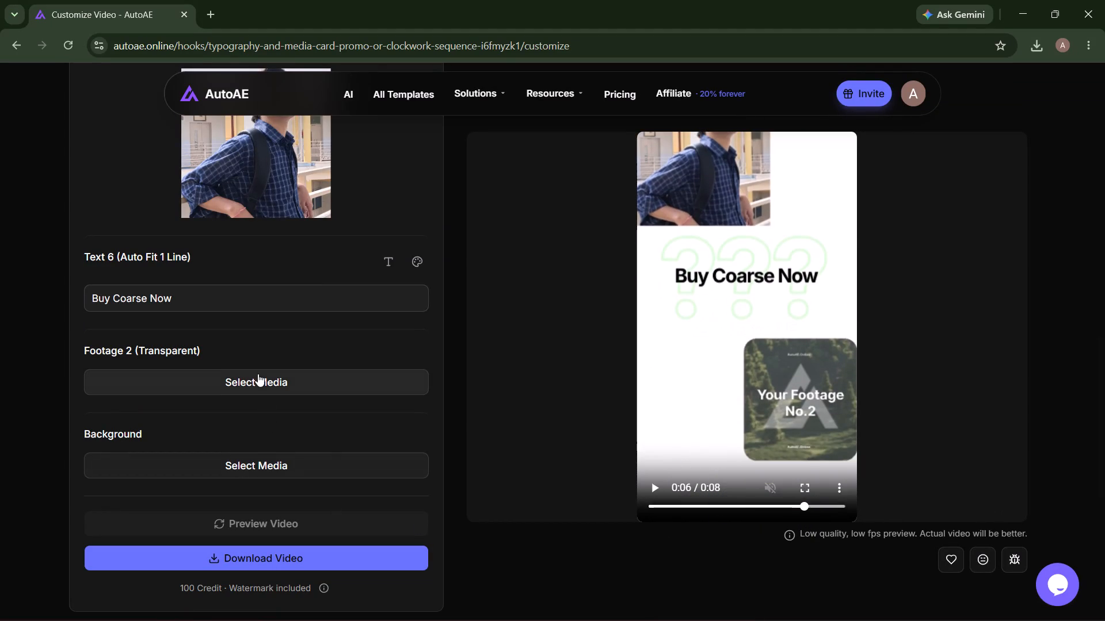
pyautogui.click(258, 374)
pyautogui.click(554, 315)
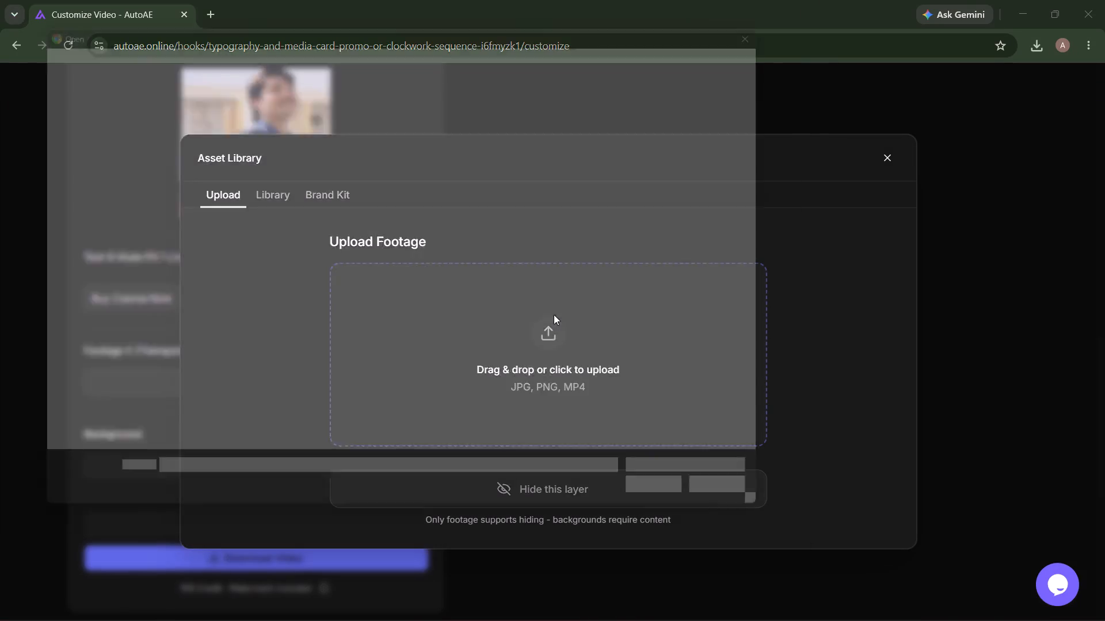
pyautogui.scroll(-1, 647, 392)
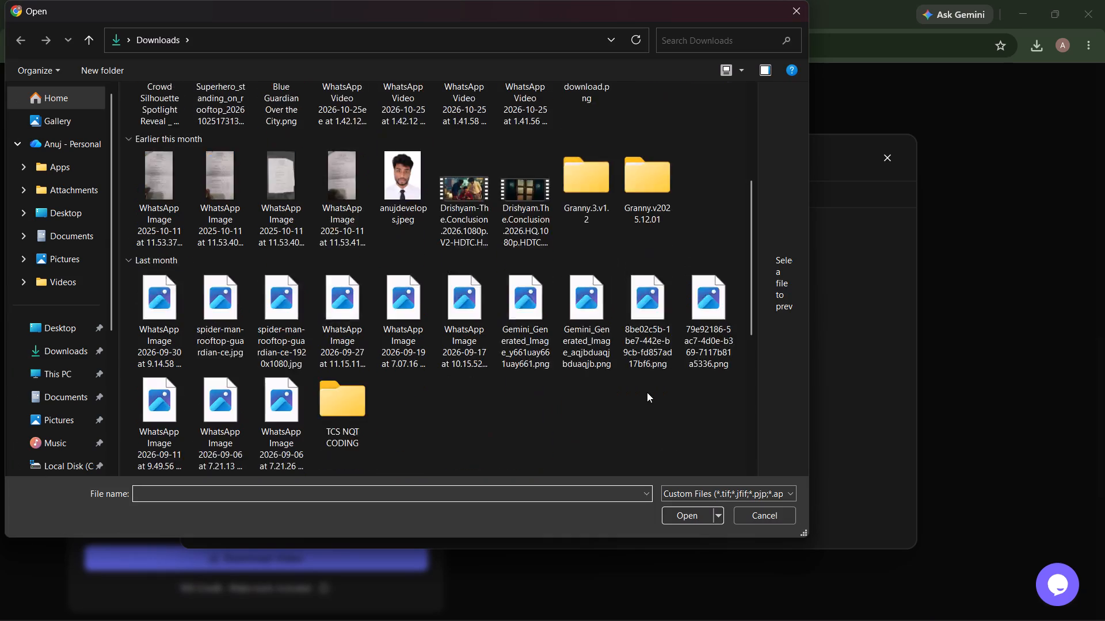
pyautogui.scroll(-1, 647, 392)
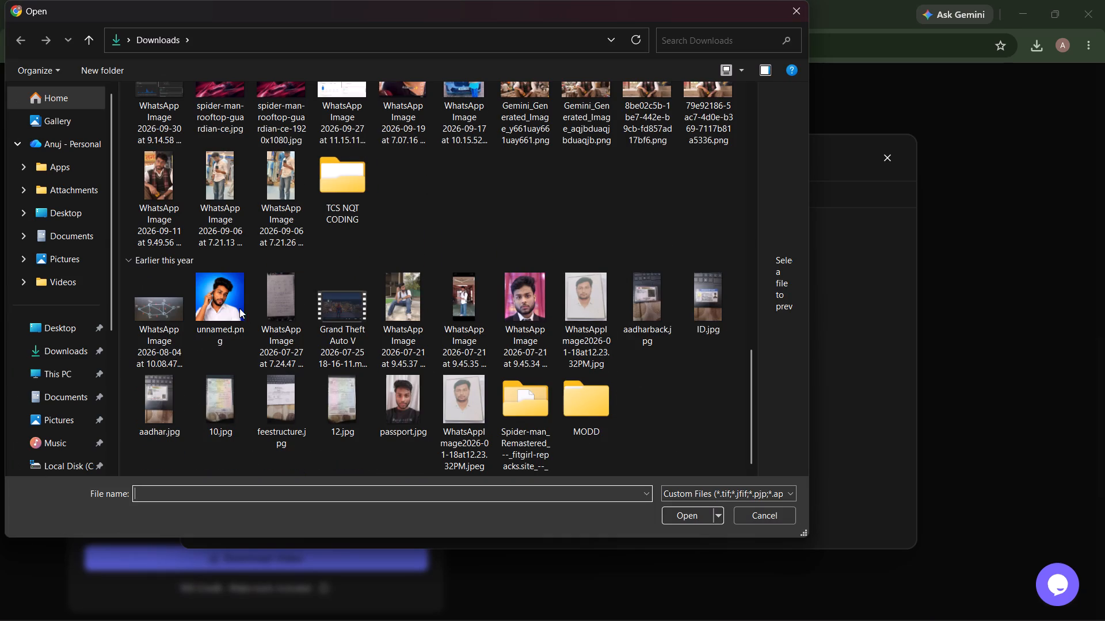
pyautogui.click(166, 188)
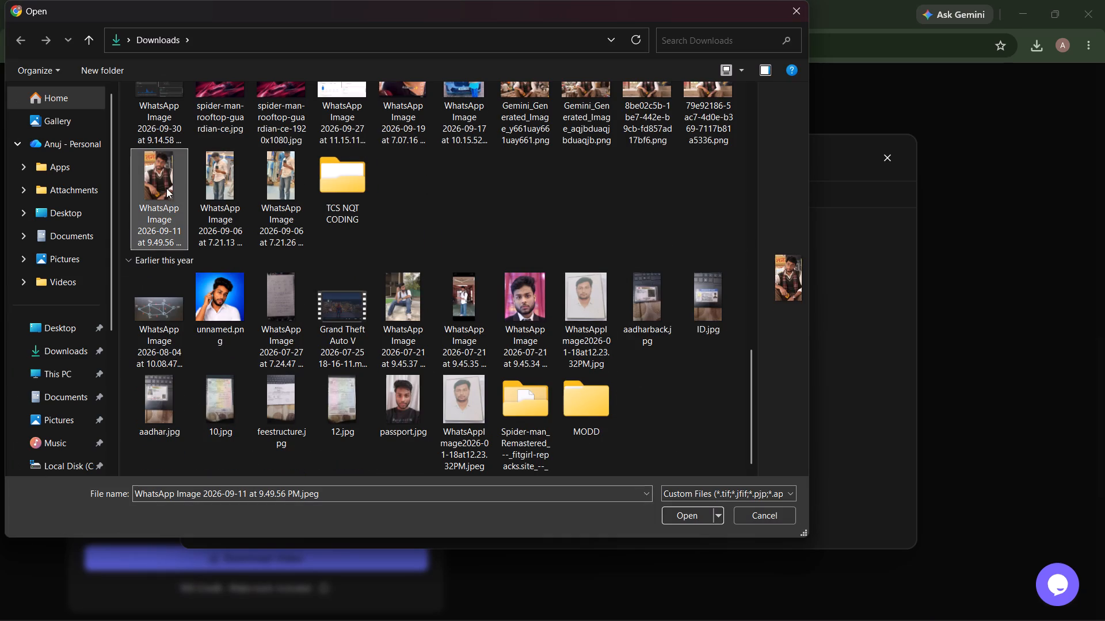
pyautogui.click(685, 516)
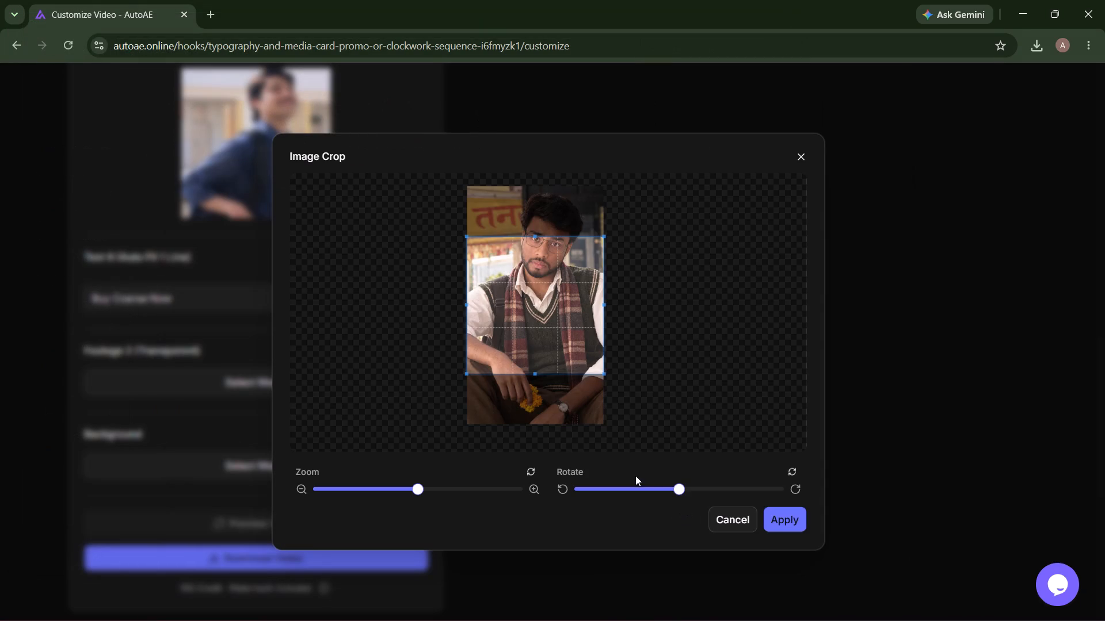
# Crop the Footage 2 photo to its upper part, framing the man's head and chest, and apply the crop.
pyautogui.moveTo(567, 340); pyautogui.dragTo(569, 301)
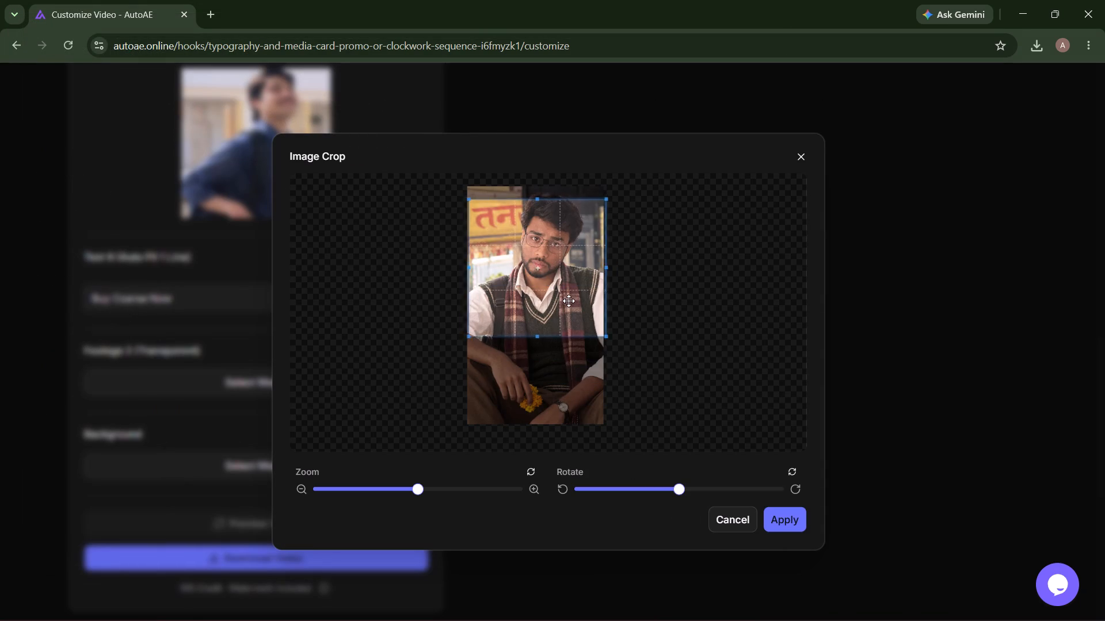
pyautogui.moveTo(569, 301); pyautogui.dragTo(566, 292)
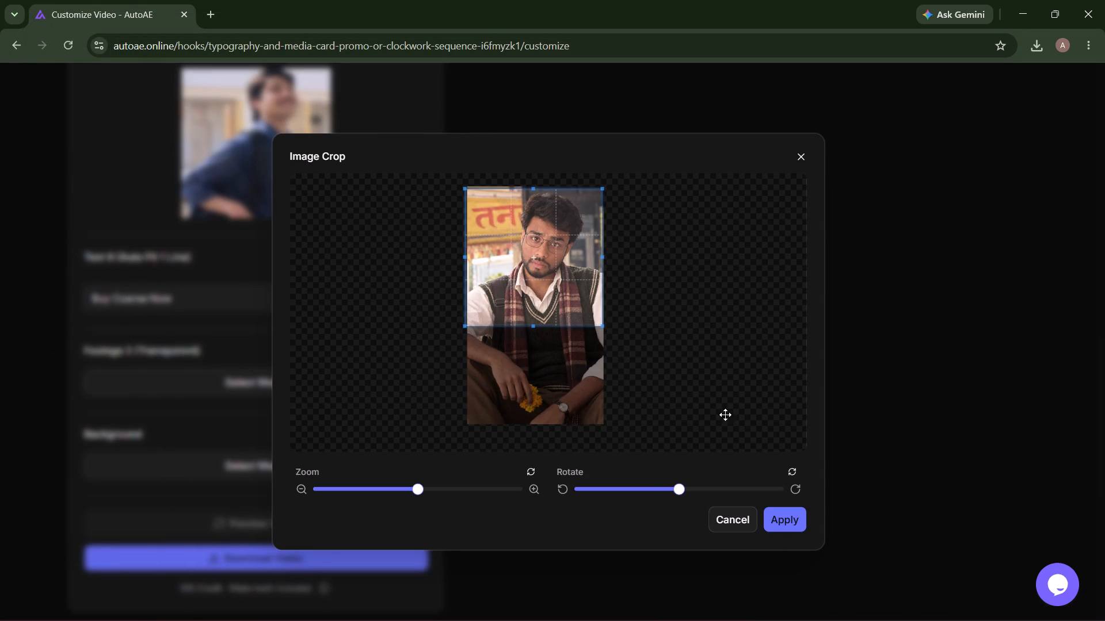
pyautogui.click(778, 523)
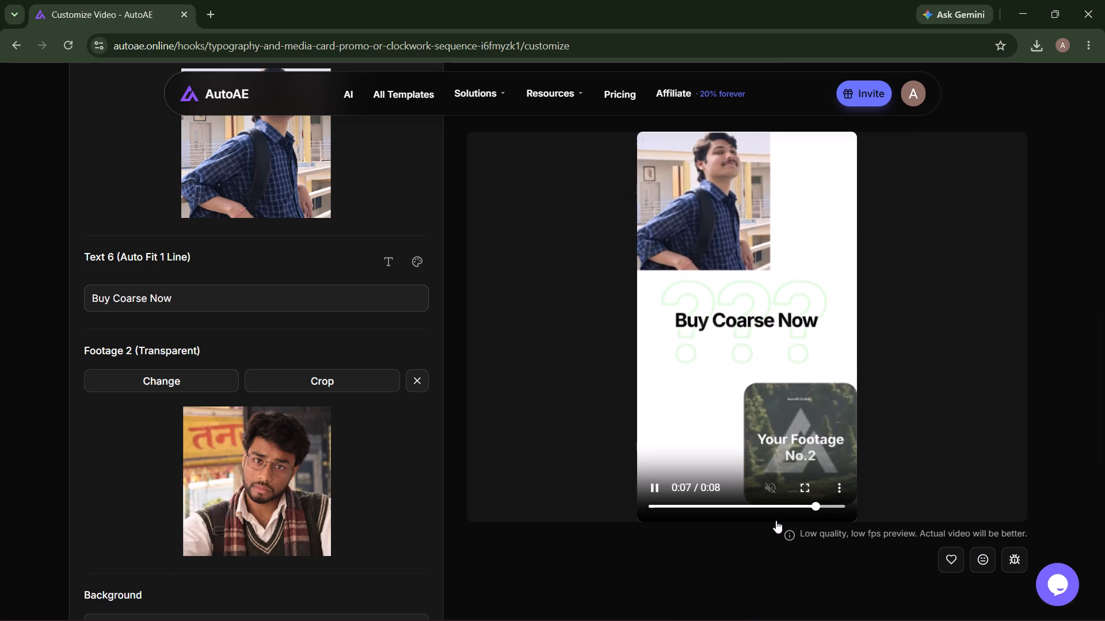
# Generate a new preview of the video with the Footage 2 photo included.
pyautogui.scroll(-2, 350, 501)
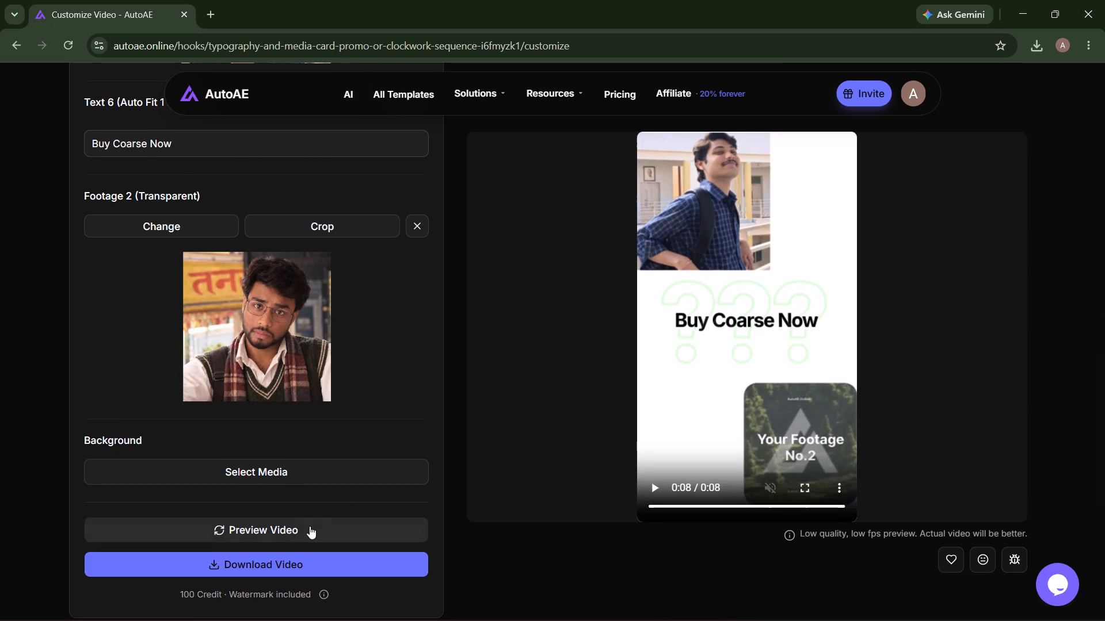
pyautogui.click(310, 527)
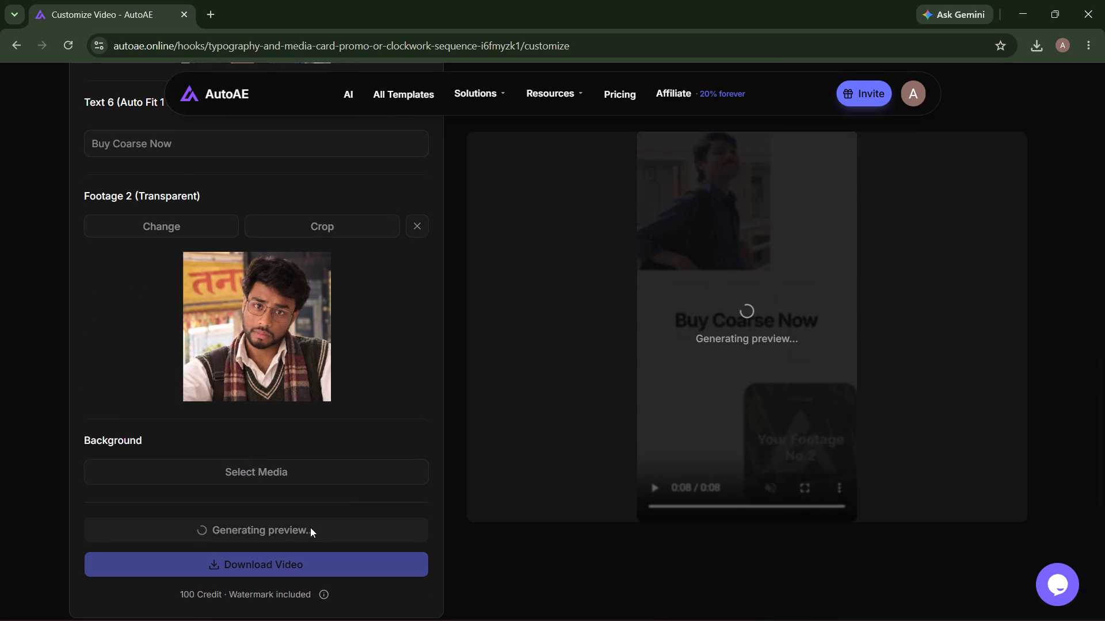
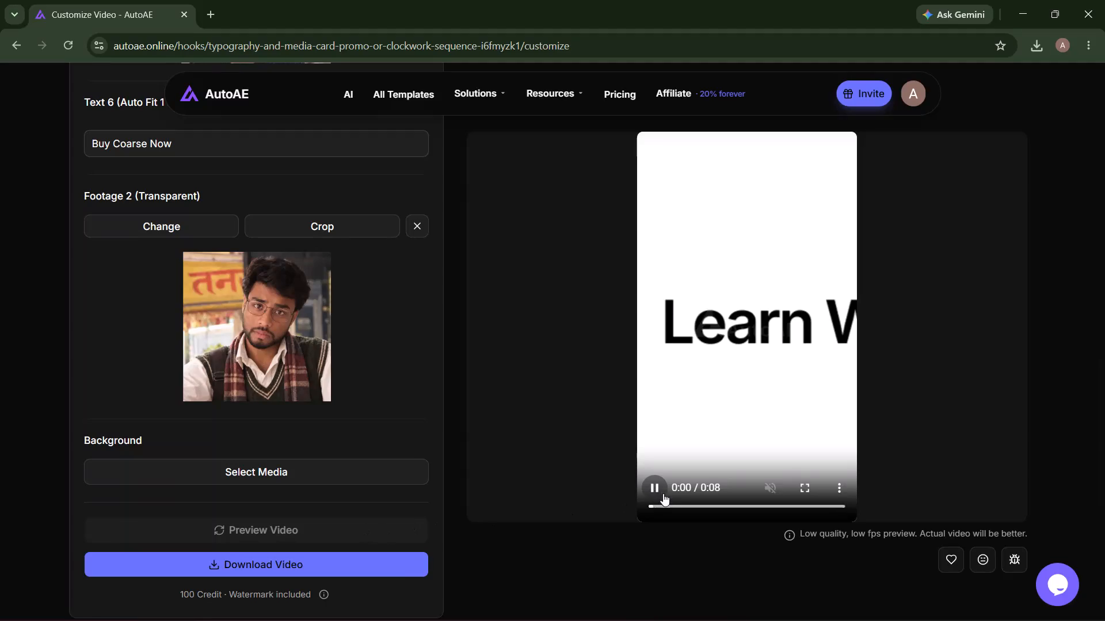
# Play the generated Clockwork Sequence preview and save the video to the Downloads folder under its default file name.
pyautogui.click(653, 490)
pyautogui.click(652, 489)
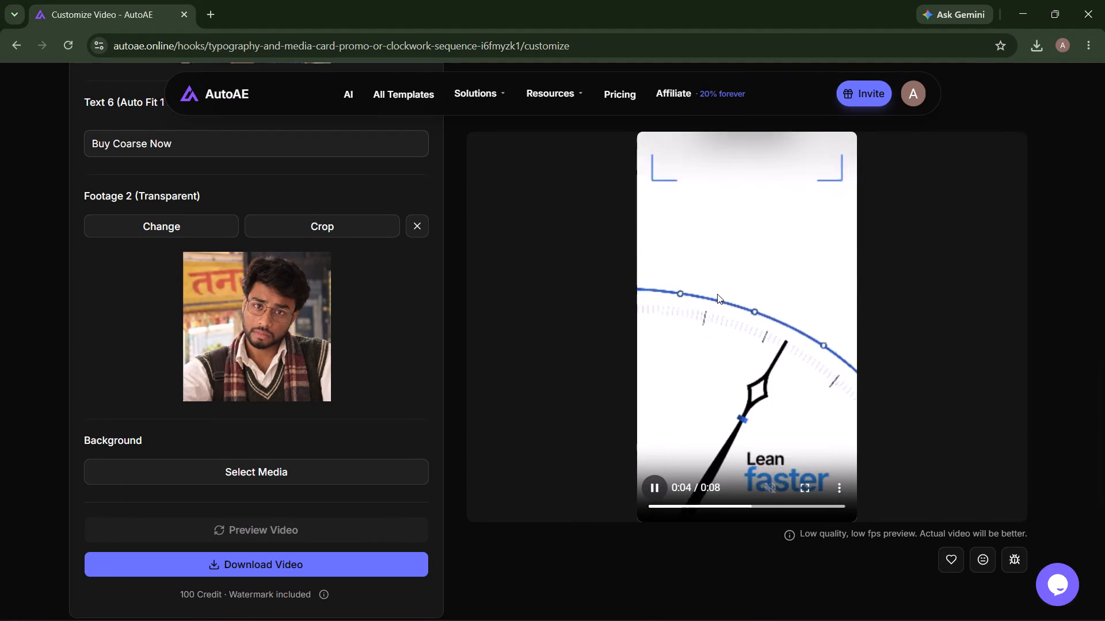
pyautogui.rightClick(717, 294)
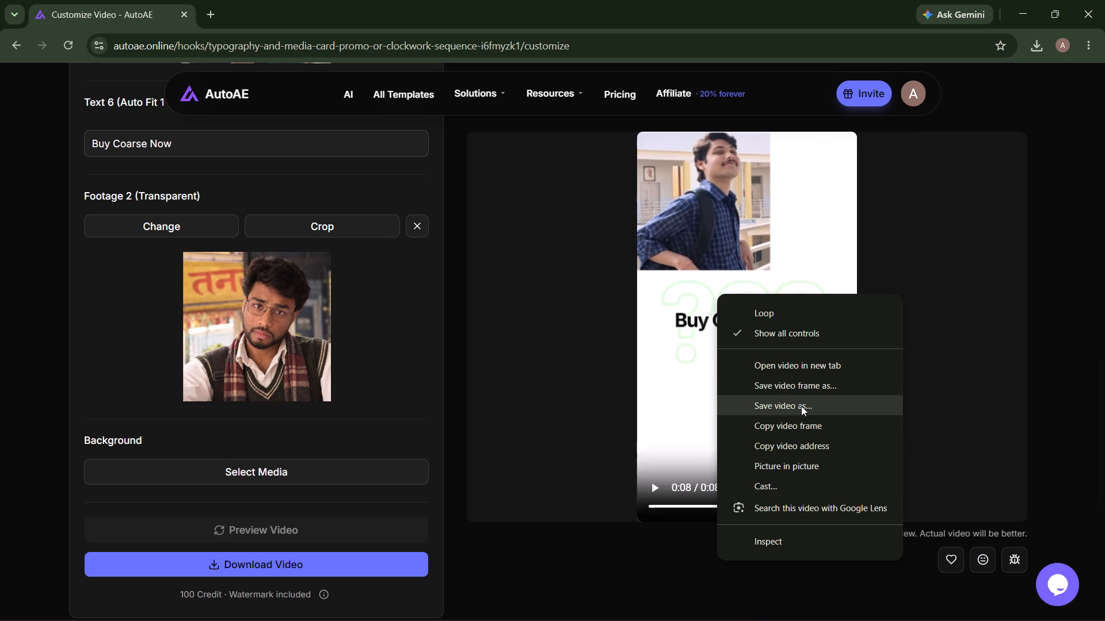
pyautogui.click(790, 400)
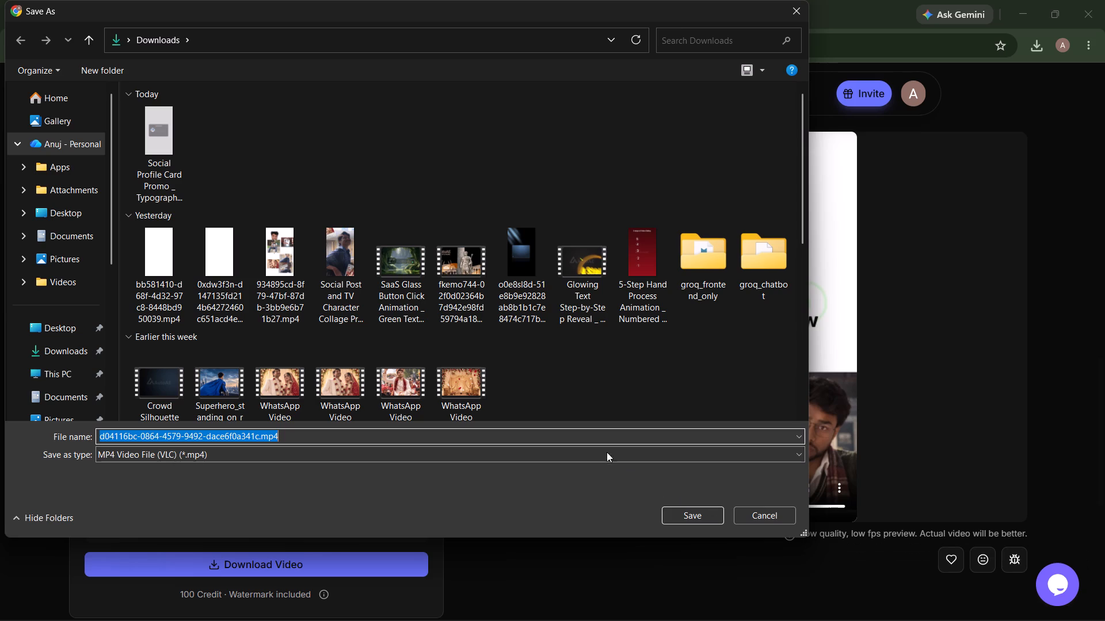
pyautogui.click(677, 516)
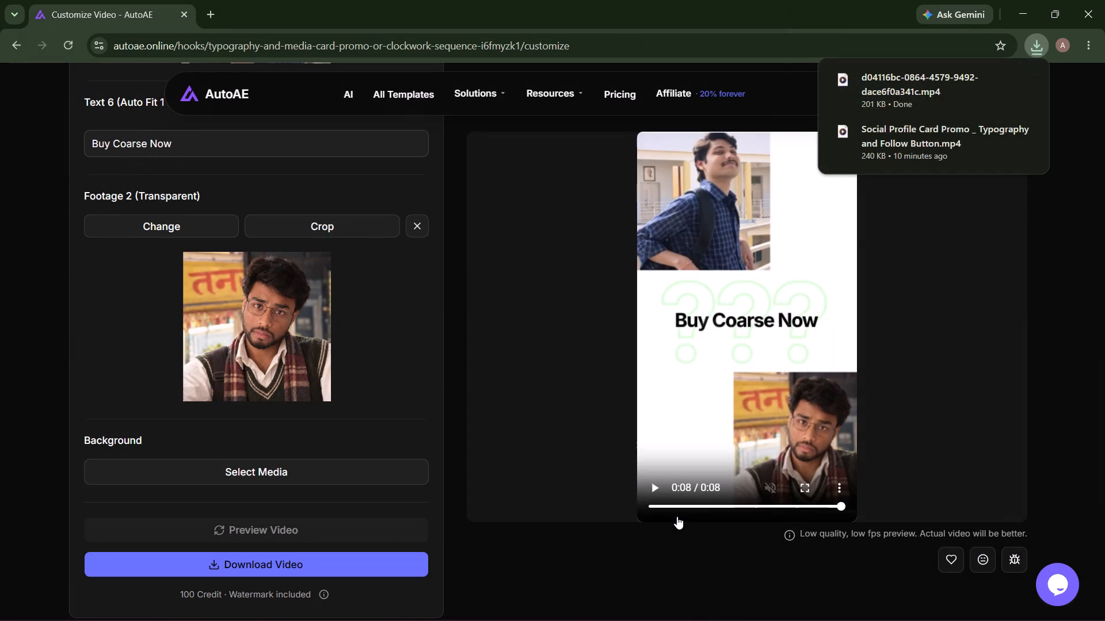
# Switch to CapCut, import the newly downloaded Clockwork Sequence video, and place it on the main track directly after the first clip.
pyautogui.click(737, 601)
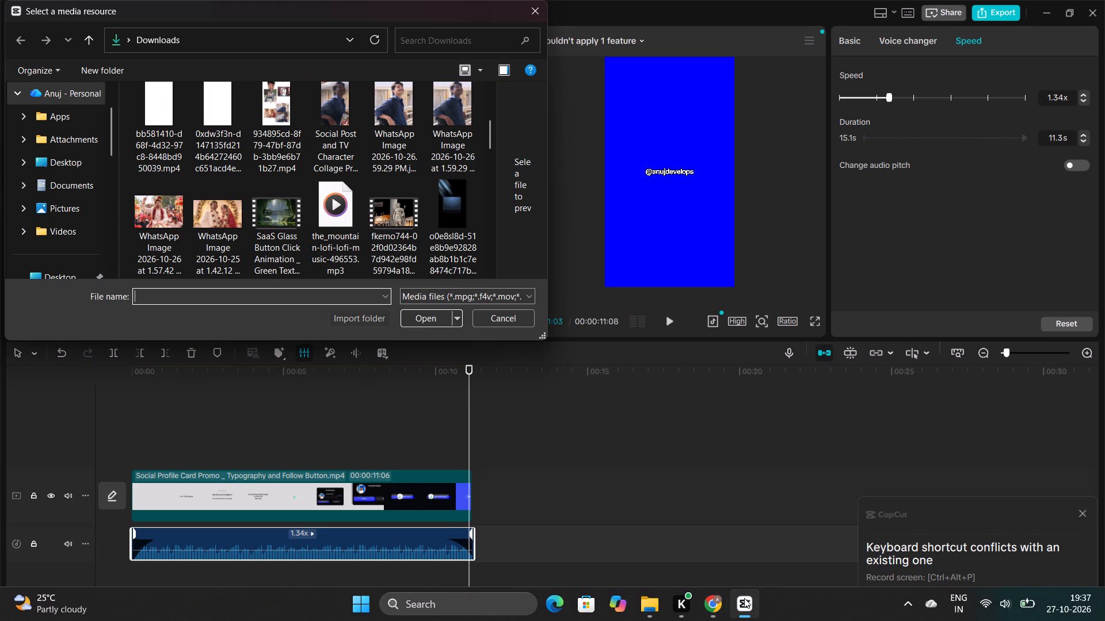
pyautogui.click(509, 313)
pyautogui.click(531, 501)
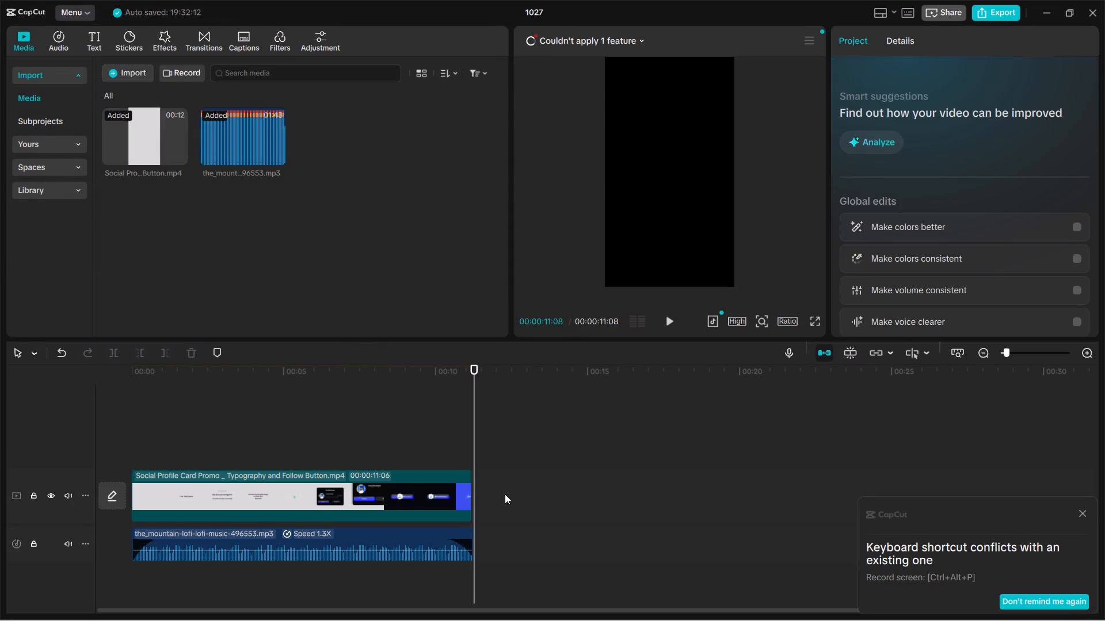
pyautogui.click(477, 413)
pyautogui.click(123, 69)
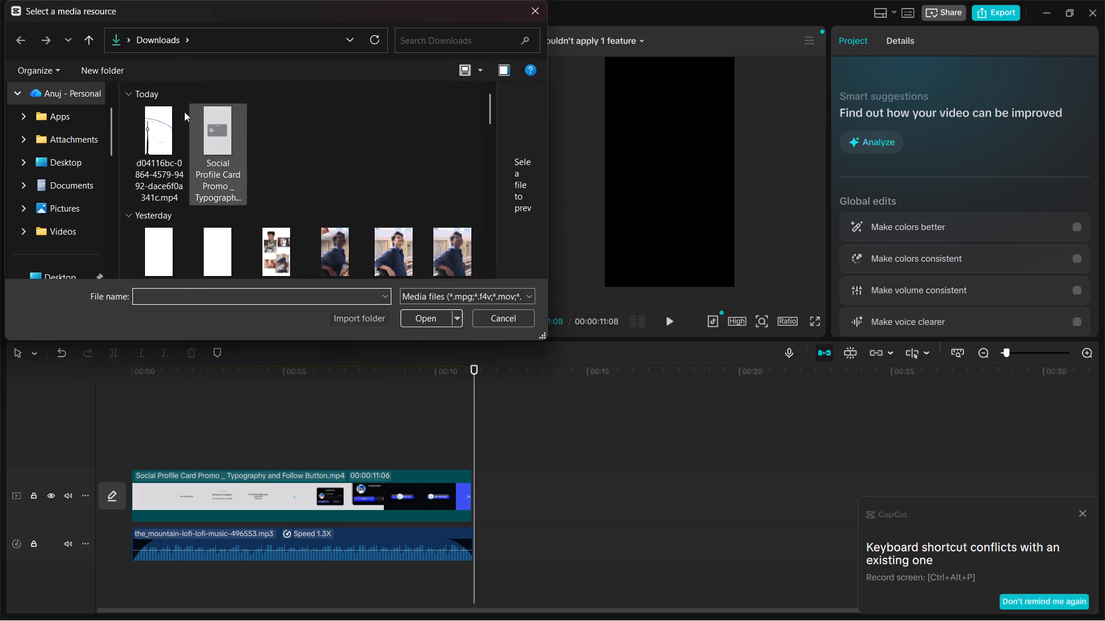
pyautogui.click(157, 117)
pyautogui.click(427, 320)
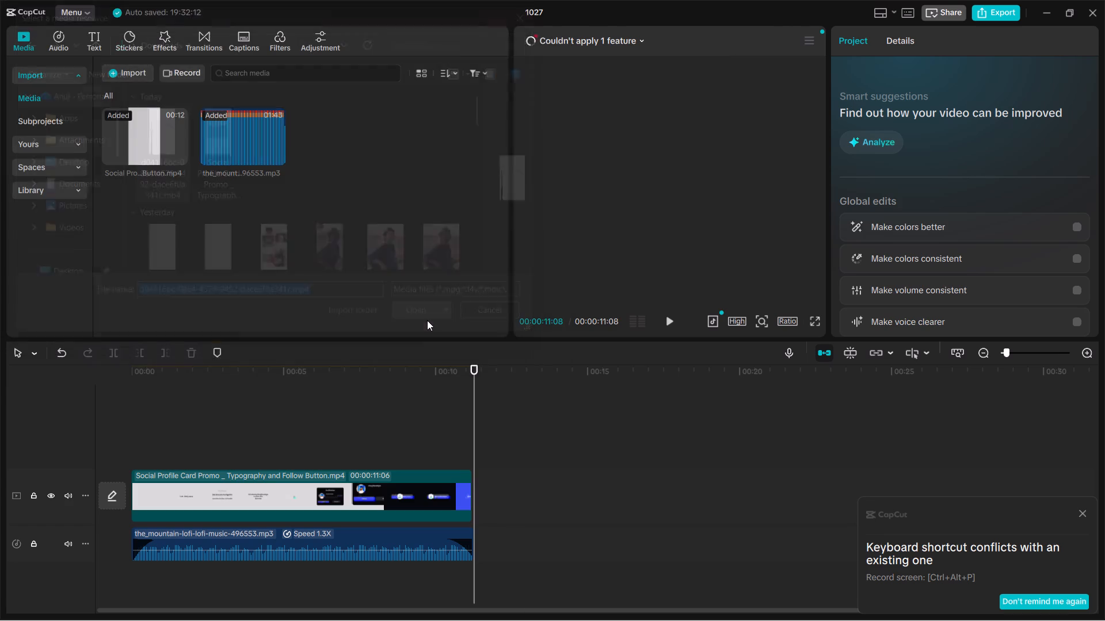
pyautogui.moveTo(336, 133); pyautogui.dragTo(549, 543)
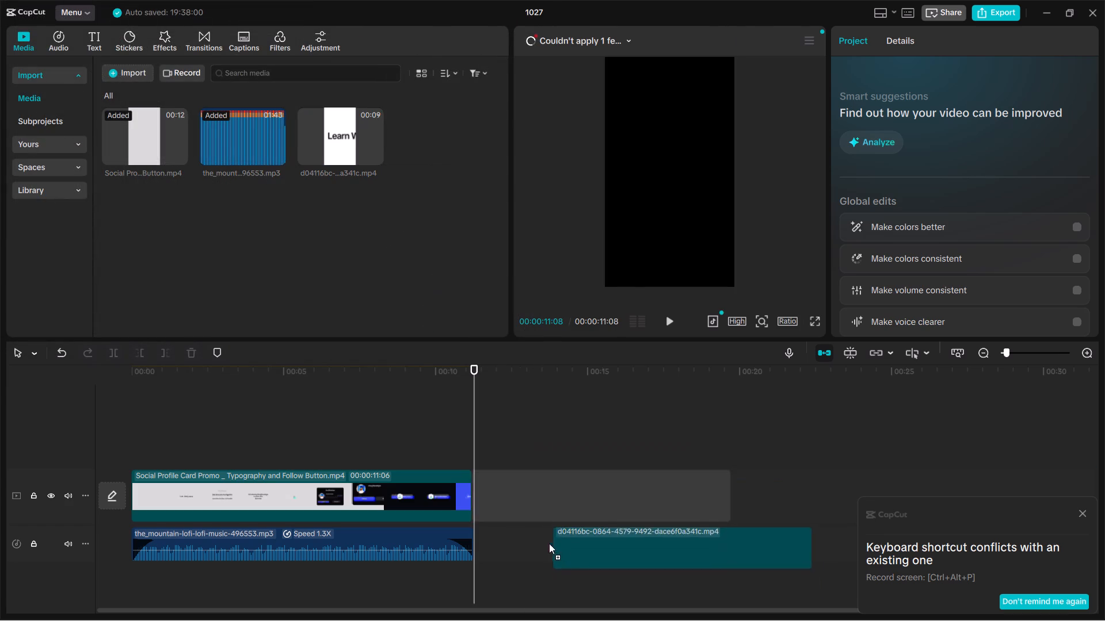
pyautogui.moveTo(549, 543); pyautogui.dragTo(484, 491)
# Play back the Social Profile Card clip, split it at about 00:00:06:20 where the profile card appears, and delete the rest.
pyautogui.moveTo(473, 415); pyautogui.dragTo(388, 408)
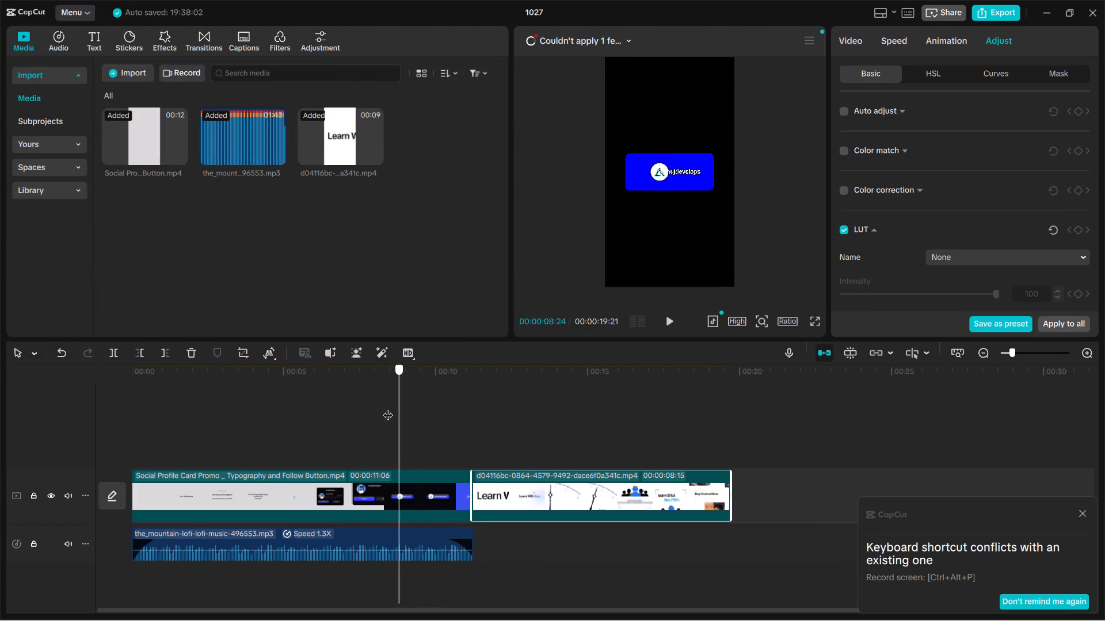
pyautogui.moveTo(388, 408); pyautogui.dragTo(146, 411)
pyautogui.press('space')
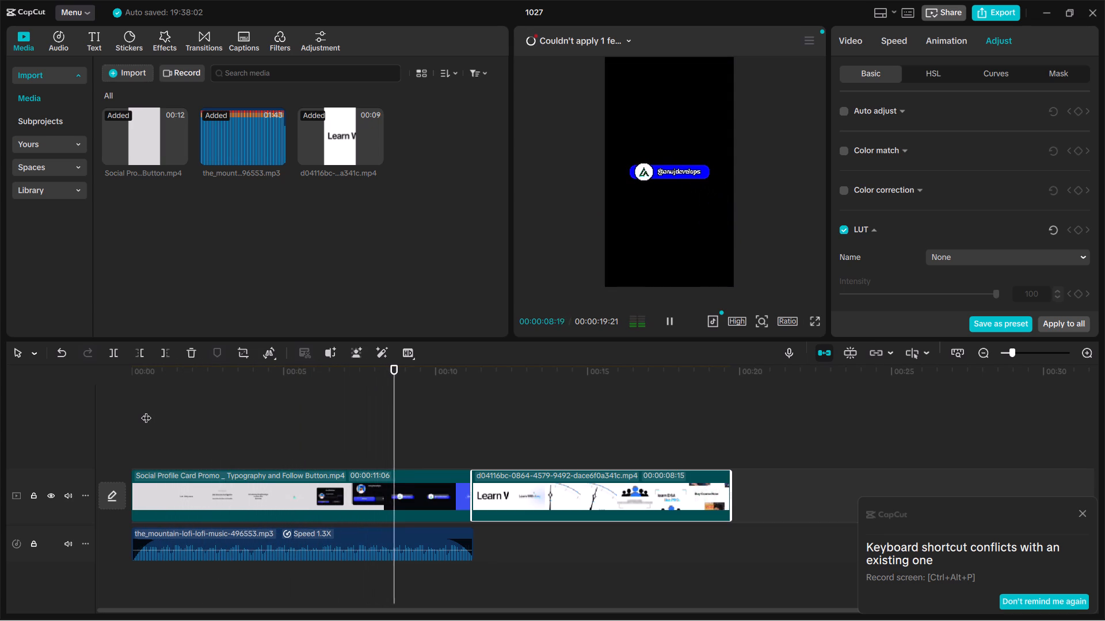
pyautogui.press('space')
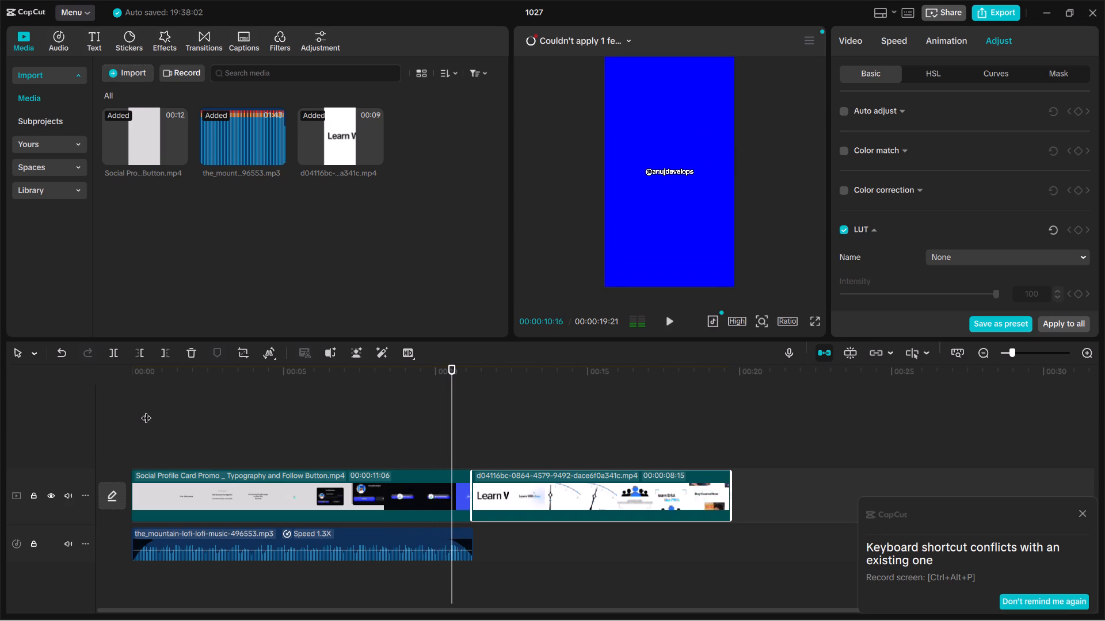
pyautogui.moveTo(454, 423); pyautogui.dragTo(306, 439)
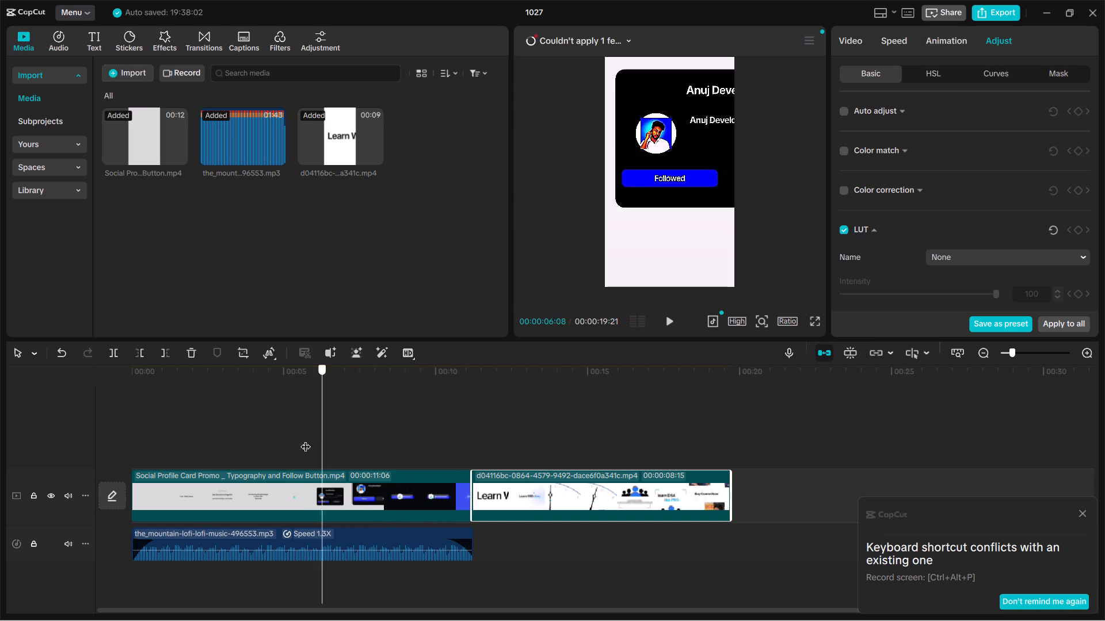
pyautogui.moveTo(306, 439); pyautogui.dragTo(302, 439)
pyautogui.press('space')
pyautogui.press('space')
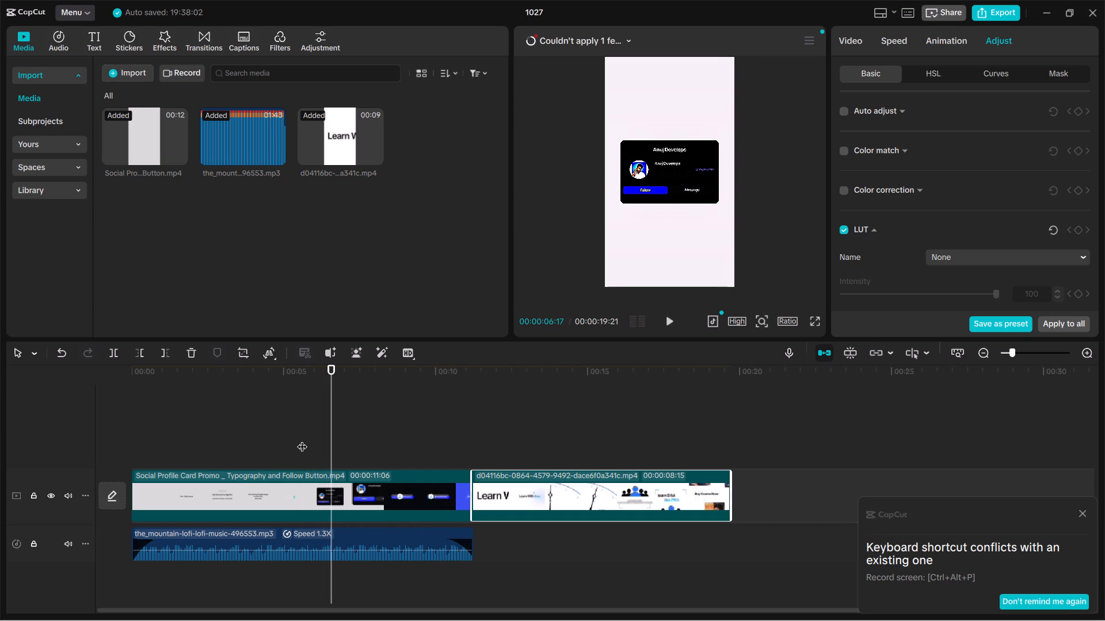
pyautogui.press('space')
pyautogui.press('space')
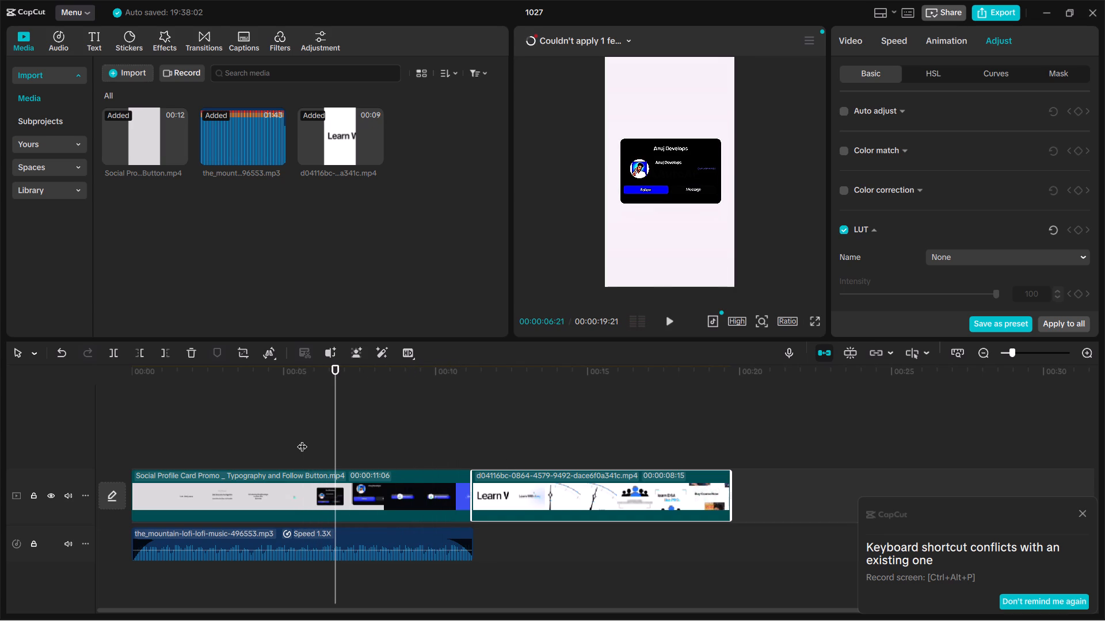
pyautogui.press('Left')
pyautogui.hotkey('ctrl', 'b')
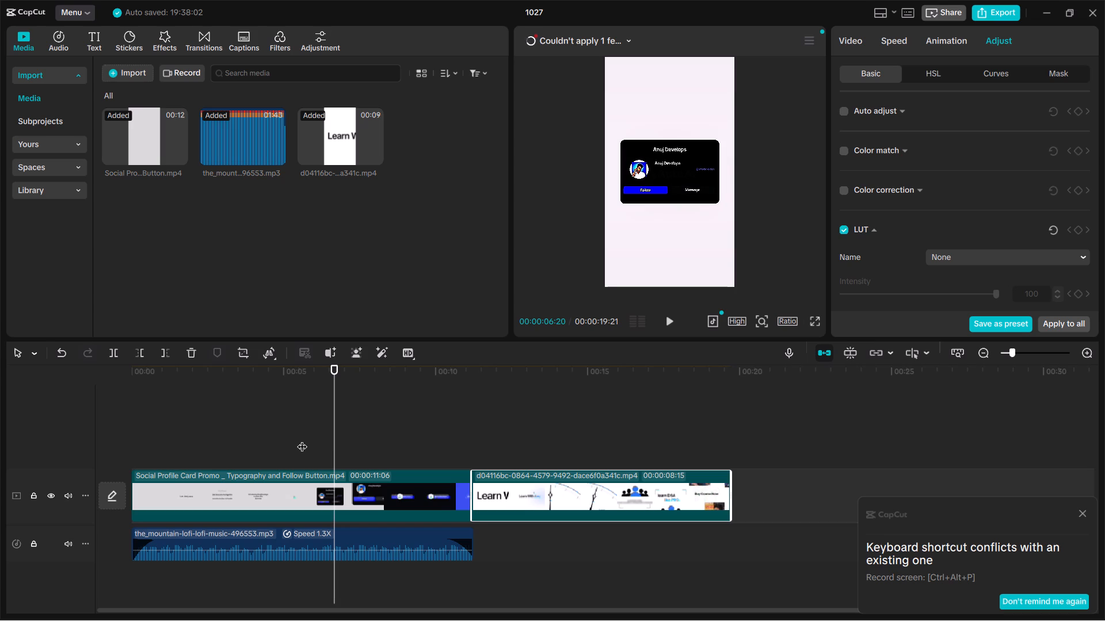
pyautogui.click(418, 497)
pyautogui.press('Delete')
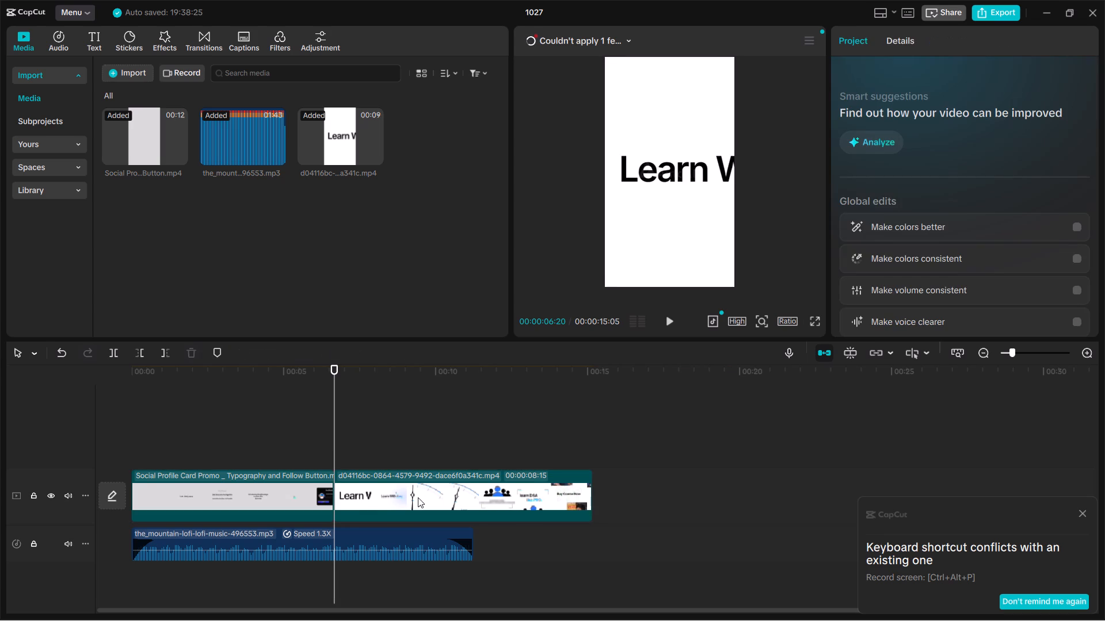
# Play across the join between the two clips and extend the lofi music to about 15.4 s, near the video's end.
pyautogui.click(332, 433)
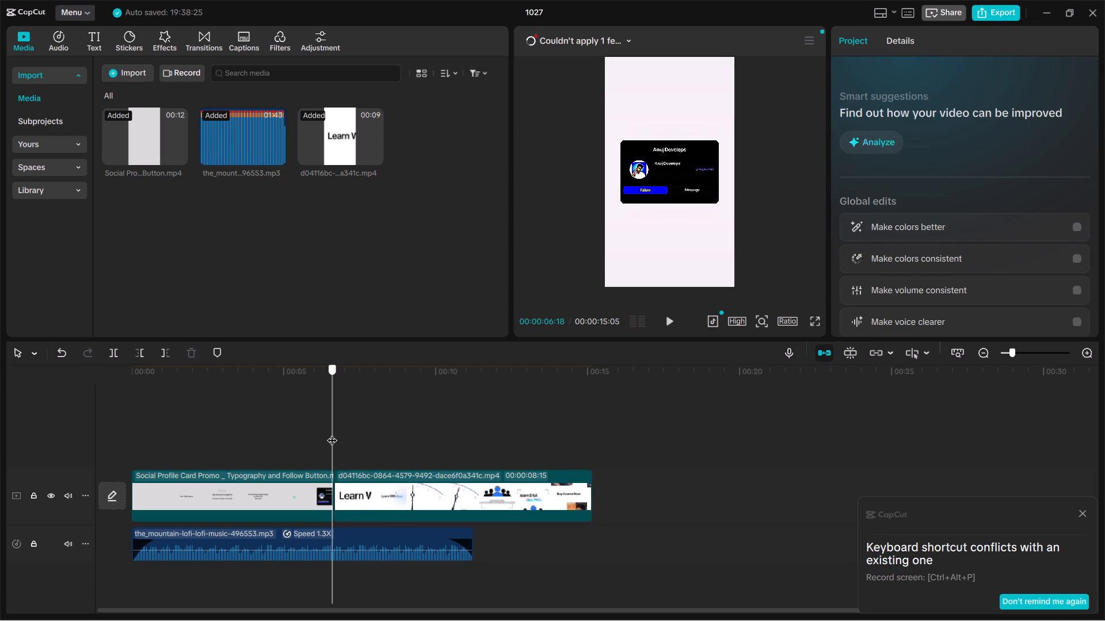
pyautogui.moveTo(332, 433); pyautogui.dragTo(322, 437)
pyautogui.press('space')
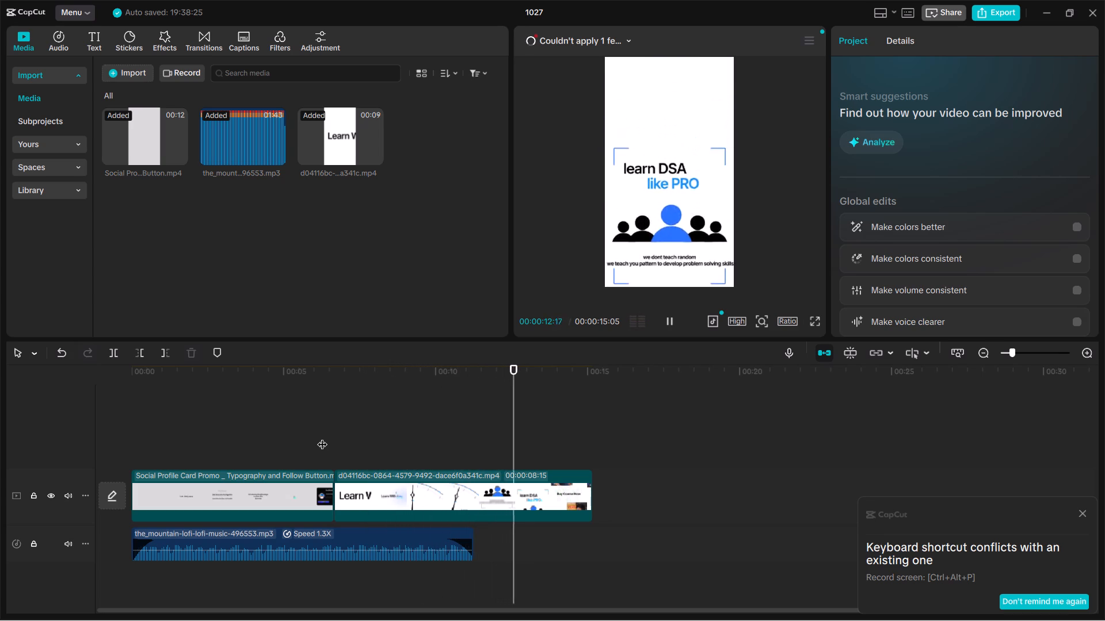
pyautogui.press('space')
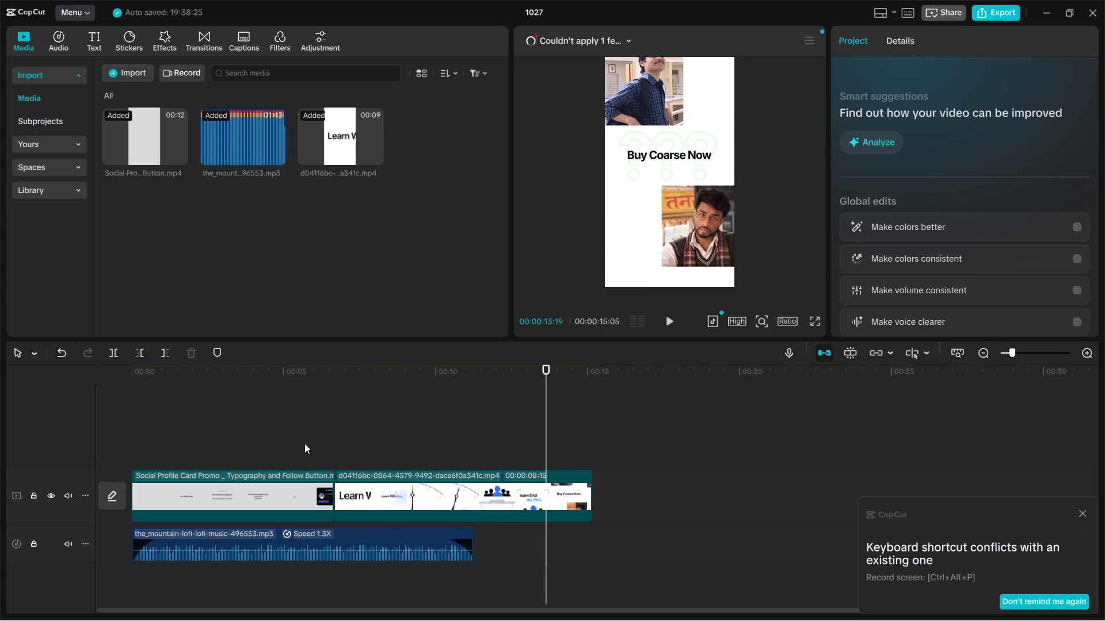
pyautogui.moveTo(471, 541); pyautogui.dragTo(555, 552)
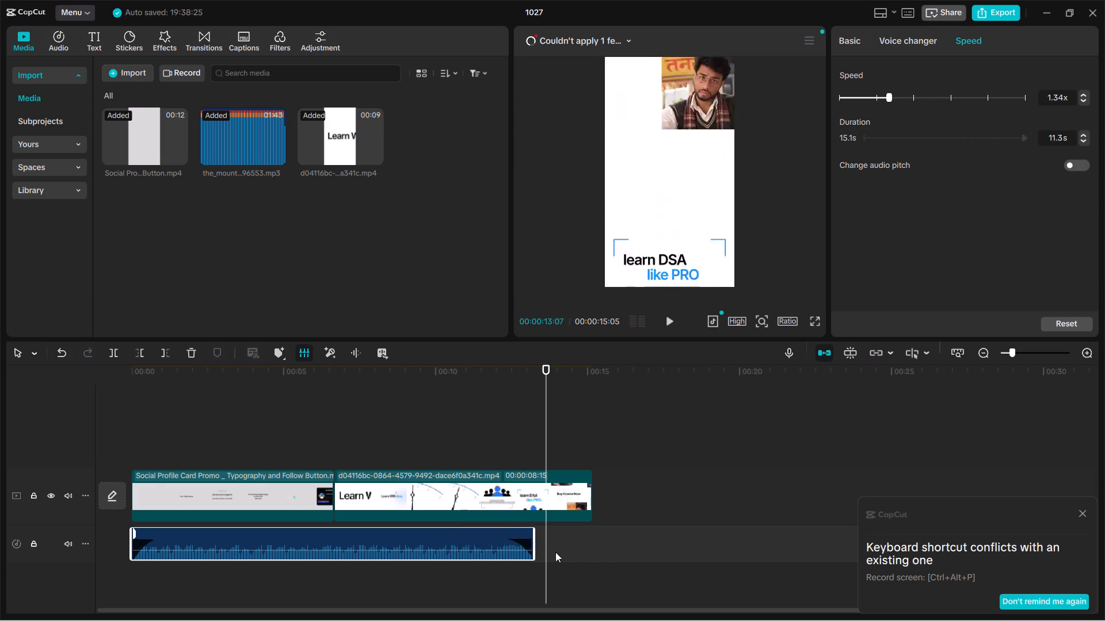
pyautogui.moveTo(555, 552); pyautogui.dragTo(595, 556)
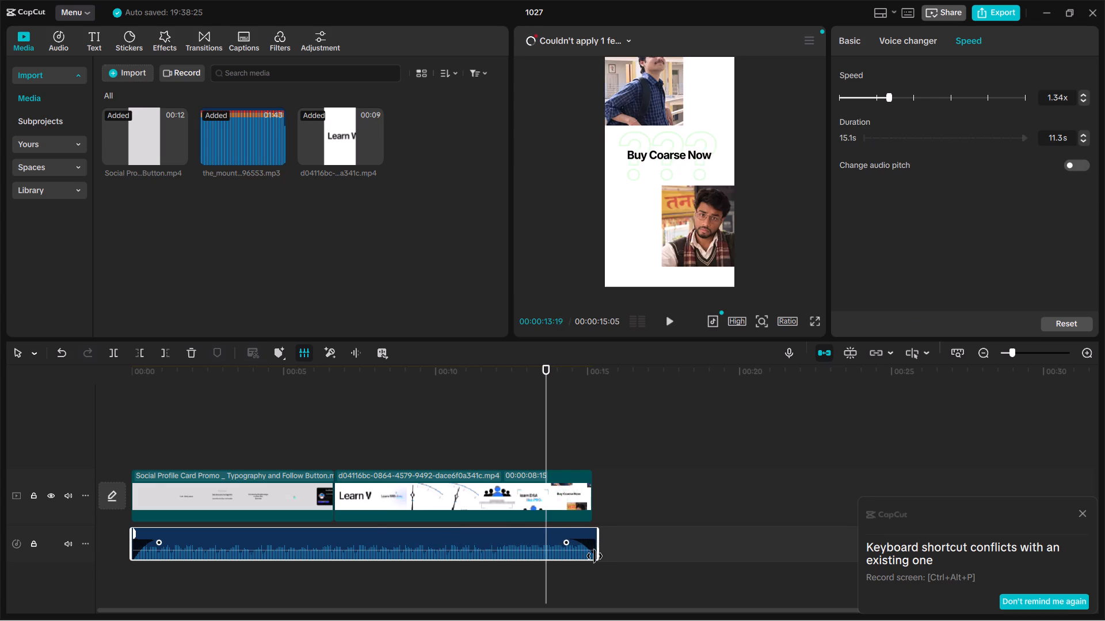
pyautogui.click(595, 556)
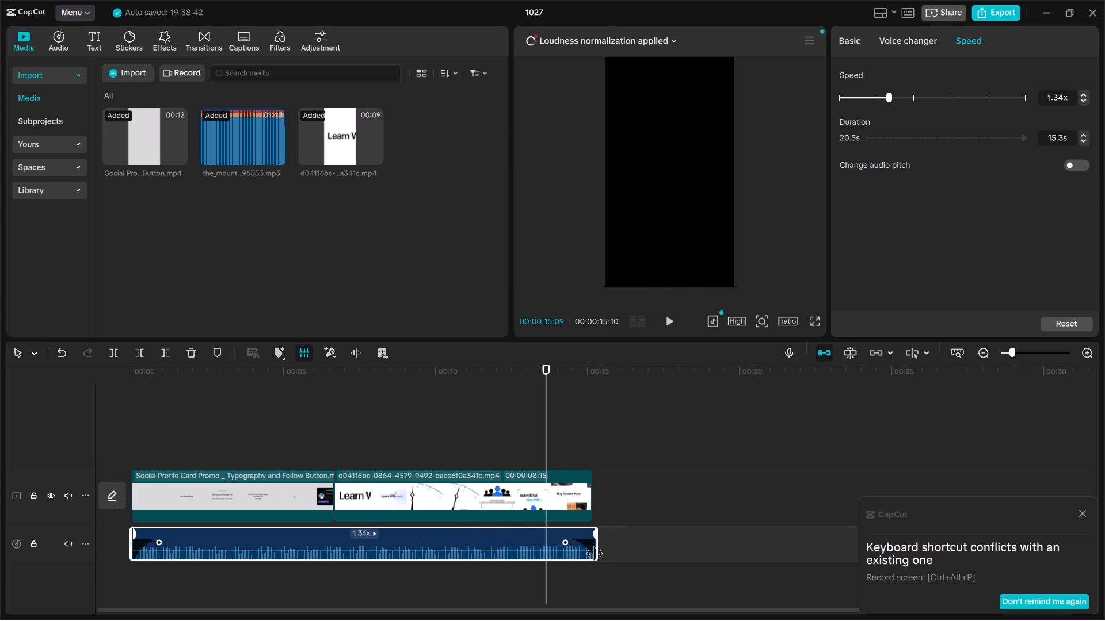
# Play the edited sequence with its music from about 5 seconds through to the end.
pyautogui.moveTo(547, 412); pyautogui.dragTo(345, 427)
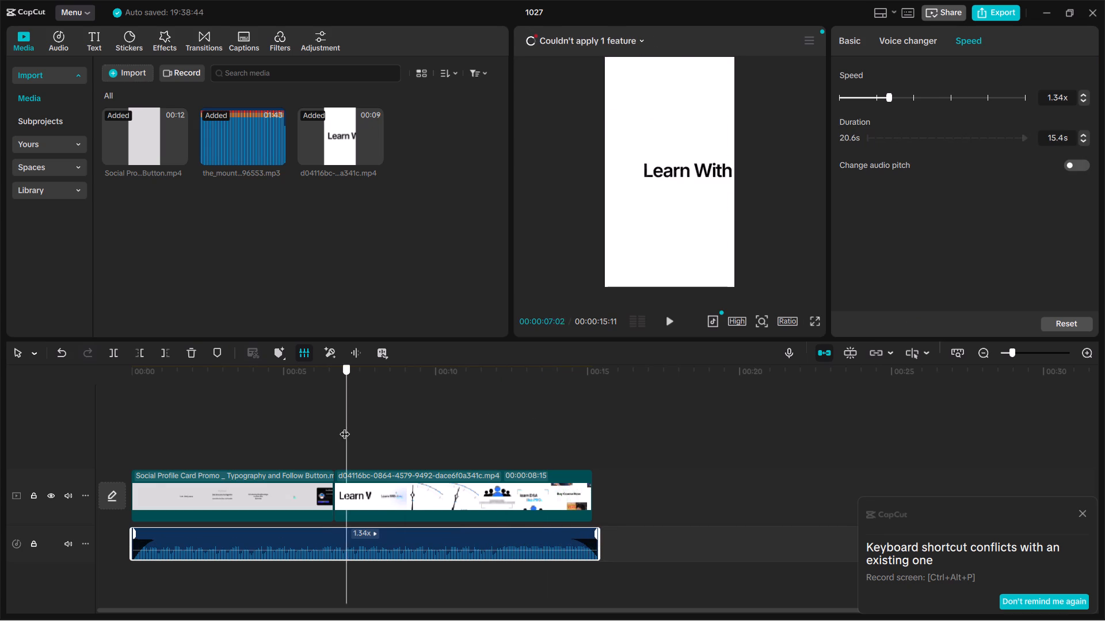
pyautogui.moveTo(345, 427); pyautogui.dragTo(325, 431)
pyautogui.click(277, 437)
pyautogui.press('space')
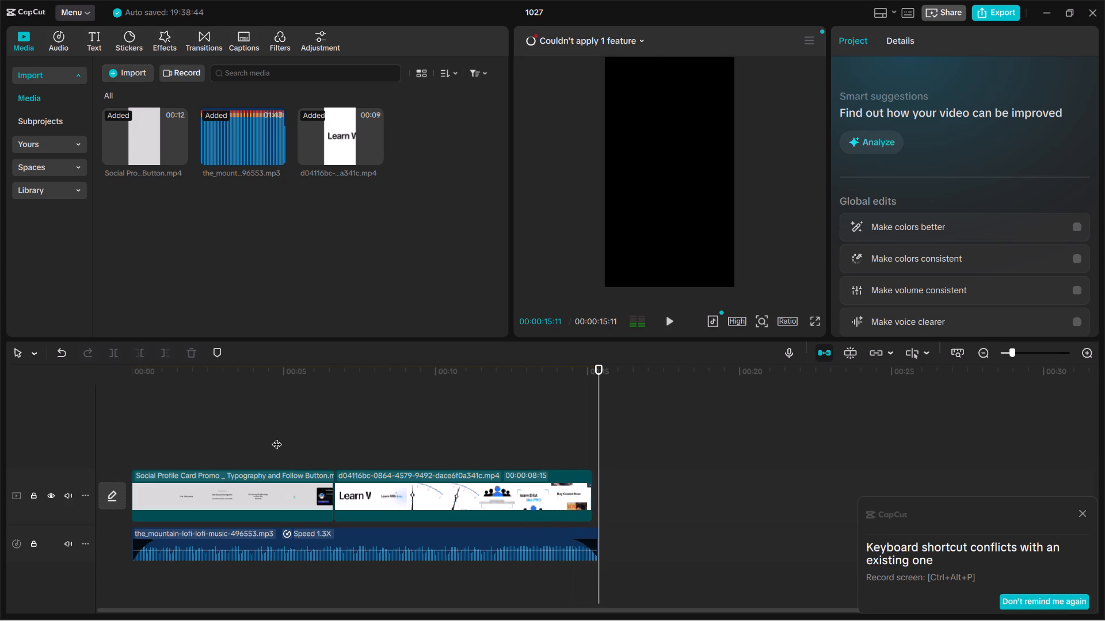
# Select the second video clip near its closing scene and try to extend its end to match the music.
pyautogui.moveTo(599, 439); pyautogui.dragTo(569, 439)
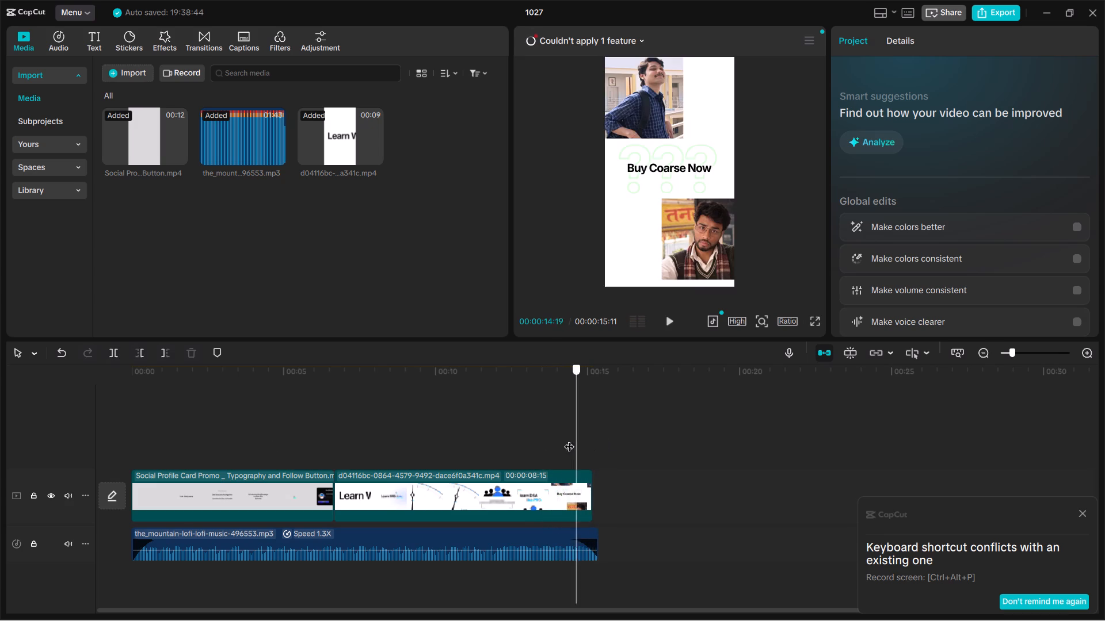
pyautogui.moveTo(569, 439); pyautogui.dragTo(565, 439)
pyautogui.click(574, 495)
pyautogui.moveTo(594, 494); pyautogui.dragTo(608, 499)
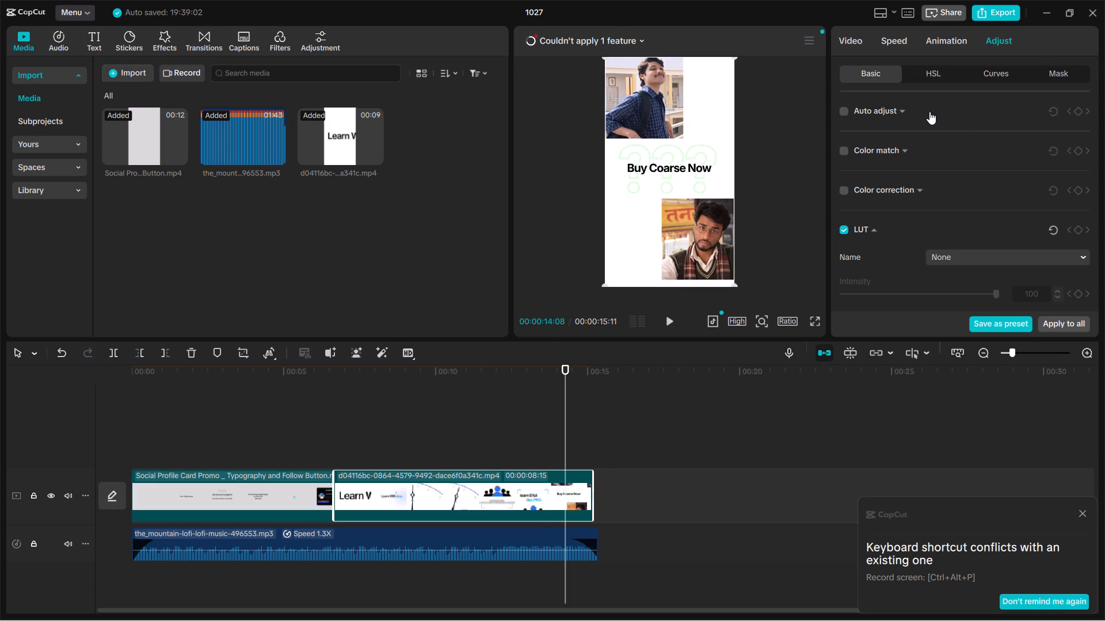
# Shift the second clip's tint toward magenta, to about 26, and raise its saturation strongly.
pyautogui.scroll(3, 935, 167)
pyautogui.scroll(-5, 935, 167)
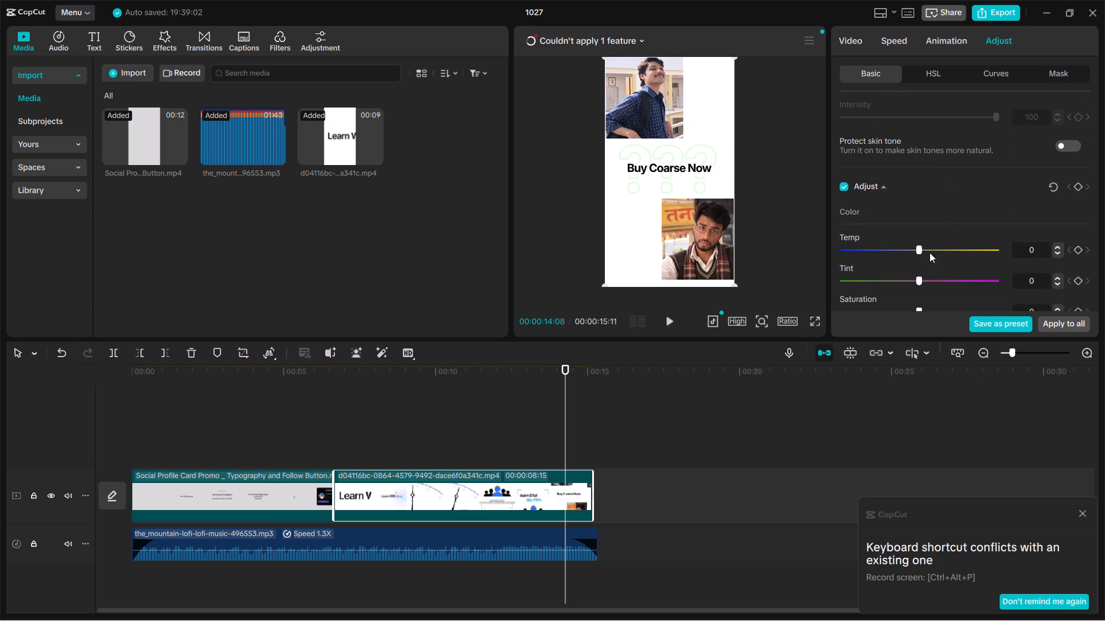
pyautogui.scroll(-1, 916, 250)
pyautogui.click(927, 263)
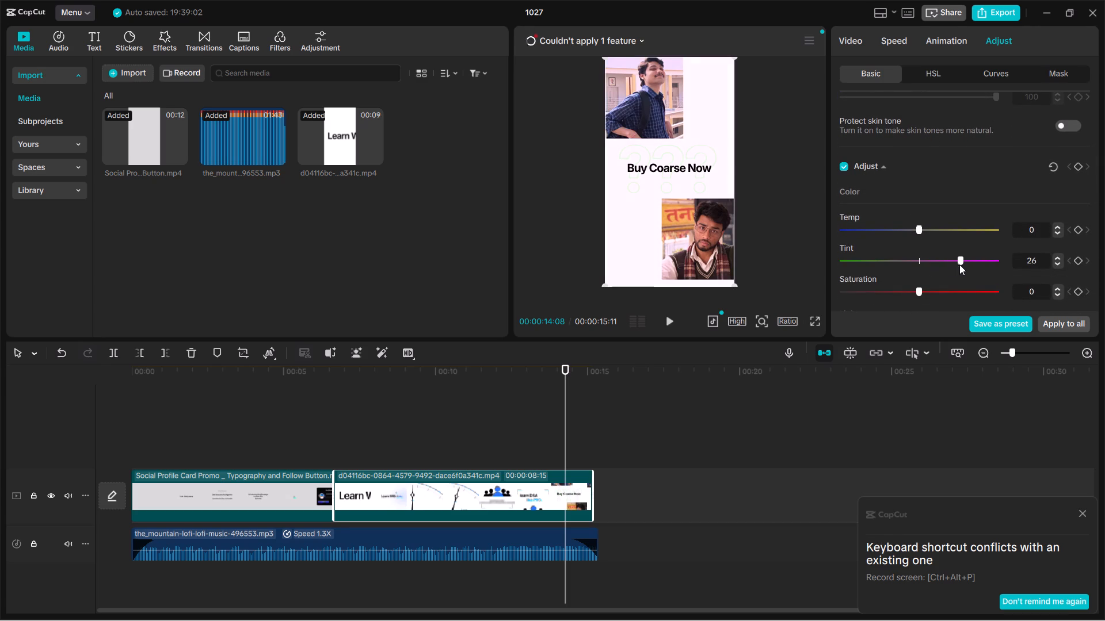
pyautogui.moveTo(927, 290); pyautogui.dragTo(1008, 292)
# Set the second clip's contrast to 6 and its brilliance to 10.
pyautogui.scroll(-7, 947, 235)
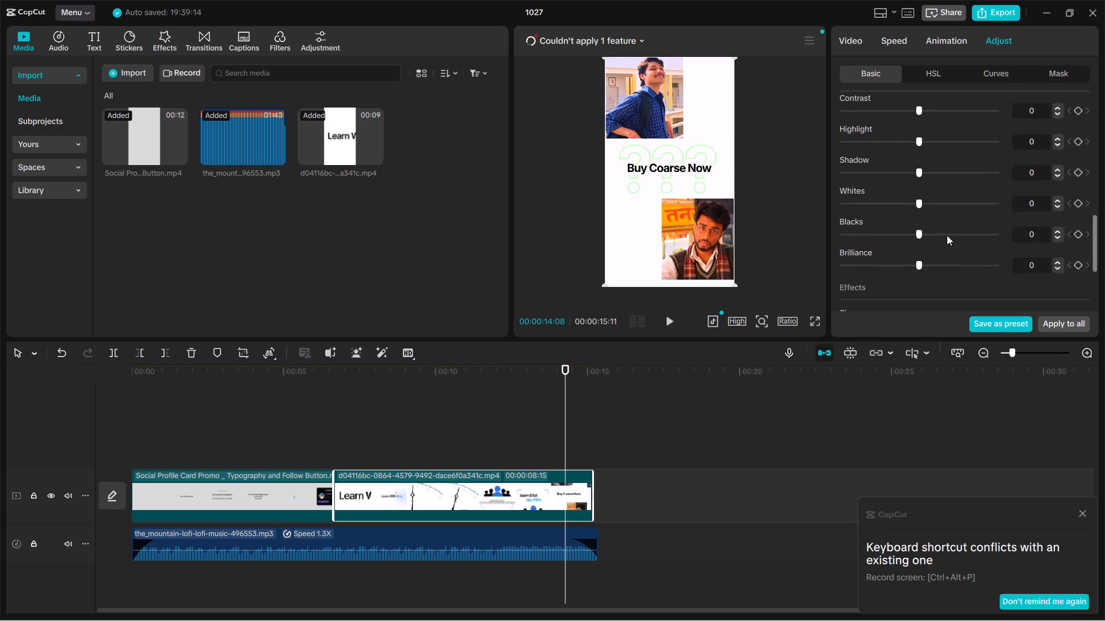
pyautogui.scroll(1, 947, 235)
pyautogui.moveTo(921, 148); pyautogui.dragTo(947, 152)
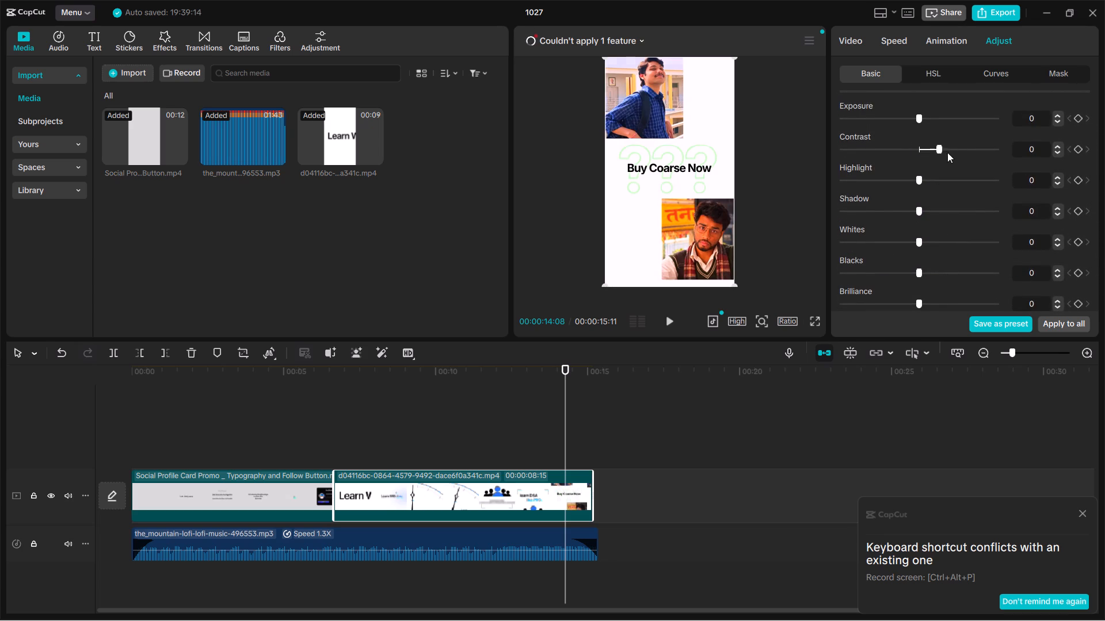
pyautogui.moveTo(947, 152); pyautogui.dragTo(926, 158)
pyautogui.scroll(-1, 931, 228)
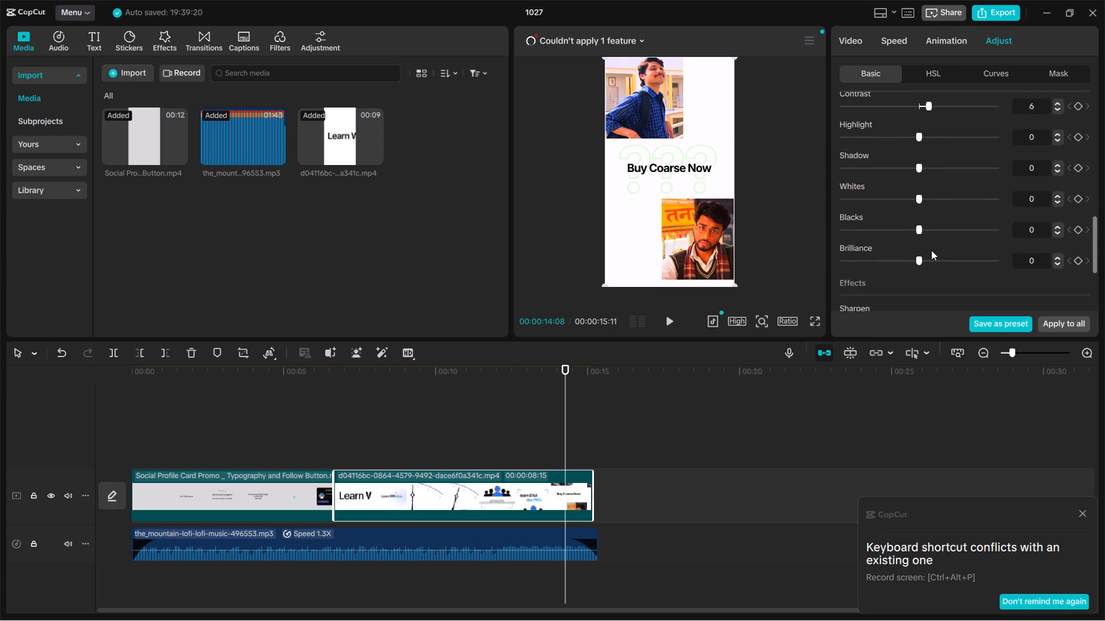
pyautogui.click(931, 258)
pyautogui.click(931, 258)
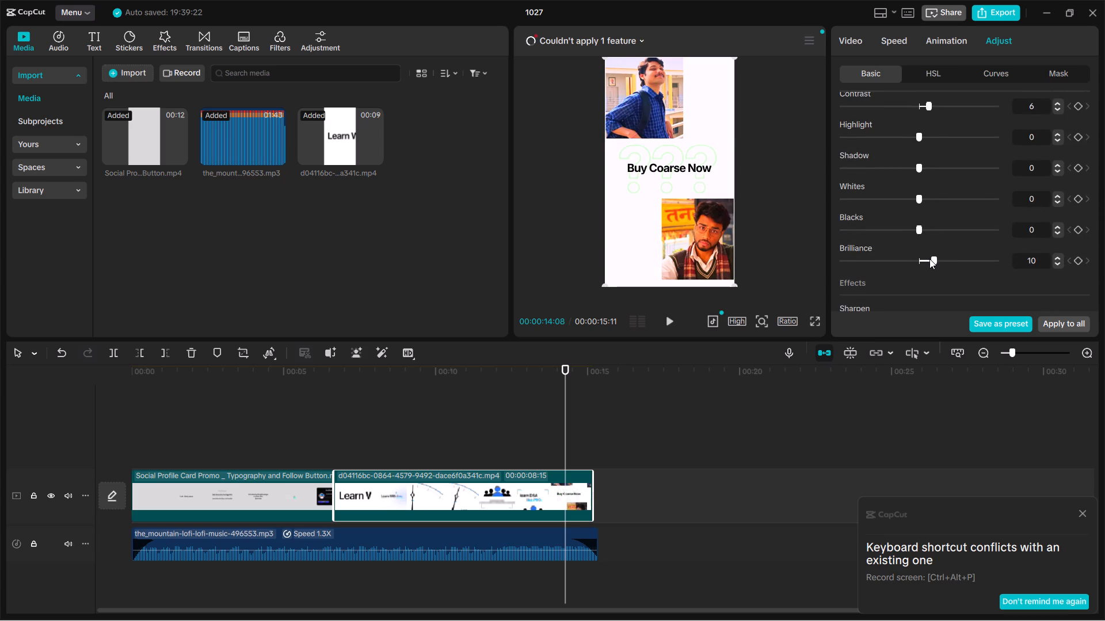
# Set the second clip's brilliance to 8, its sharpen effect to 22 and its clarity to 9.
pyautogui.click(929, 261)
pyautogui.scroll(-2, 941, 211)
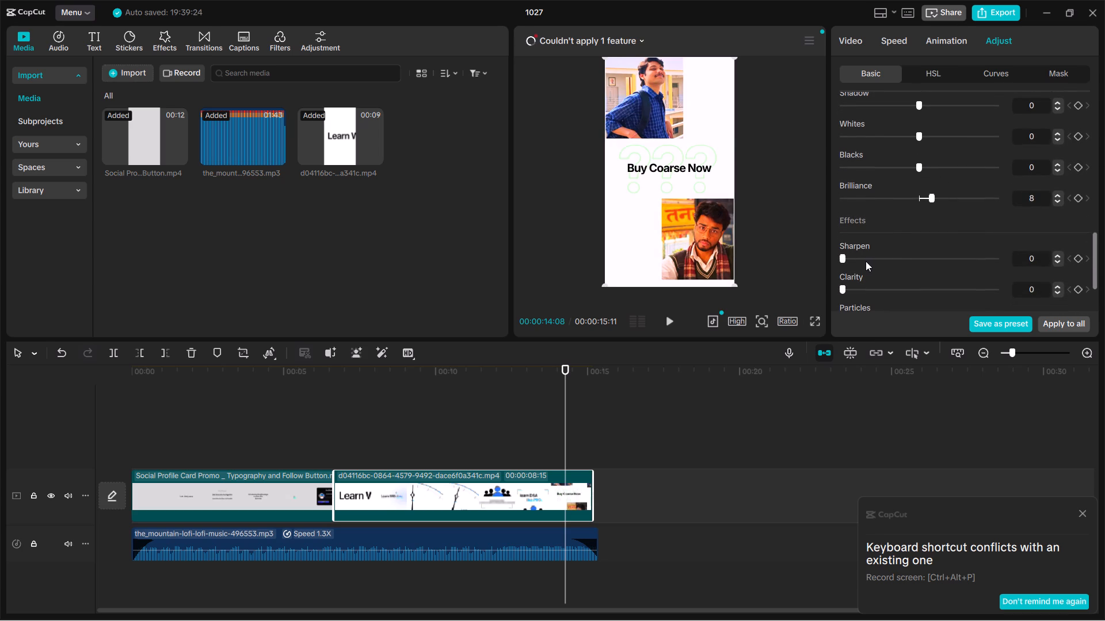
pyautogui.click(868, 256)
pyautogui.moveTo(868, 255); pyautogui.dragTo(946, 269)
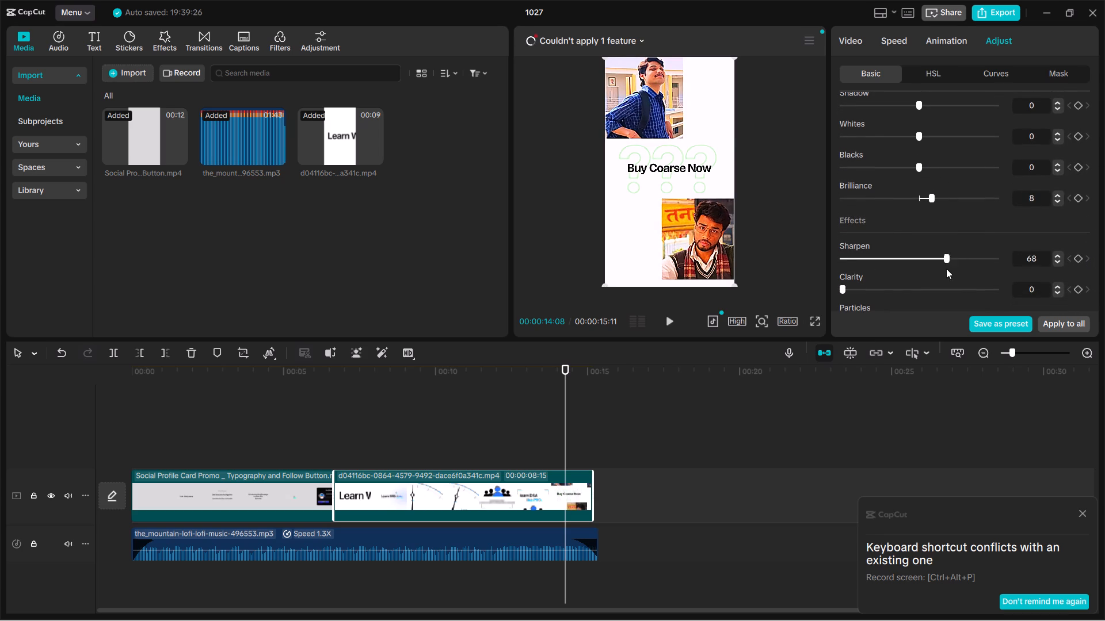
pyautogui.moveTo(946, 269); pyautogui.dragTo(877, 268)
pyautogui.click(864, 287)
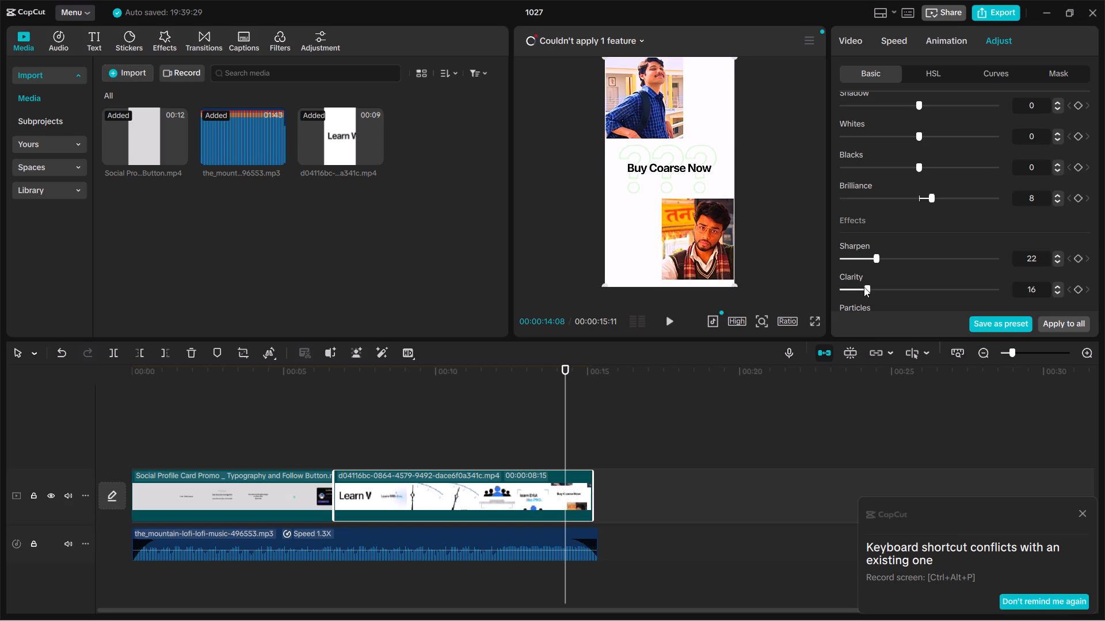
pyautogui.click(853, 293)
pyautogui.scroll(-5, 912, 270)
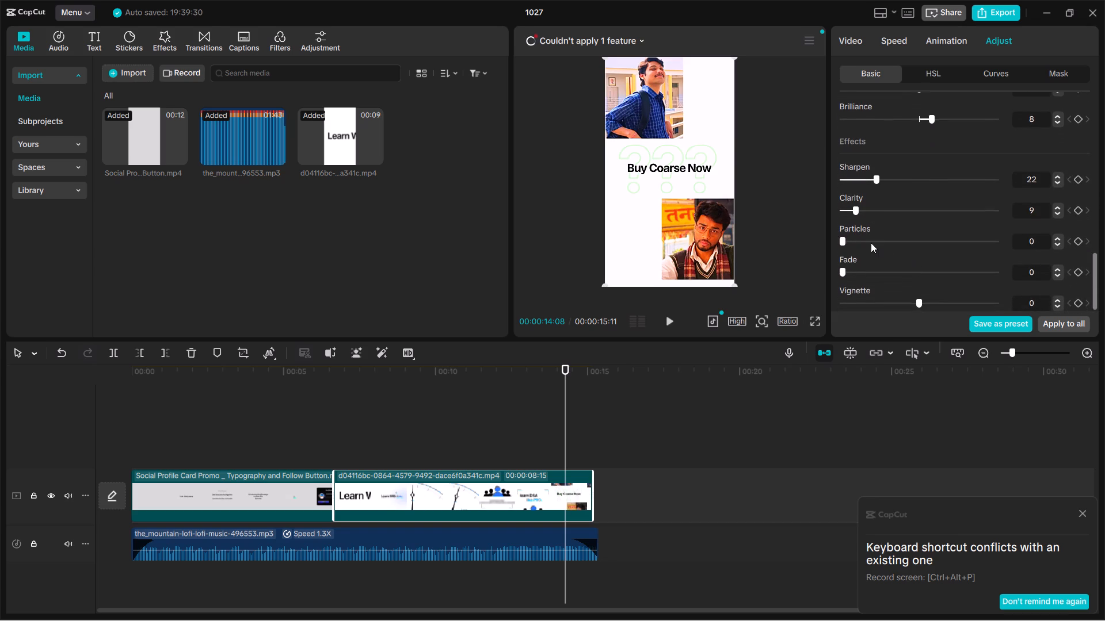
pyautogui.moveTo(871, 243); pyautogui.dragTo(823, 254)
pyautogui.scroll(-18, 899, 278)
# Trim the end of the lofi music clip to about 15.2 s so it matches the end of the video clips.
pyautogui.click(738, 416)
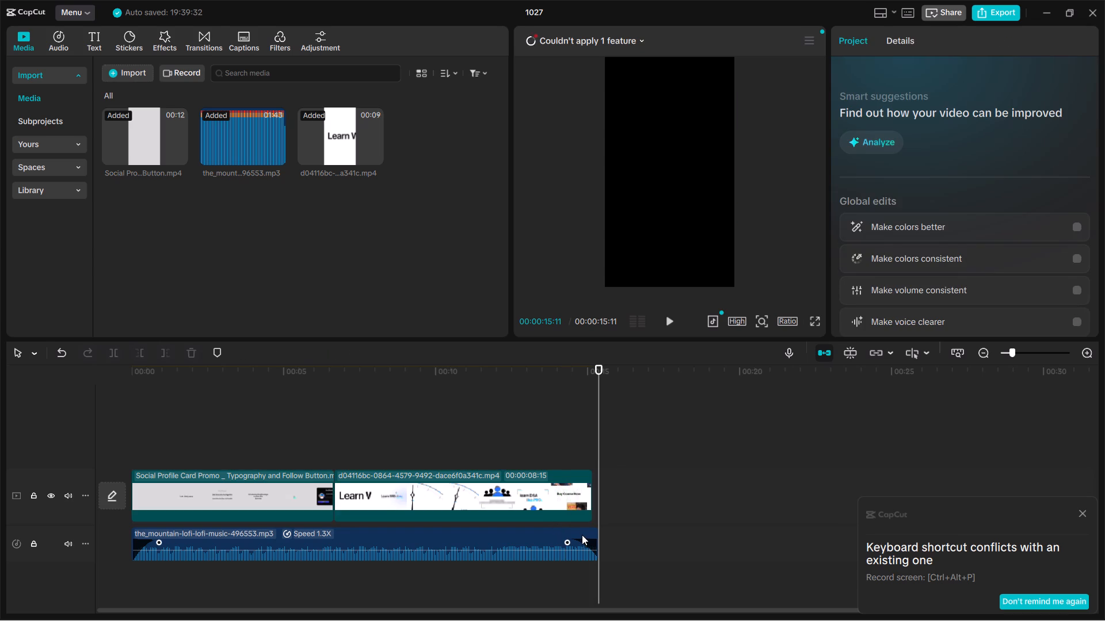
pyautogui.click(584, 538)
pyautogui.moveTo(599, 539); pyautogui.dragTo(588, 548)
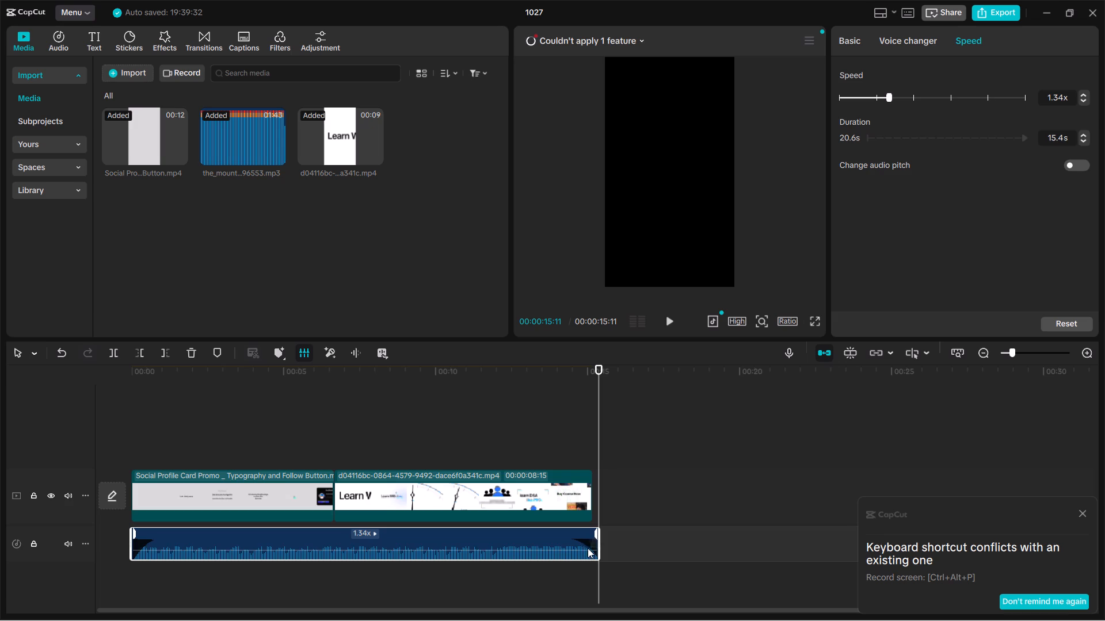
pyautogui.moveTo(588, 548); pyautogui.dragTo(586, 548)
pyautogui.moveTo(601, 543); pyautogui.dragTo(593, 543)
pyautogui.moveTo(593, 543); pyautogui.dragTo(593, 541)
# Play the whole sequence from the start through to the end with its music.
pyautogui.moveTo(593, 442); pyautogui.dragTo(86, 496)
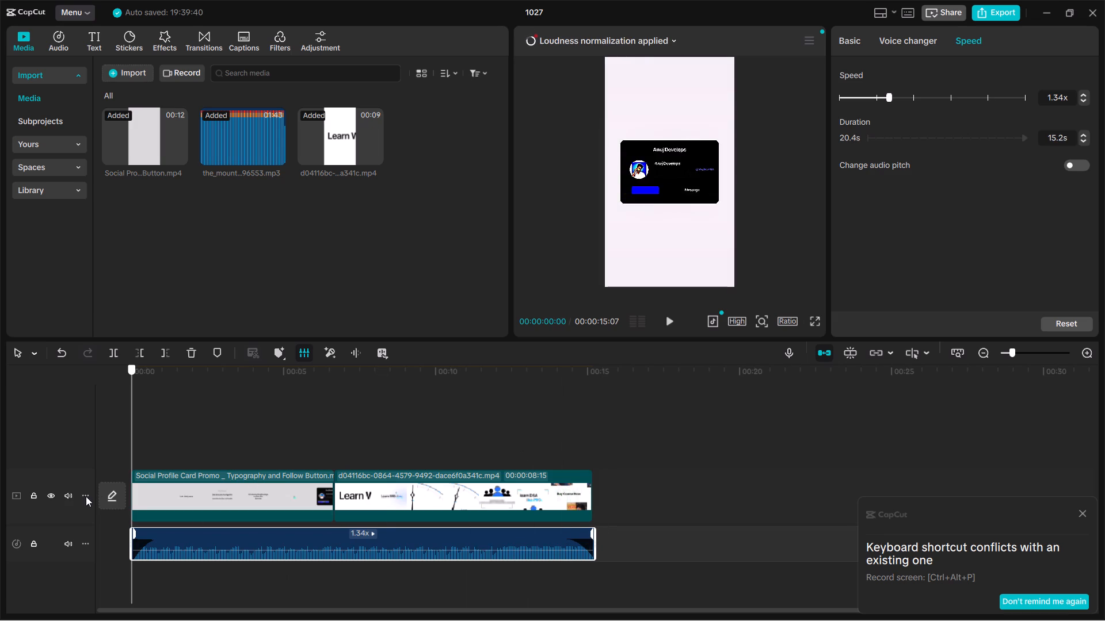
pyautogui.moveTo(86, 496); pyautogui.dragTo(62, 496)
pyautogui.press('space')
pyautogui.click(214, 381)
pyautogui.click(179, 422)
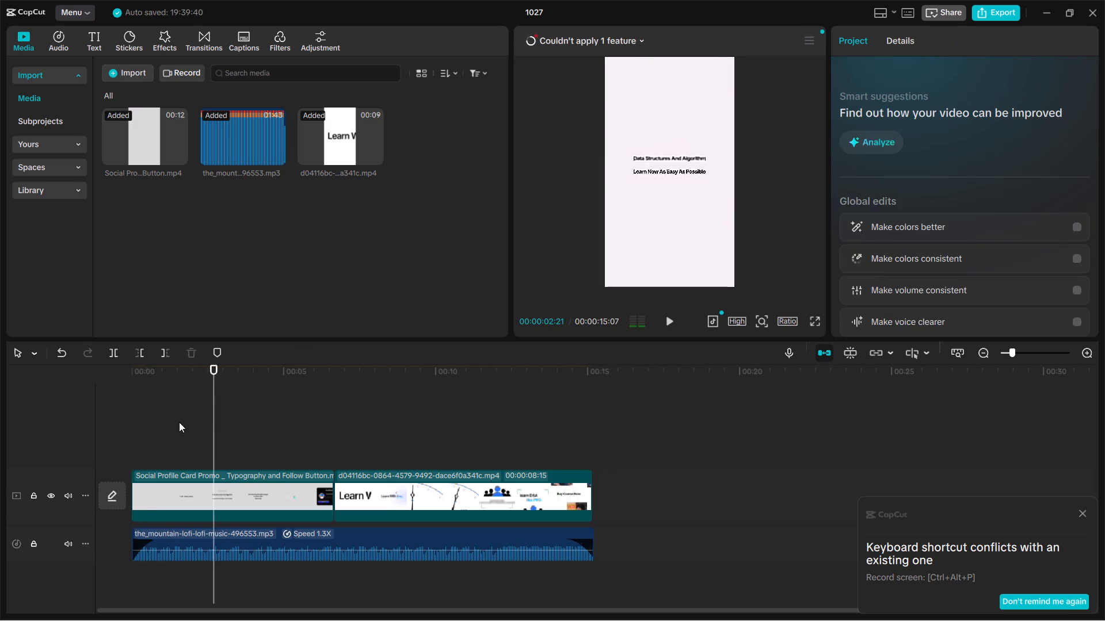
pyautogui.moveTo(179, 422); pyautogui.dragTo(17, 447)
pyautogui.press('space')
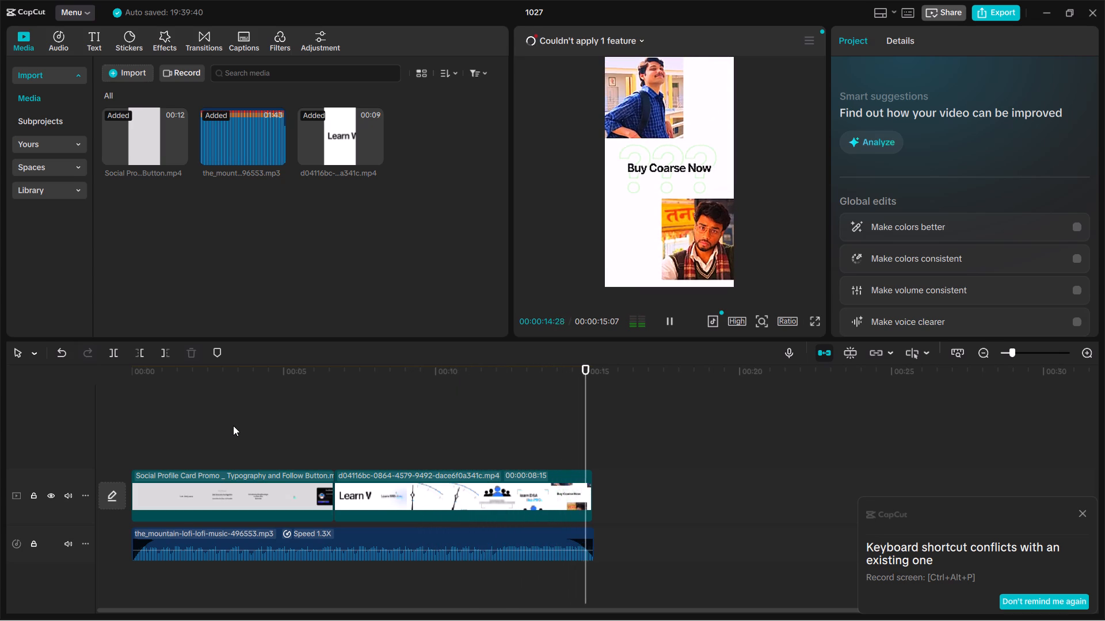
# Set up a video export with 480P resolution, Lower bit rate, H.264 codec, mp4 format and 24fps frame rate.
pyautogui.click(996, 16)
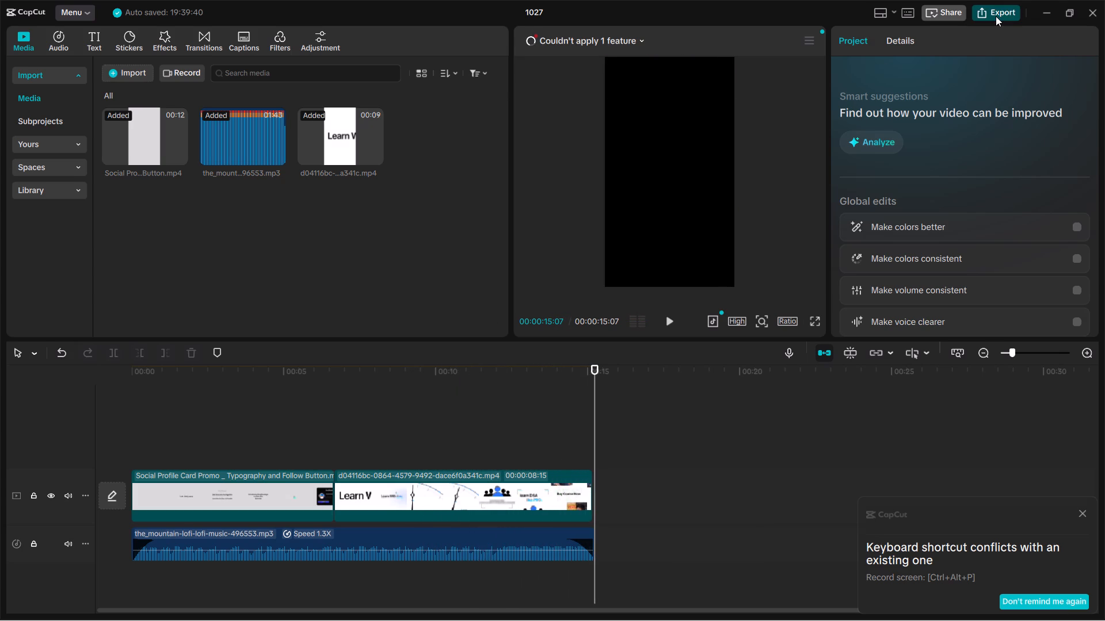
pyautogui.click(717, 204)
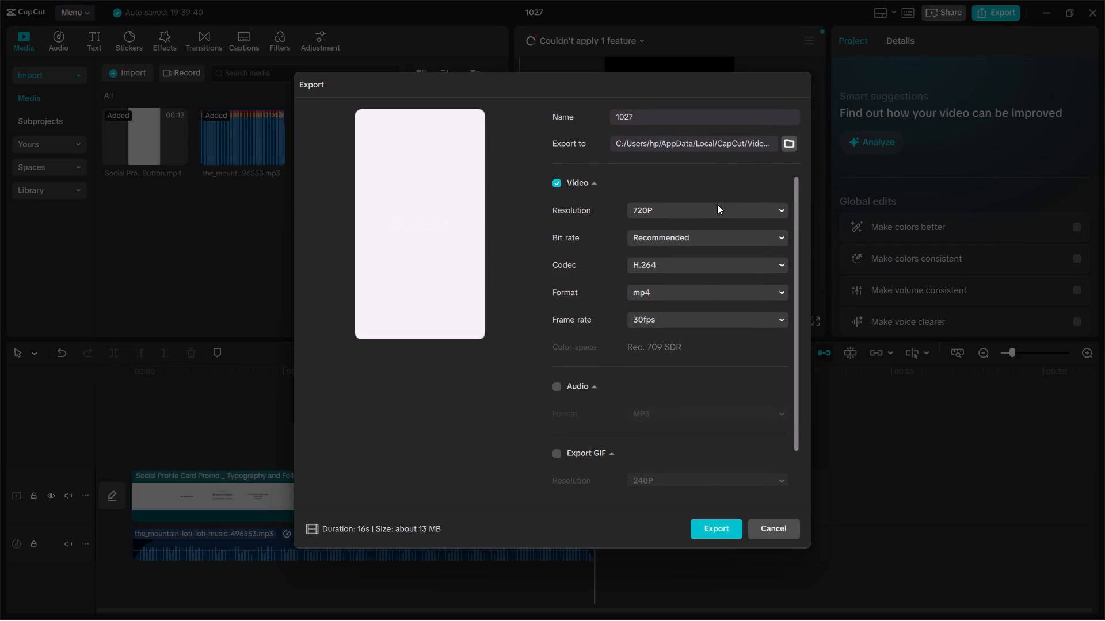
pyautogui.click(718, 209)
pyautogui.click(713, 211)
pyautogui.click(714, 243)
pyautogui.click(701, 212)
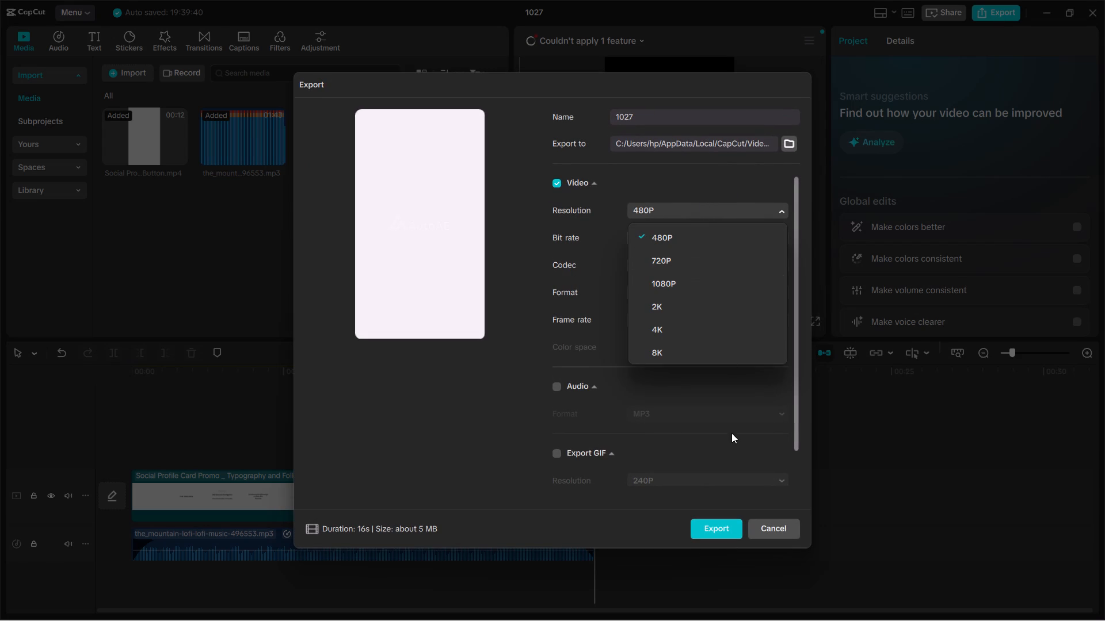
pyautogui.click(731, 430)
pyautogui.click(675, 231)
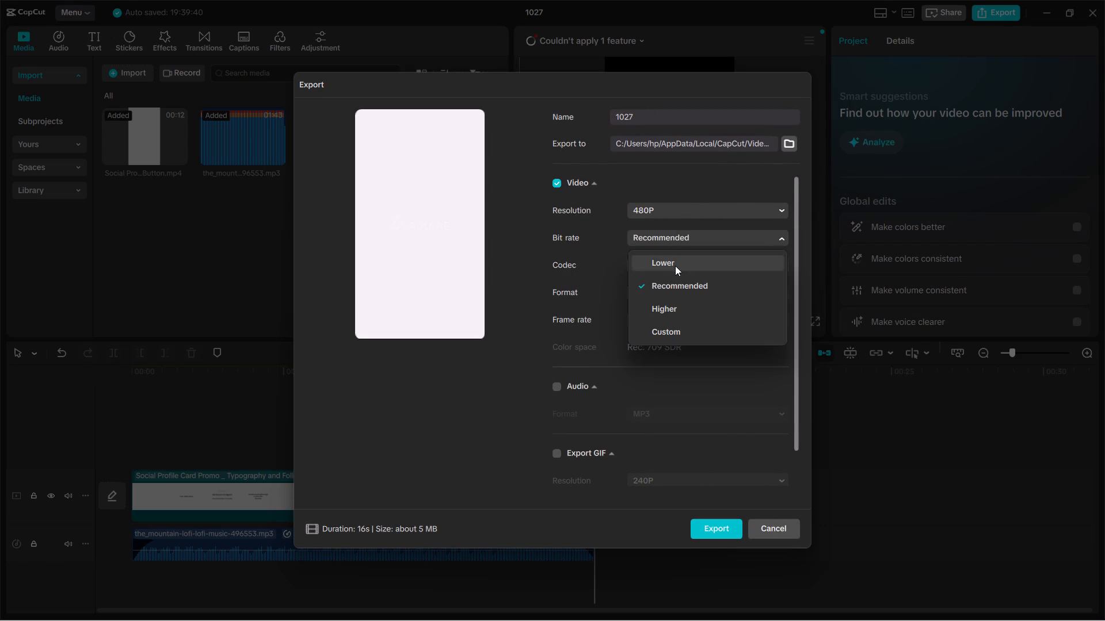
pyautogui.click(675, 266)
pyautogui.click(675, 271)
pyautogui.click(677, 262)
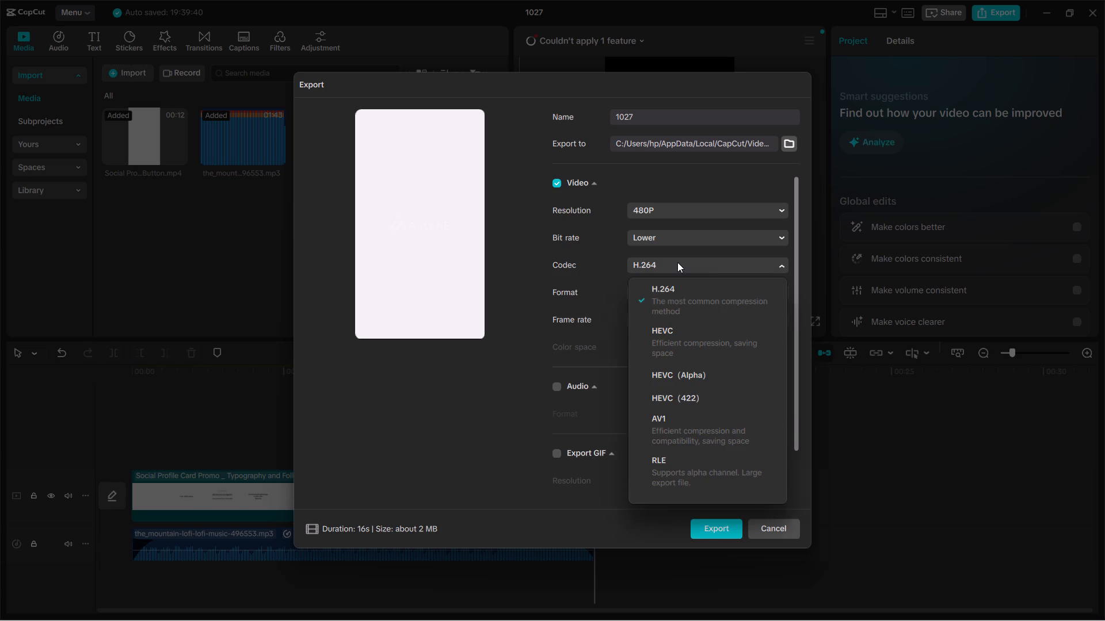
pyautogui.click(676, 298)
pyautogui.click(584, 299)
pyautogui.click(639, 317)
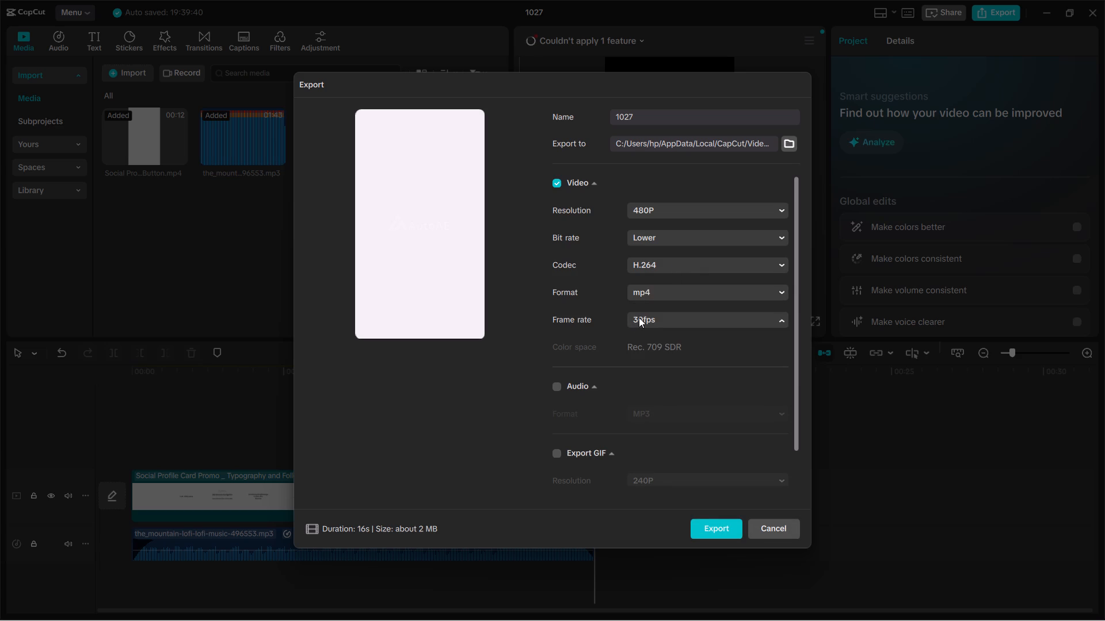
pyautogui.click(673, 344)
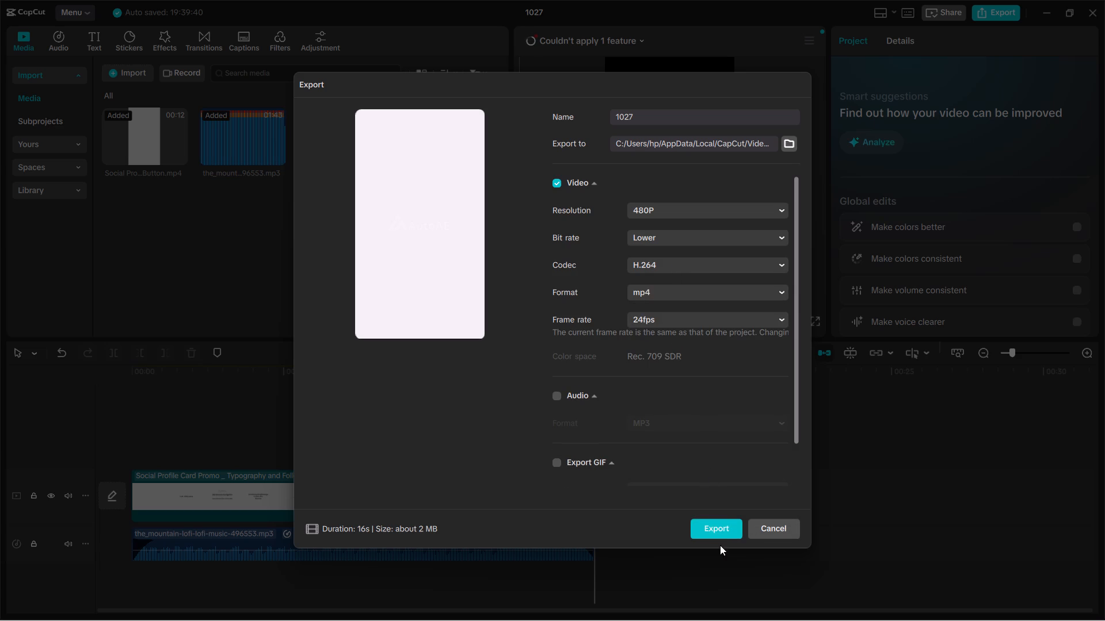
# Export the video as 1027, dismissing the sharing and feedback dialogs without posting.
pyautogui.click(720, 526)
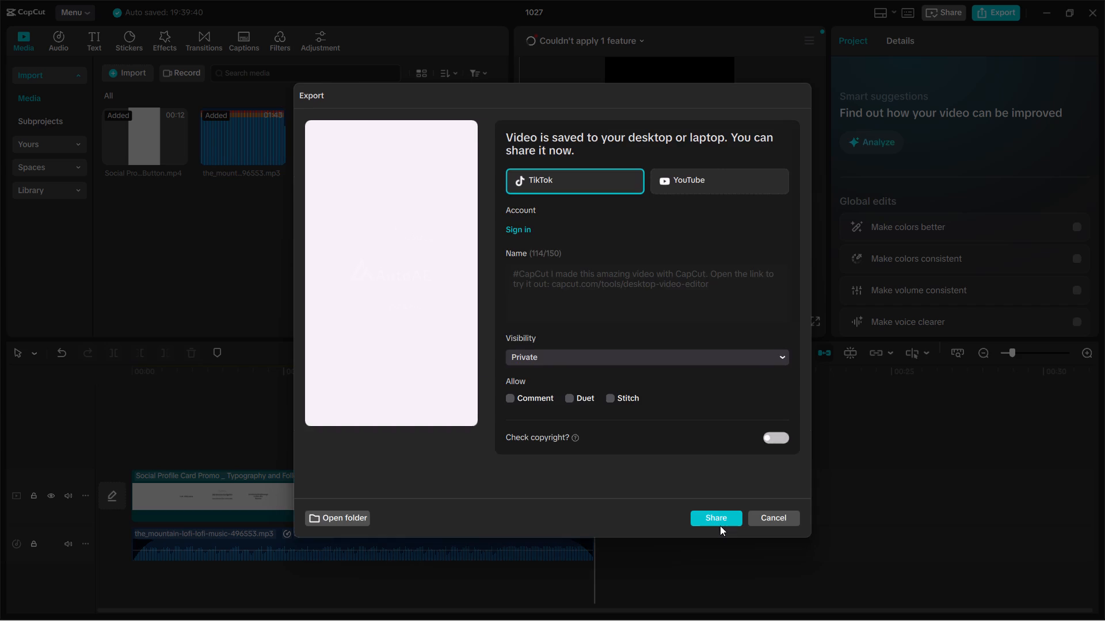
pyautogui.click(772, 520)
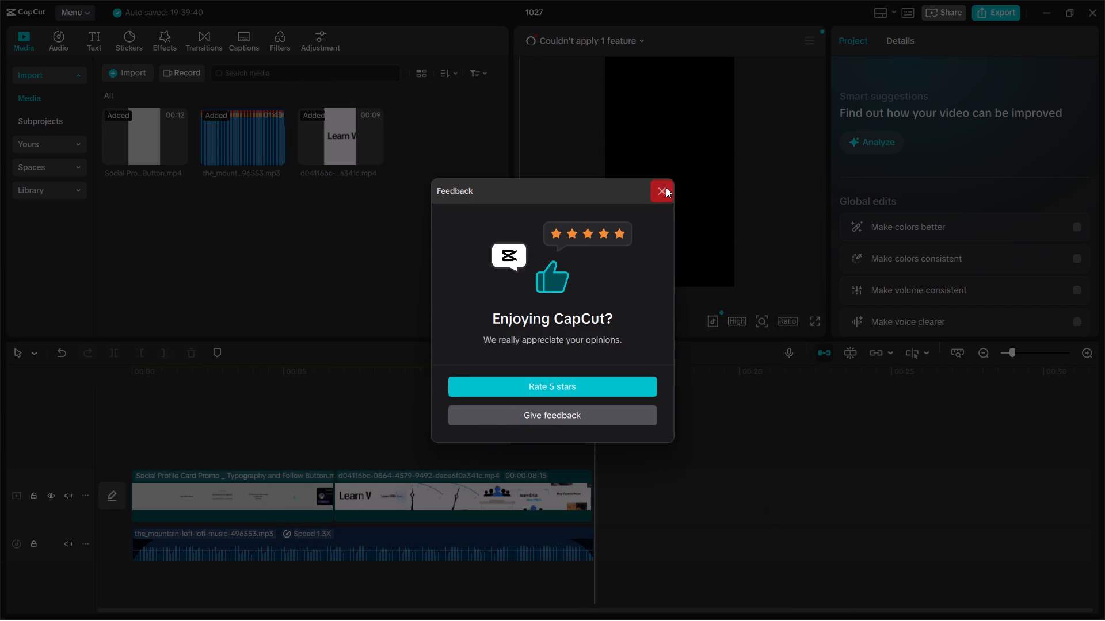
pyautogui.click(664, 188)
# Set up a second export, 1027(1), with 1080P resolution, Recommended bit rate, HEVC codec and 60fps frame rate.
pyautogui.click(996, 9)
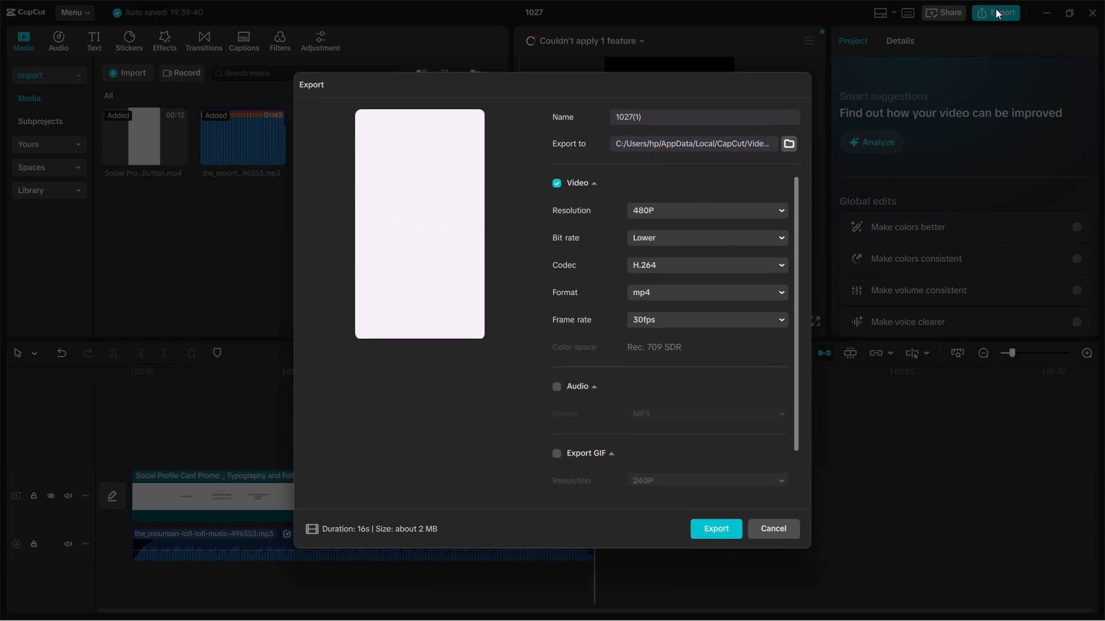
pyautogui.click(678, 205)
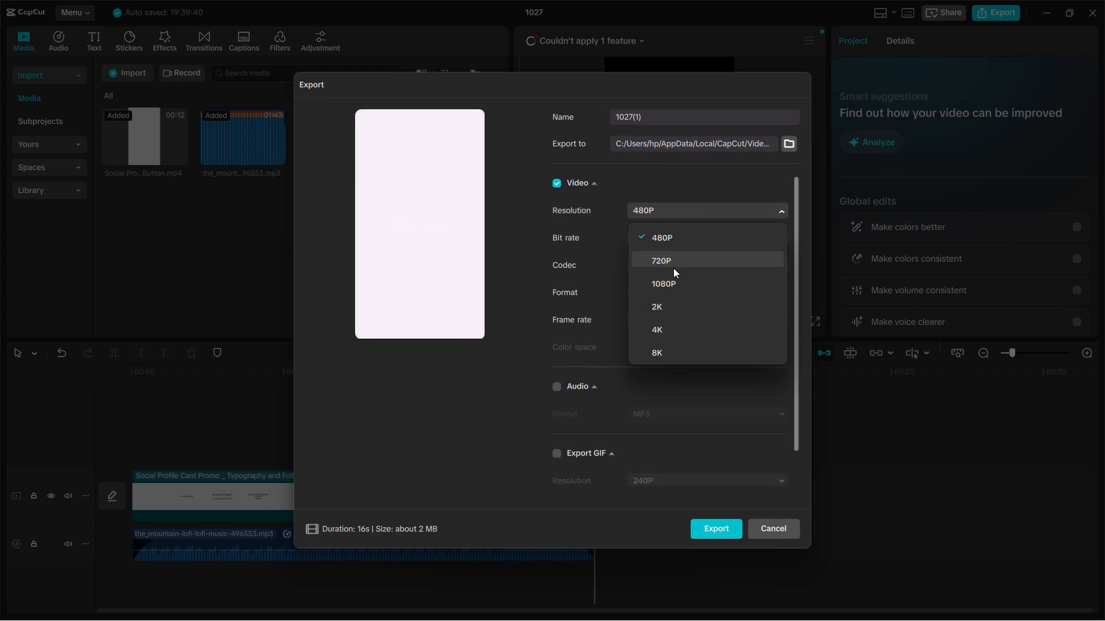
pyautogui.click(672, 281)
pyautogui.click(657, 239)
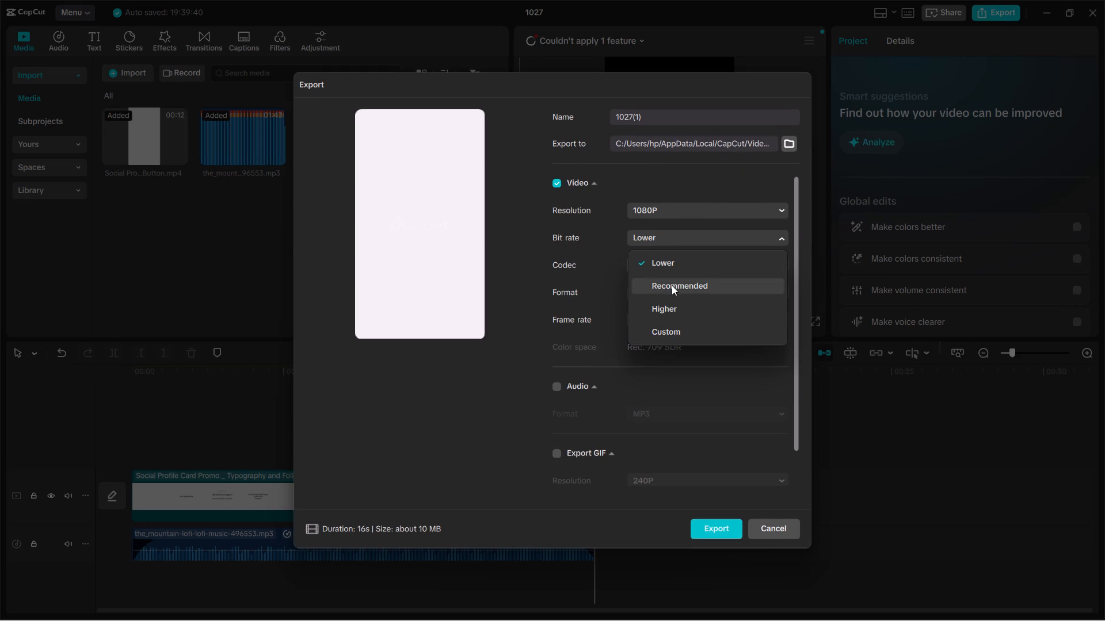
pyautogui.click(672, 286)
pyautogui.click(665, 265)
pyautogui.click(664, 264)
pyautogui.click(664, 264)
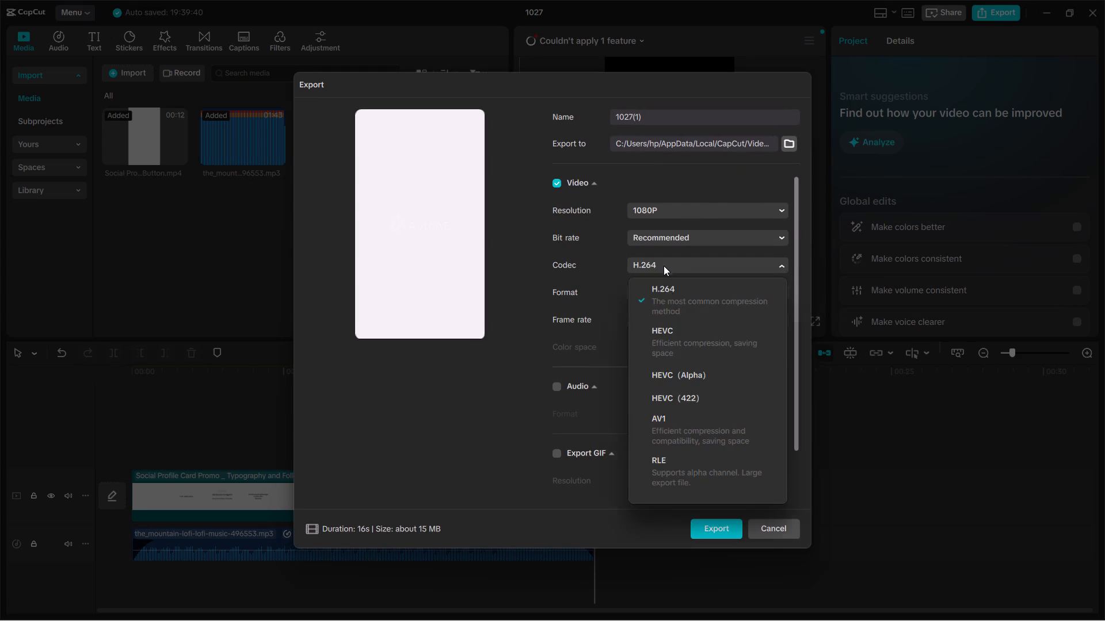
pyautogui.click(676, 339)
pyautogui.click(663, 290)
pyautogui.click(663, 289)
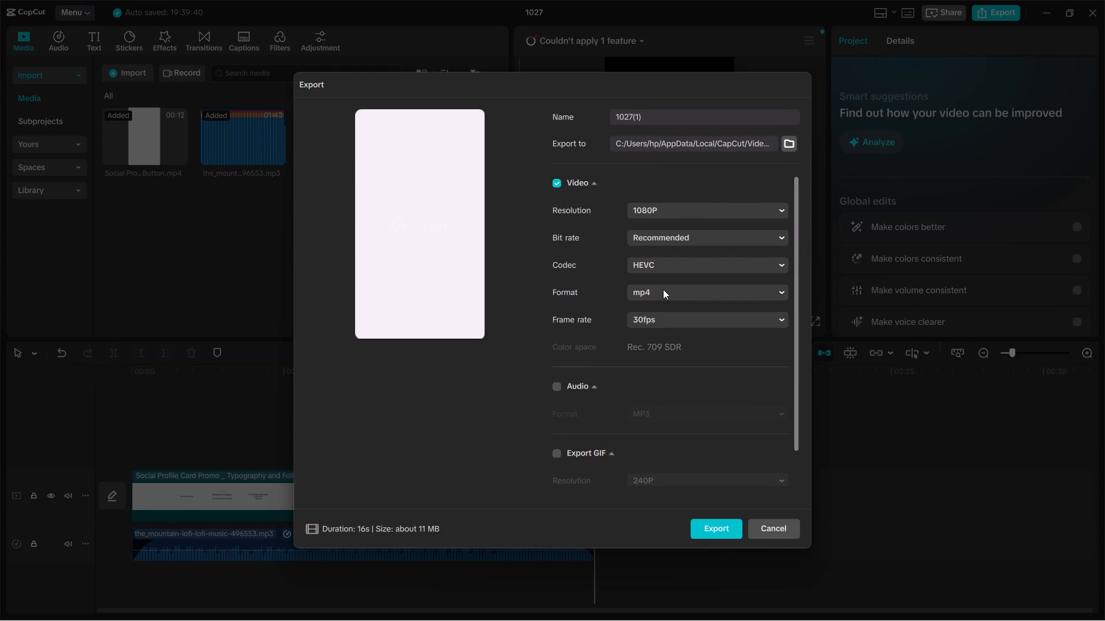
pyautogui.click(666, 317)
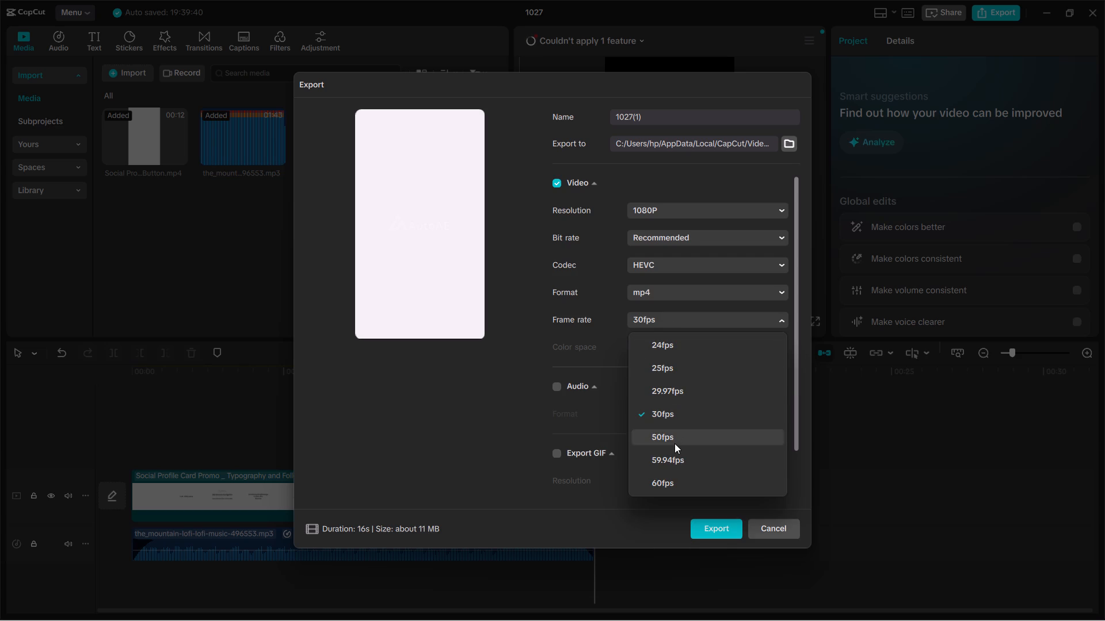
pyautogui.click(675, 493)
pyautogui.click(676, 485)
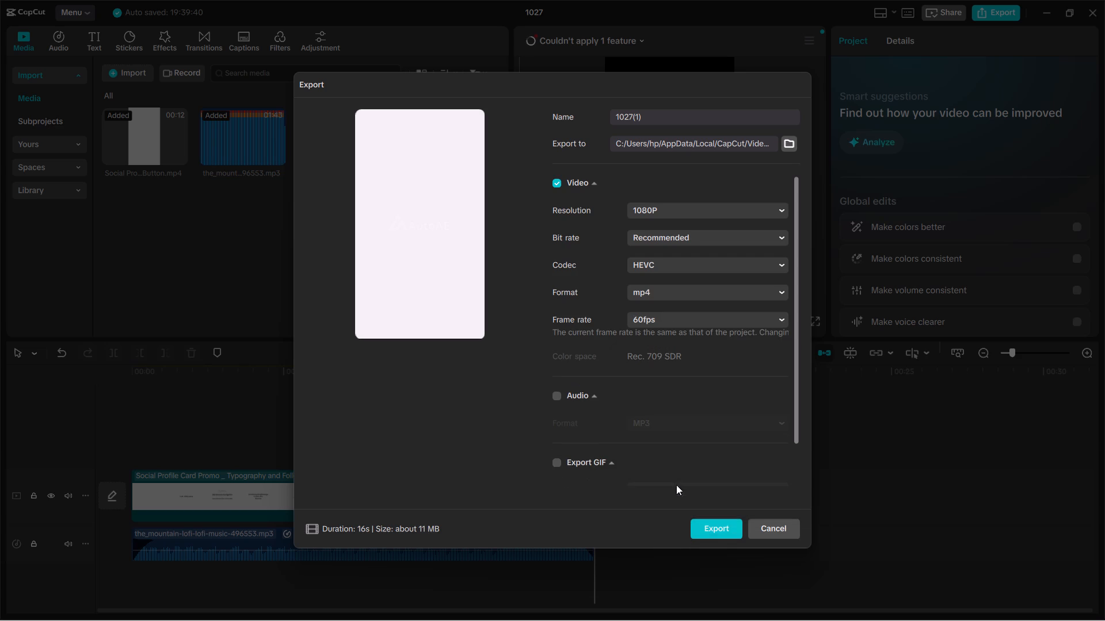
# Export the 1080P version of the video and dismiss the sharing dialog without posting.
pyautogui.click(713, 525)
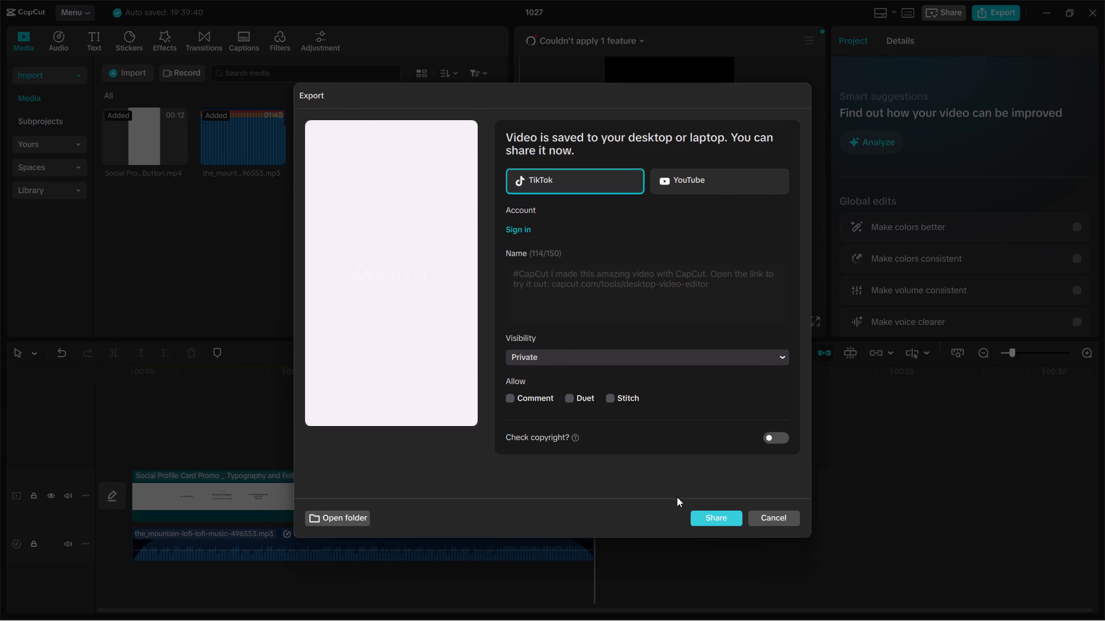
pyautogui.click(393, 252)
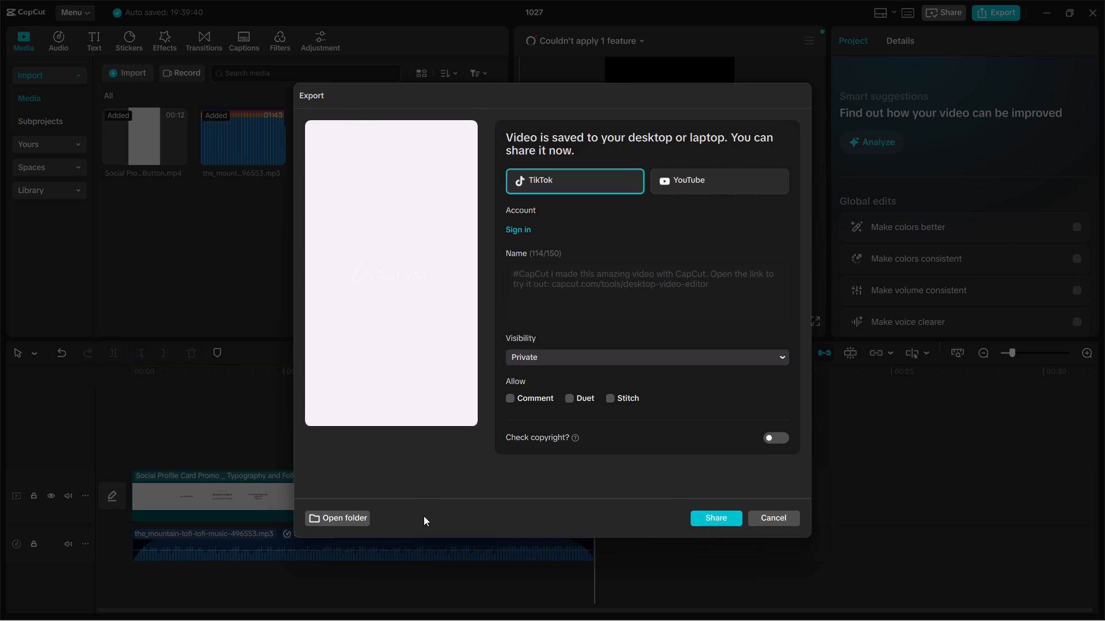
pyautogui.click(777, 528)
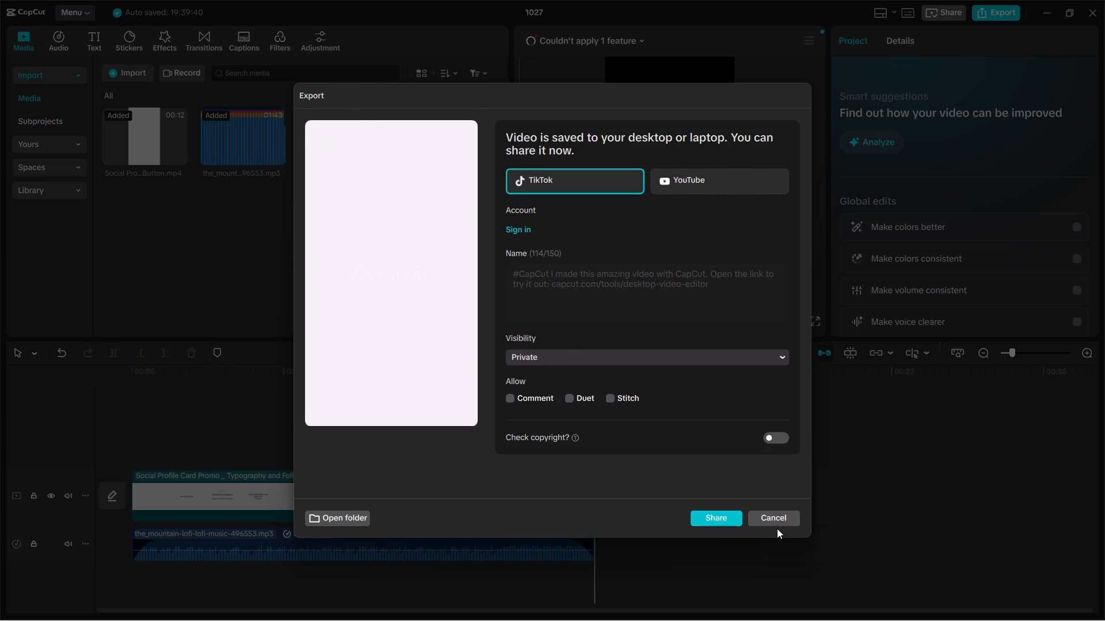
pyautogui.click(775, 519)
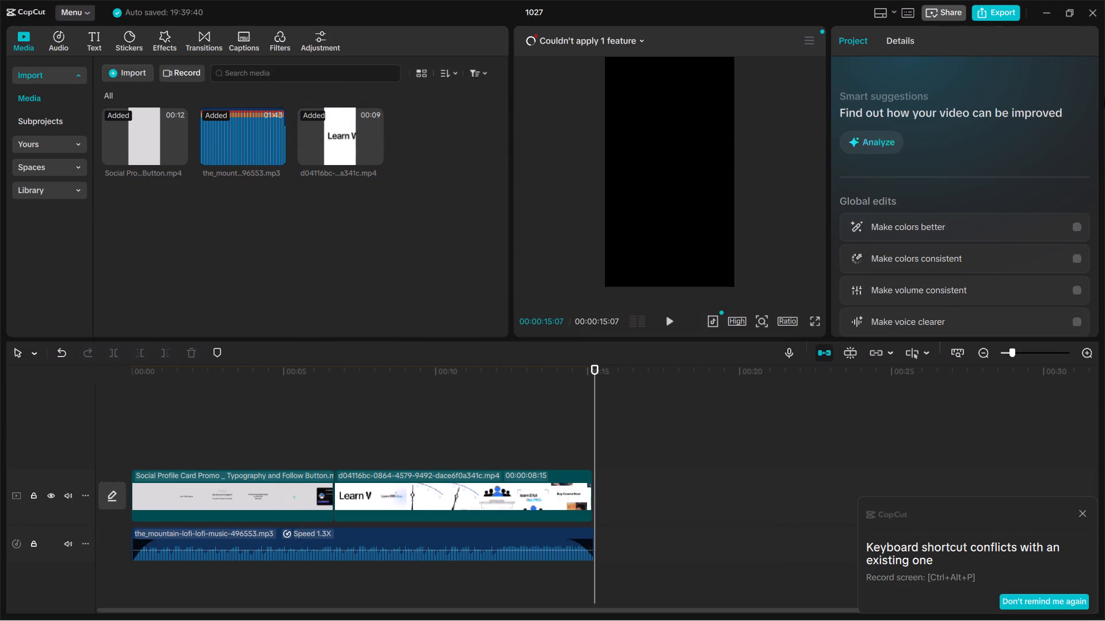
# Close project 1027 and create a new empty project from the maximized home window.
pyautogui.click(1094, 16)
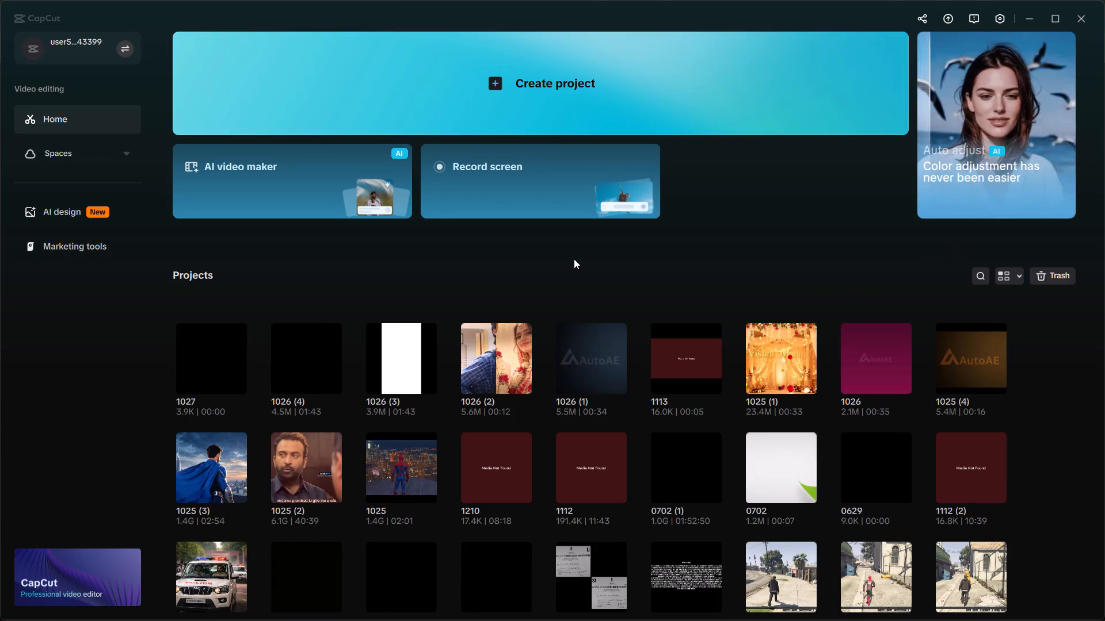
pyautogui.click(1060, 15)
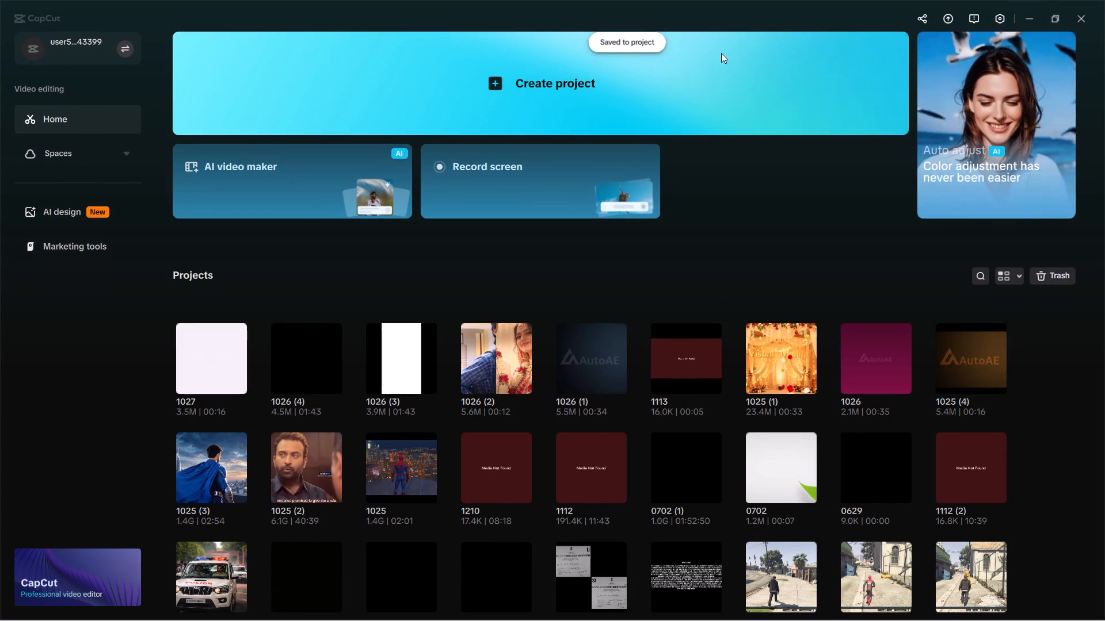
pyautogui.click(554, 90)
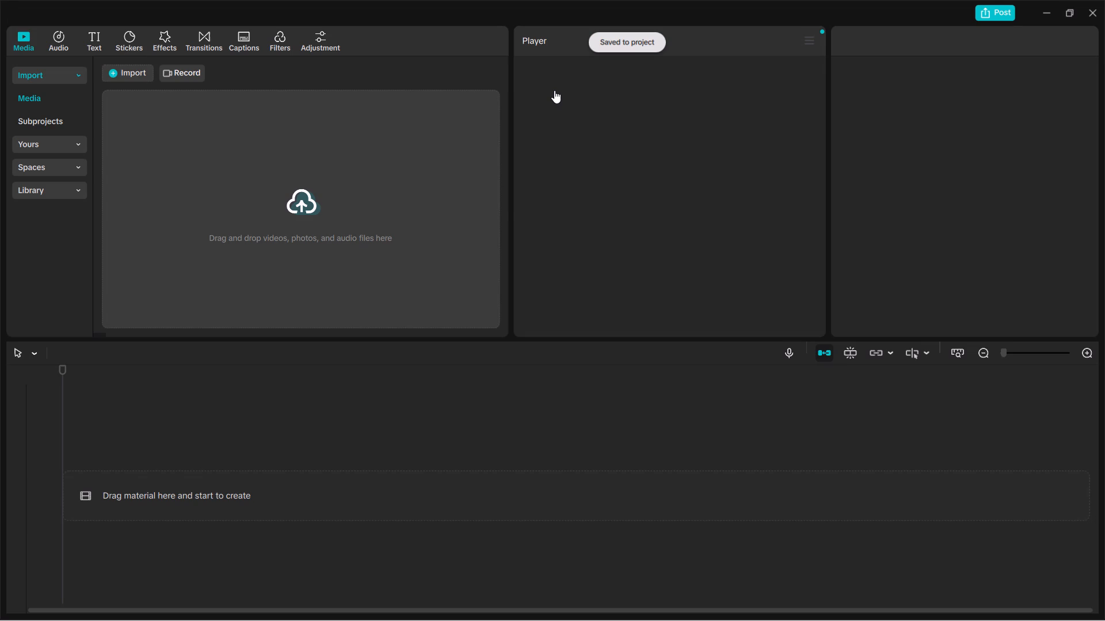
# Import 934895cd-8f79-47bf-87db-3bb9e6b71b27.mp4 from Downloads and place it at the start of the empty timeline.
pyautogui.click(334, 167)
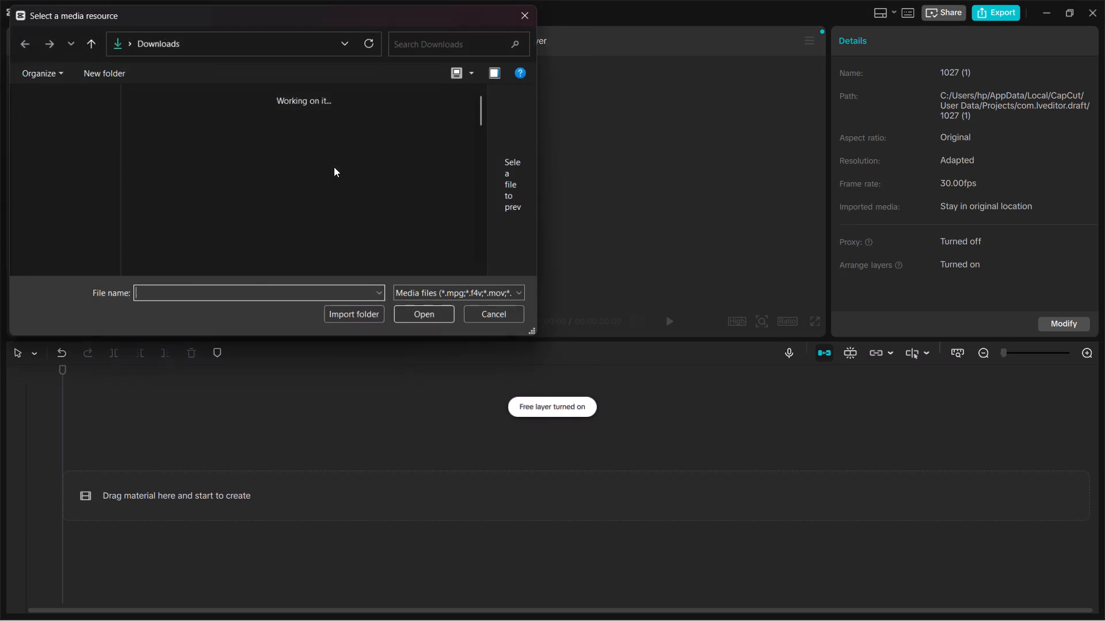
pyautogui.scroll(-1, 406, 197)
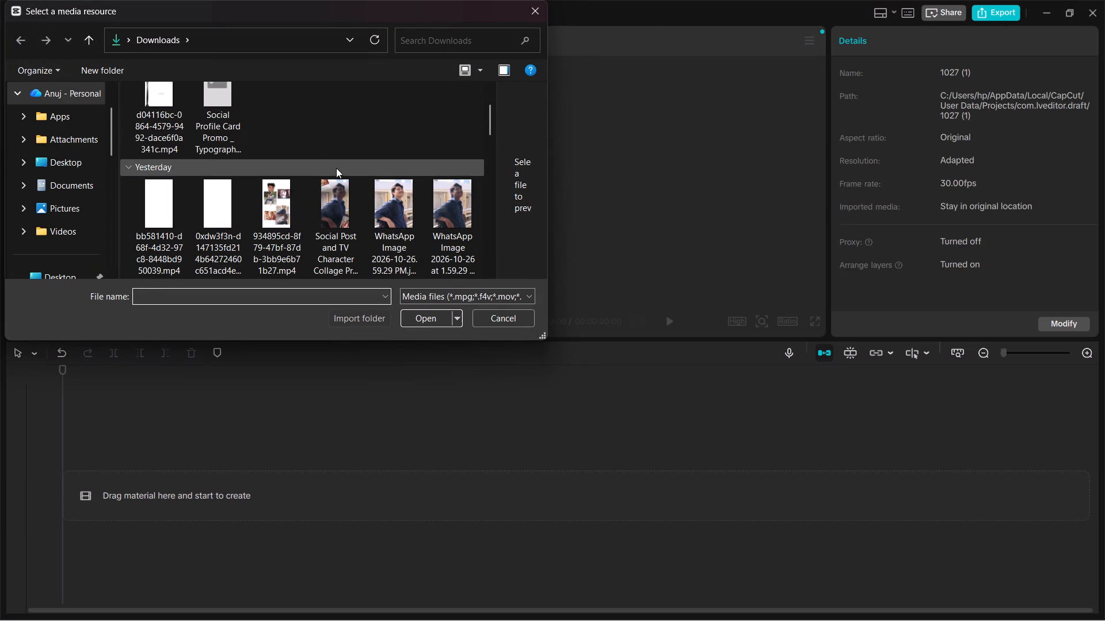
pyautogui.scroll(-1, 464, 170)
pyautogui.scroll(1, 464, 170)
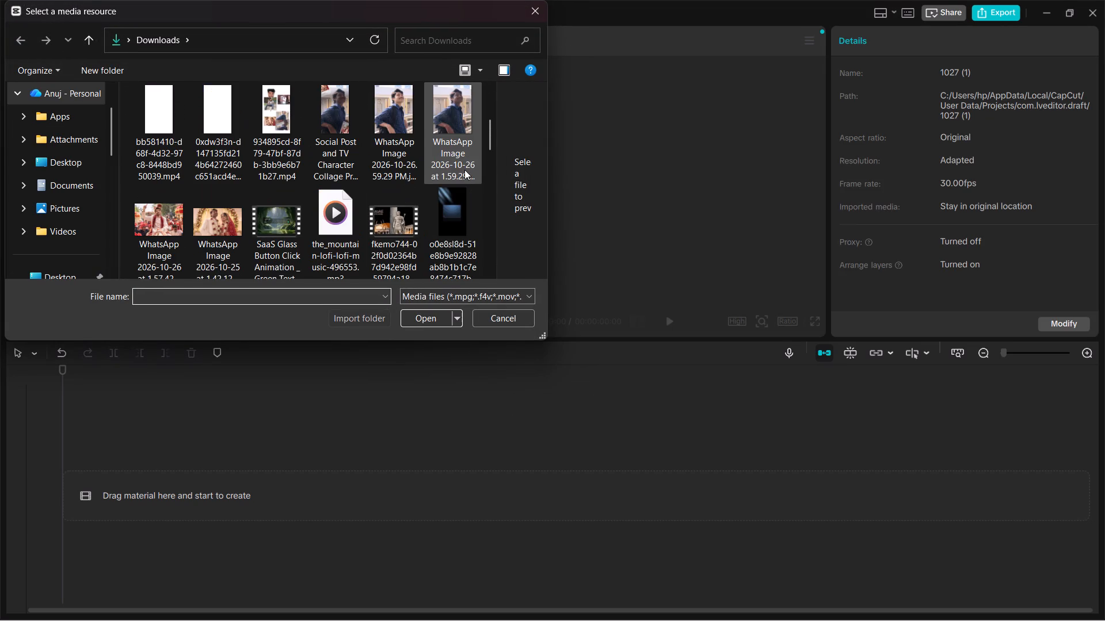
pyautogui.click(287, 129)
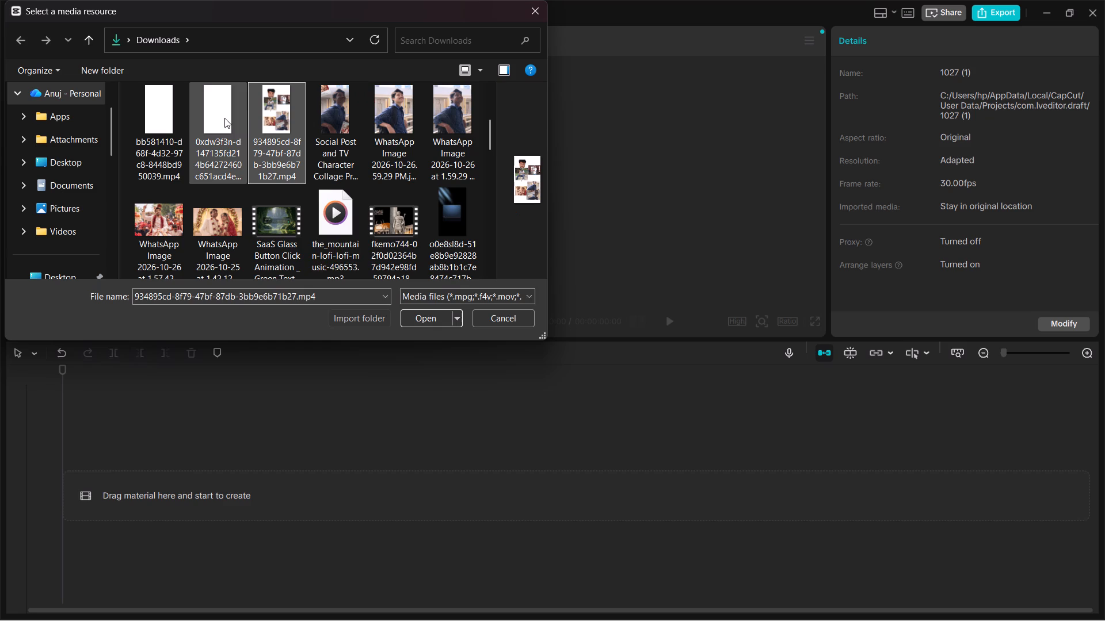
pyautogui.click(419, 315)
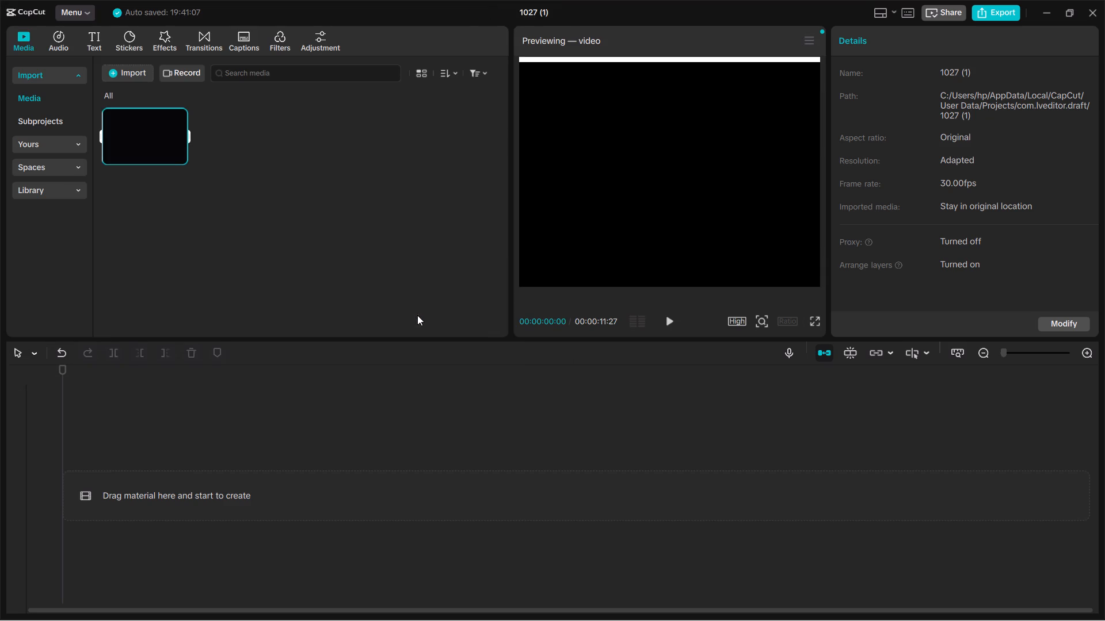
pyautogui.moveTo(143, 142); pyautogui.dragTo(201, 447)
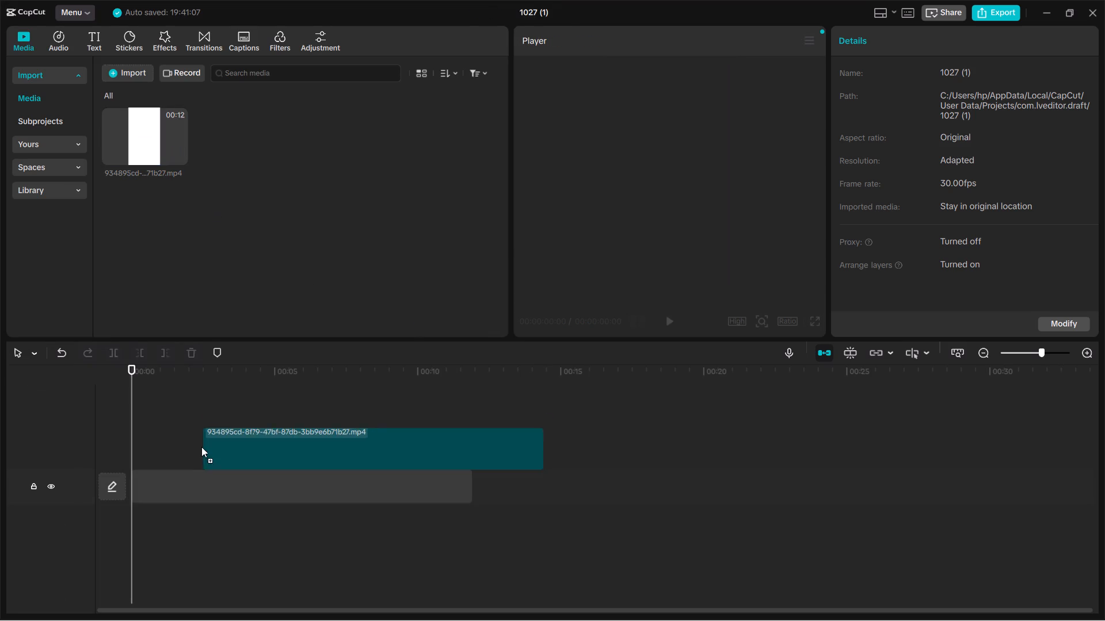
pyautogui.moveTo(201, 447); pyautogui.dragTo(145, 480)
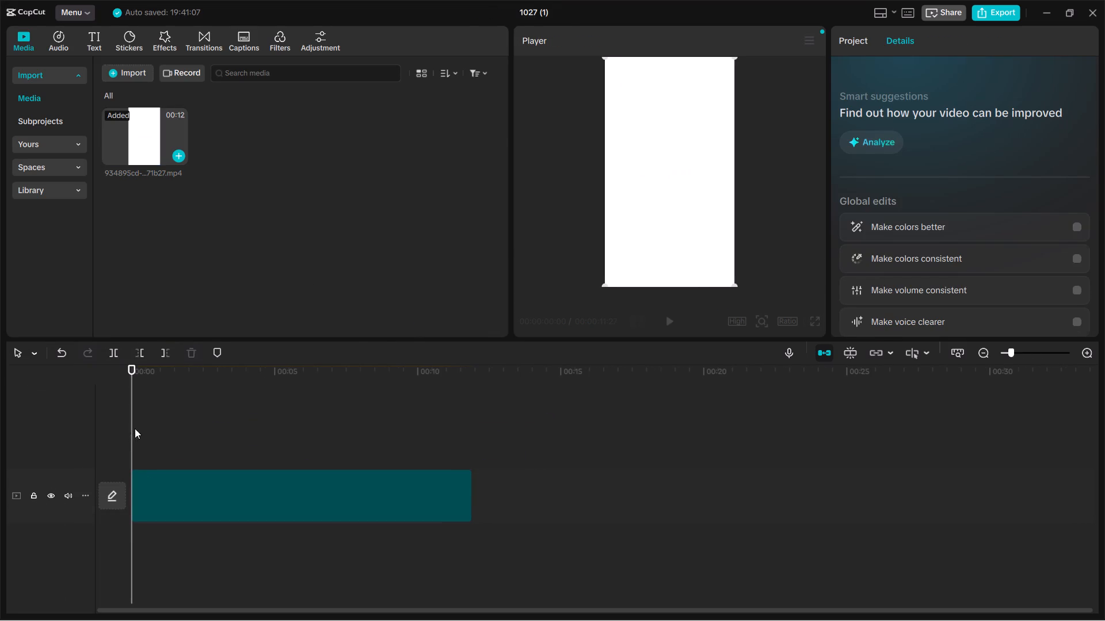
# Preview the clip's opening and split it at 00:00:01:29, on the "Meet AnuBot" falling-man frame.
pyautogui.click(135, 428)
pyautogui.moveTo(135, 428); pyautogui.dragTo(123, 431)
pyautogui.press('space')
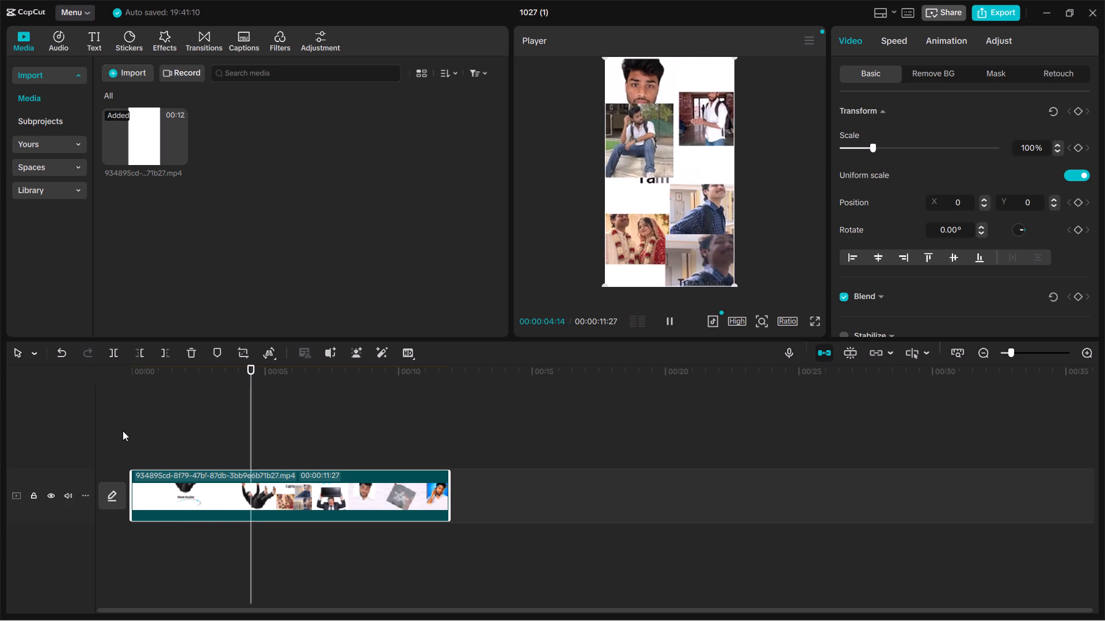
pyautogui.press('space')
pyautogui.moveTo(257, 425); pyautogui.dragTo(189, 436)
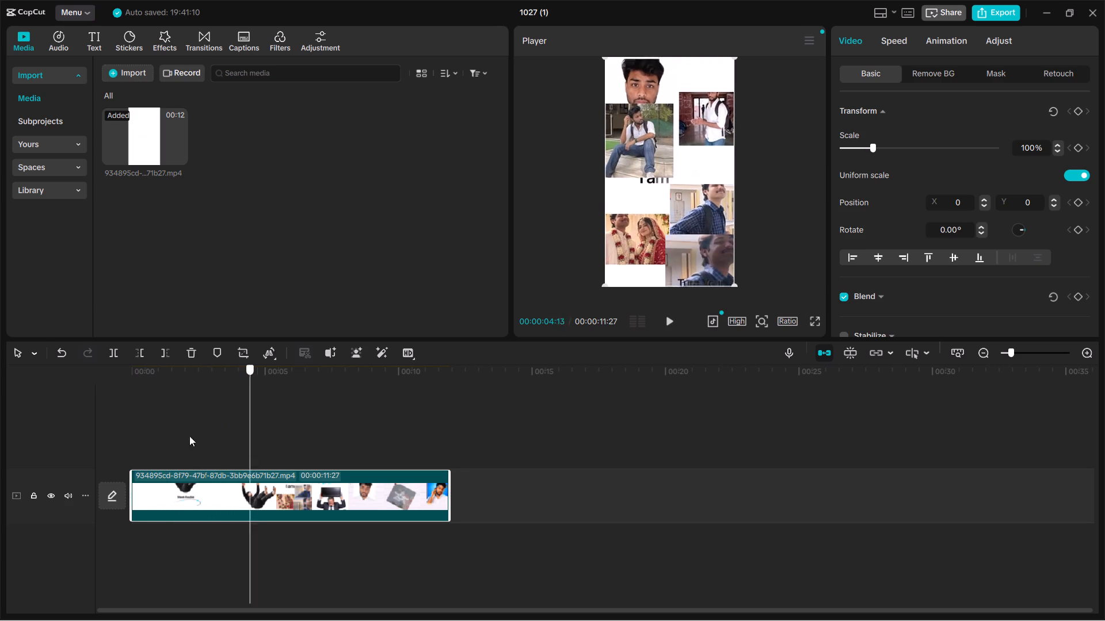
pyautogui.moveTo(189, 436); pyautogui.dragTo(43, 454)
pyautogui.press('space')
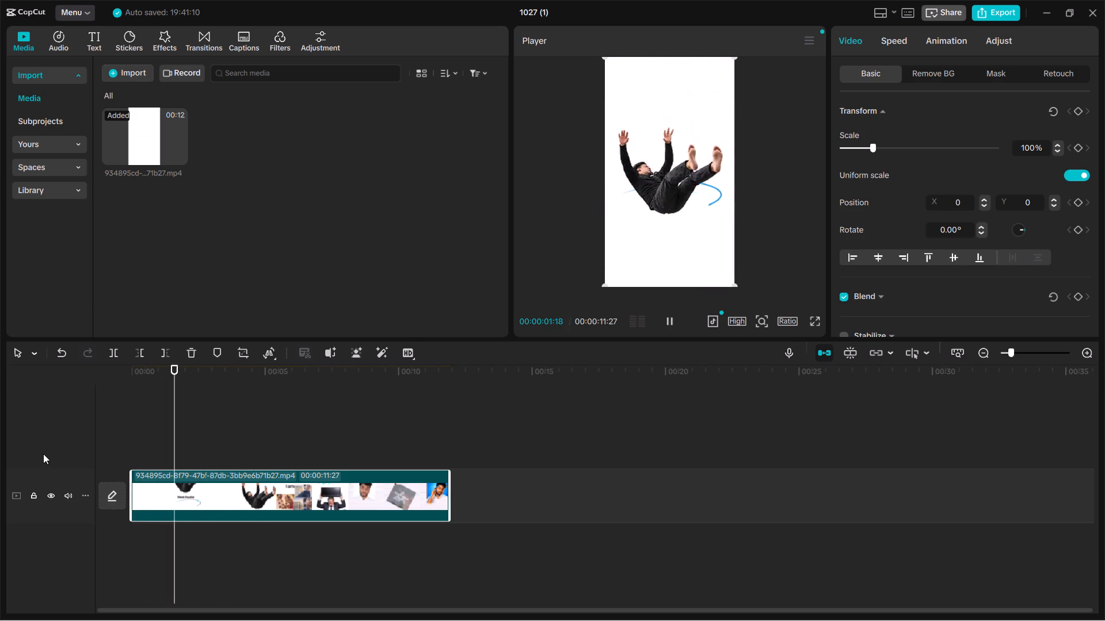
pyautogui.press('space')
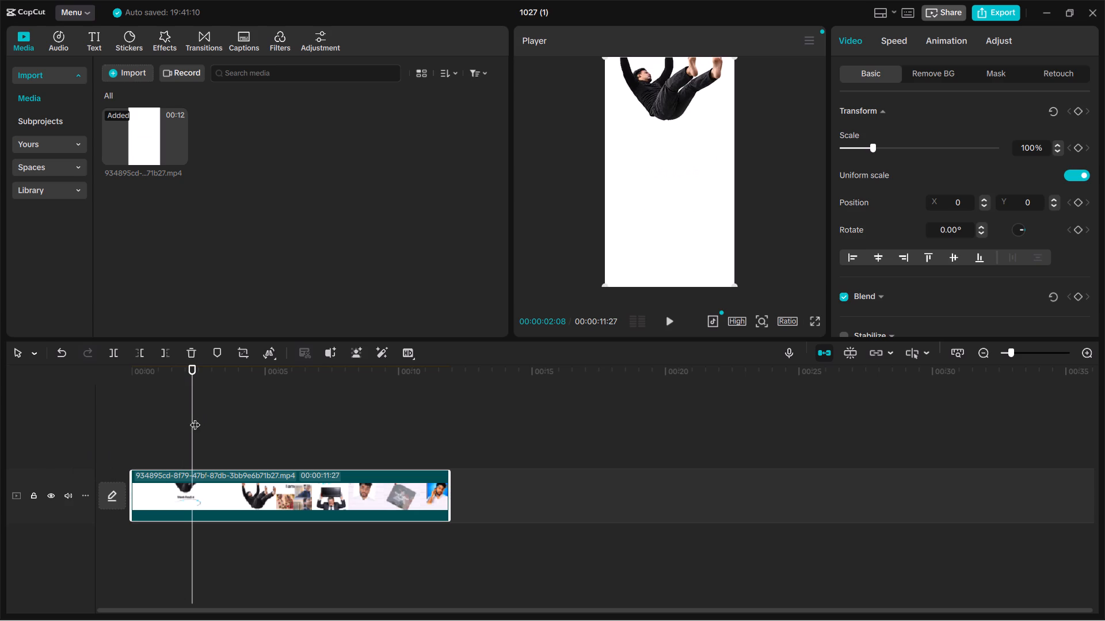
pyautogui.click(190, 417)
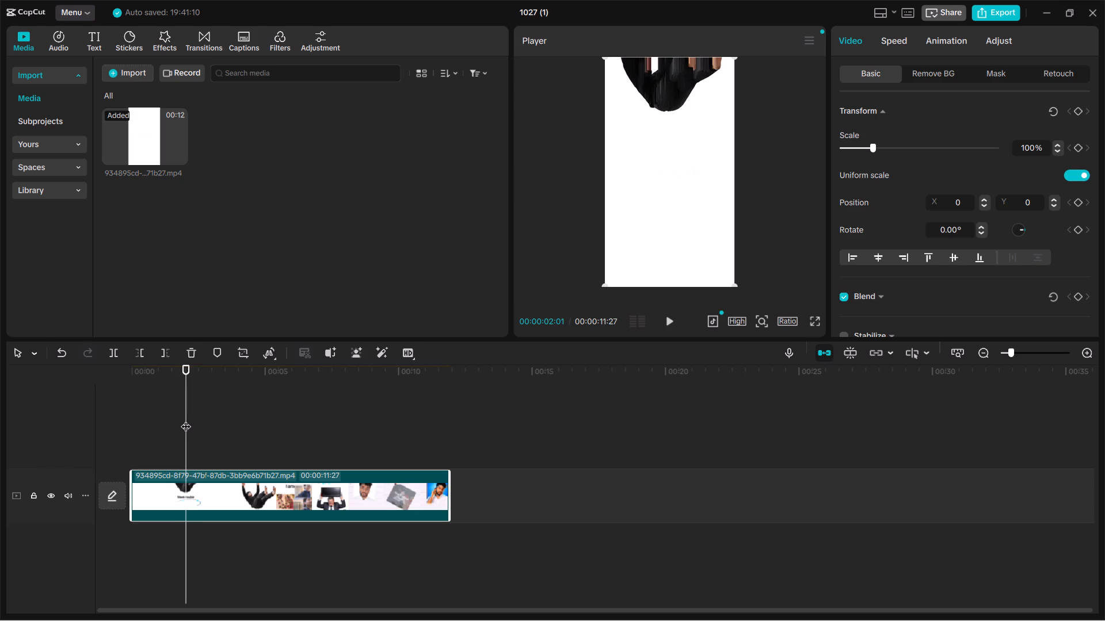
pyautogui.press('Left')
pyautogui.press('Left')
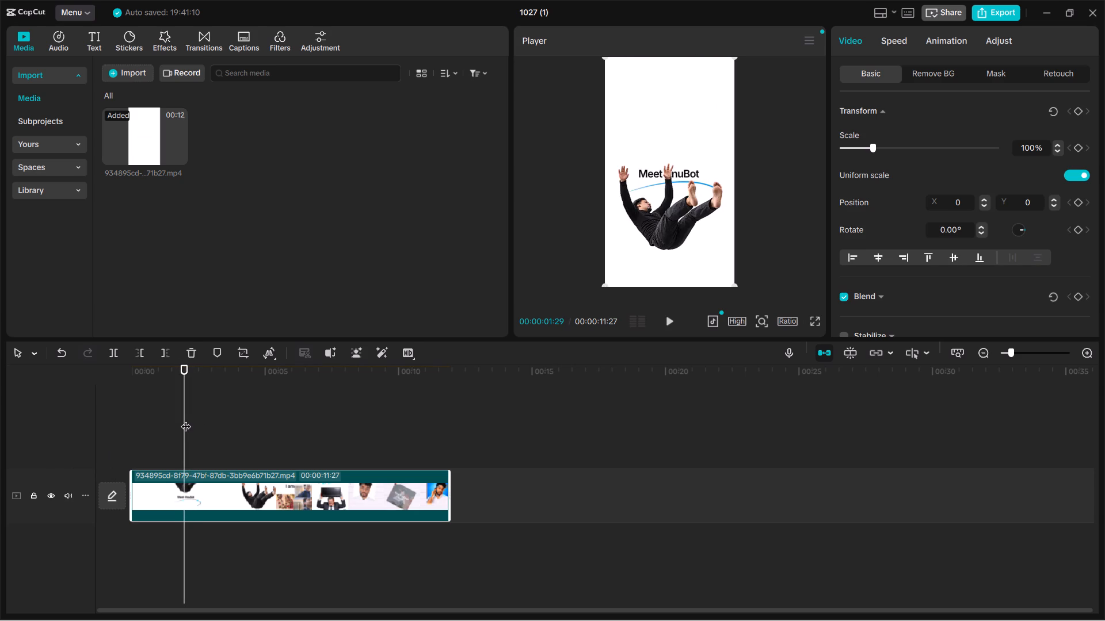
pyautogui.hotkey('ctrl', 'b')
pyautogui.moveTo(170, 398); pyautogui.dragTo(190, 181)
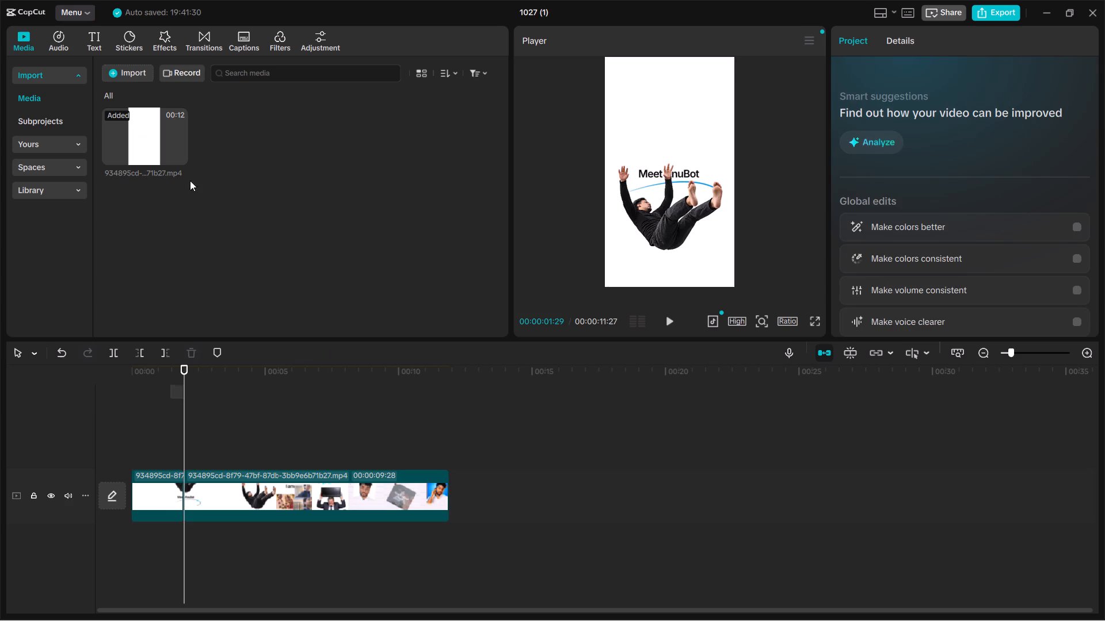
pyautogui.moveTo(190, 181); pyautogui.dragTo(121, 51)
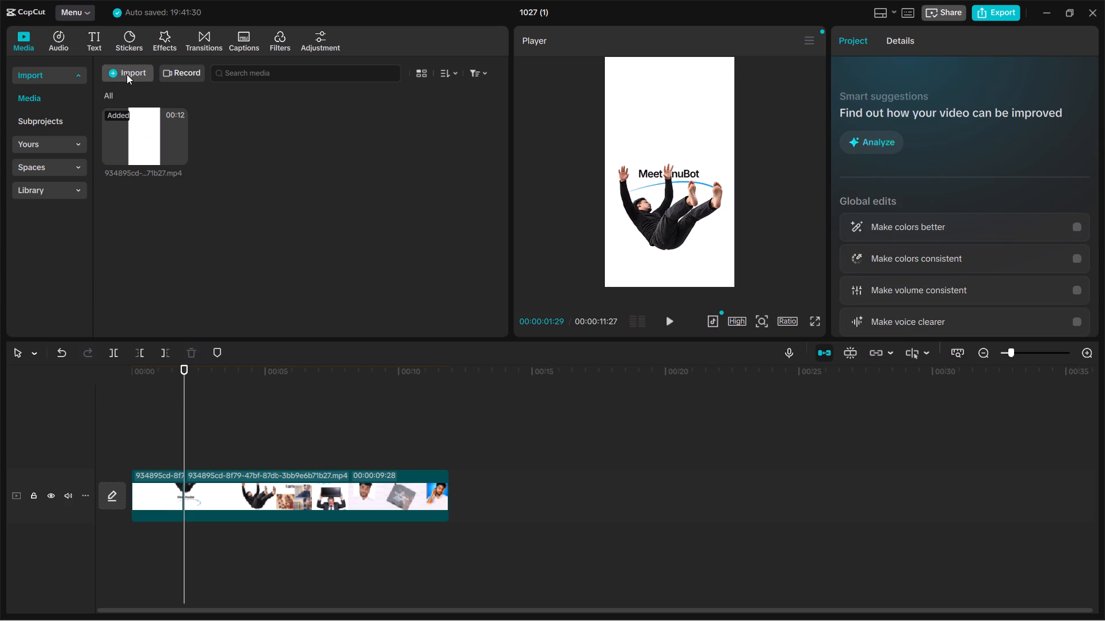
pyautogui.click(127, 74)
pyautogui.click(178, 135)
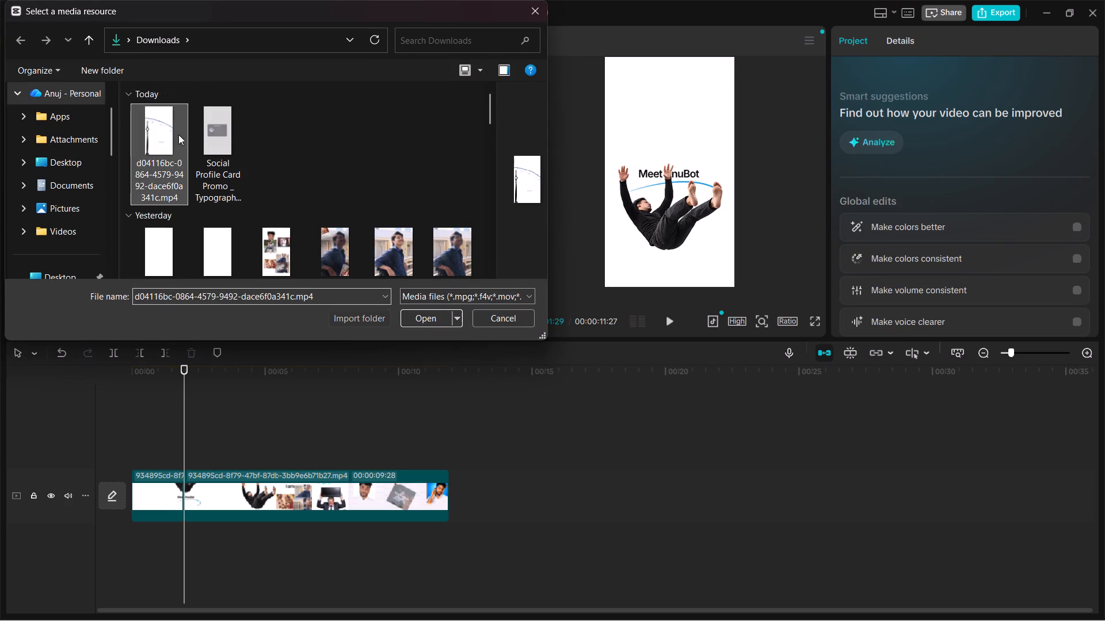
pyautogui.click(422, 316)
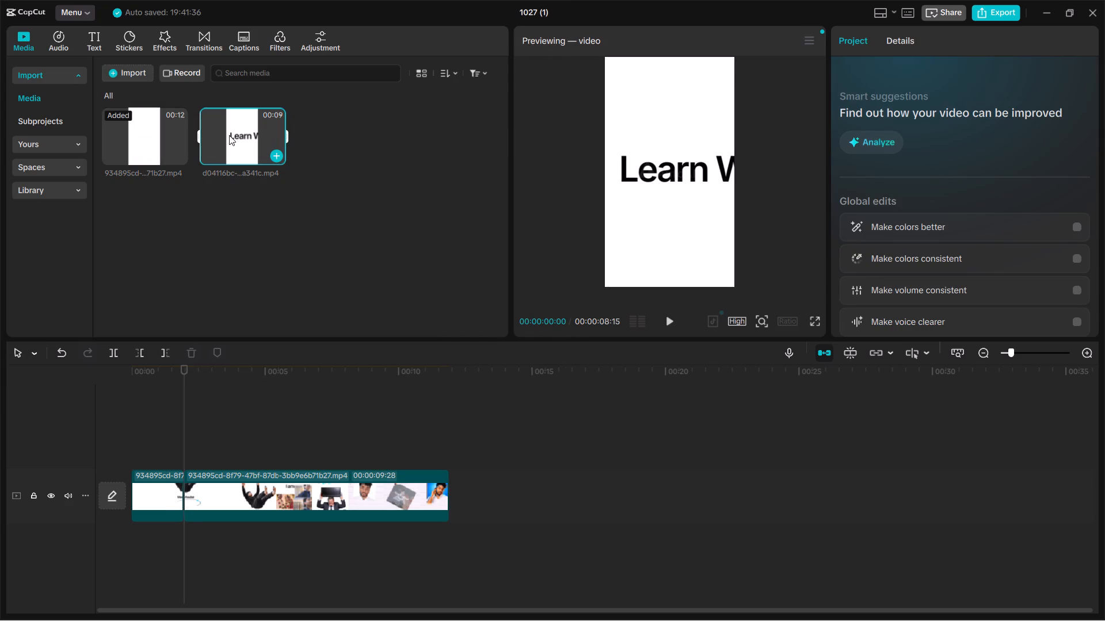
pyautogui.moveTo(230, 136); pyautogui.dragTo(178, 490)
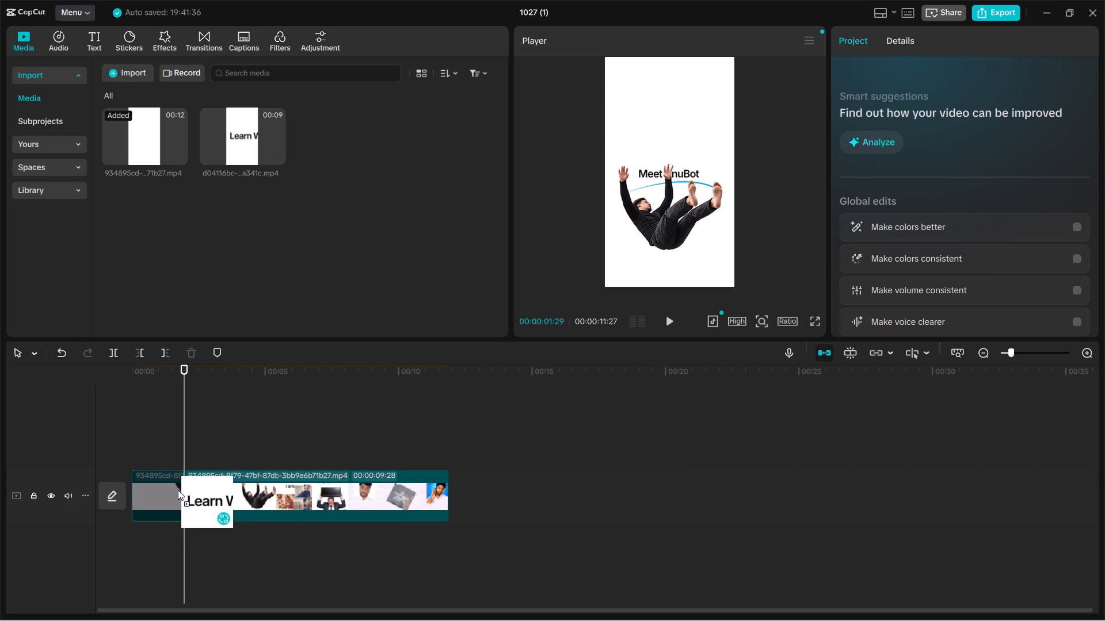
pyautogui.moveTo(178, 490); pyautogui.dragTo(194, 489)
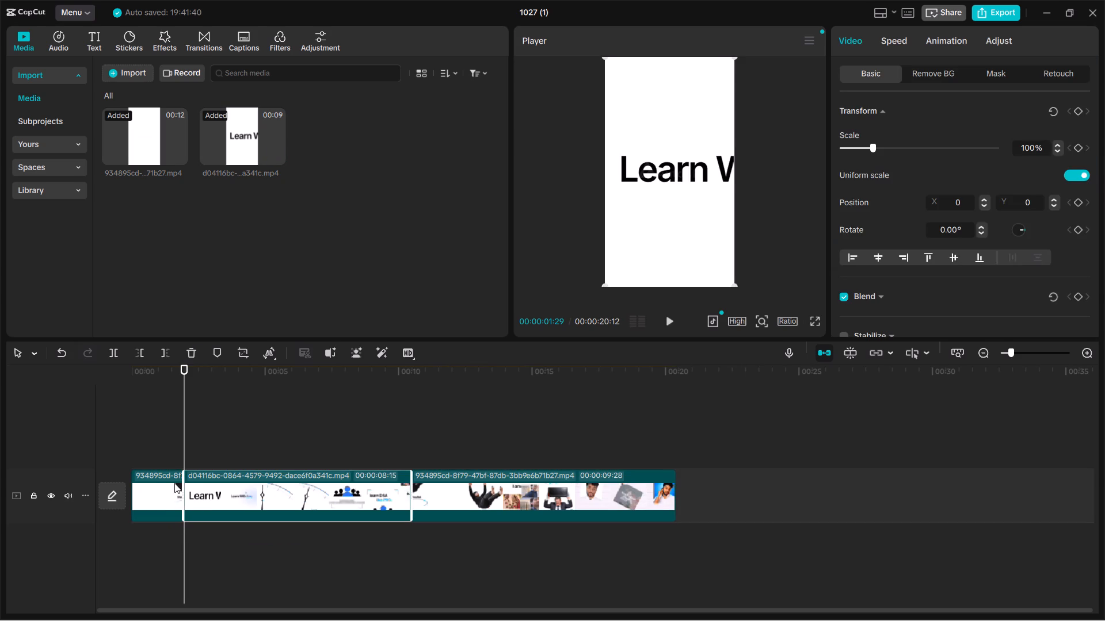
# Split the inserted d04116bc clip at 00:00:06:03, during the clock-hand scene, and delete its remaining part.
pyautogui.press('space')
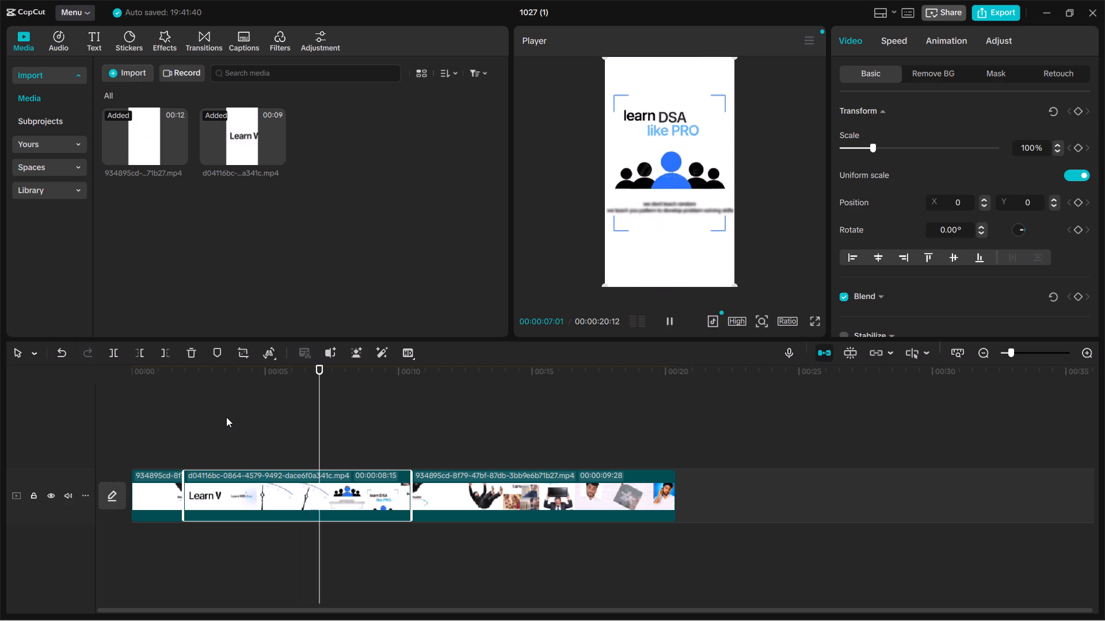
pyautogui.press('space')
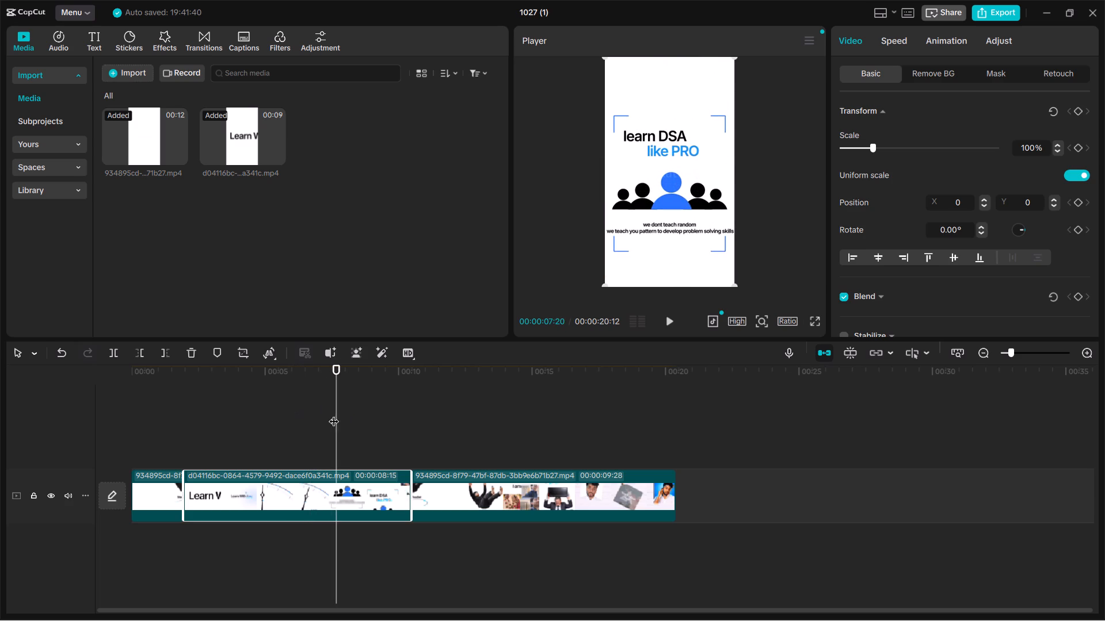
pyautogui.moveTo(334, 414); pyautogui.dragTo(212, 443)
pyautogui.press('space')
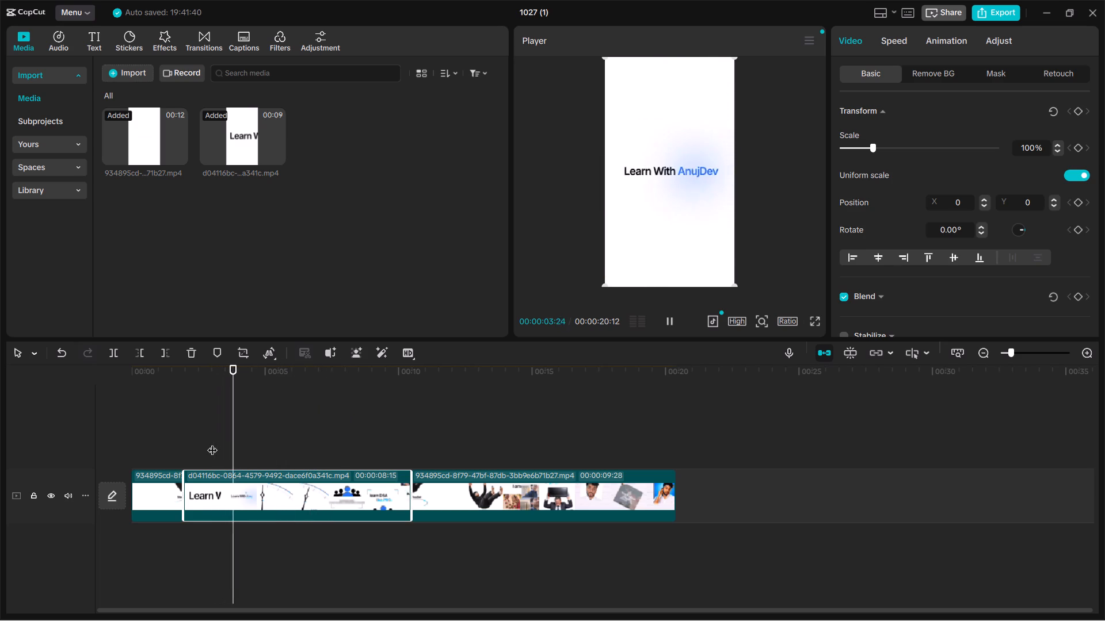
pyautogui.press('space')
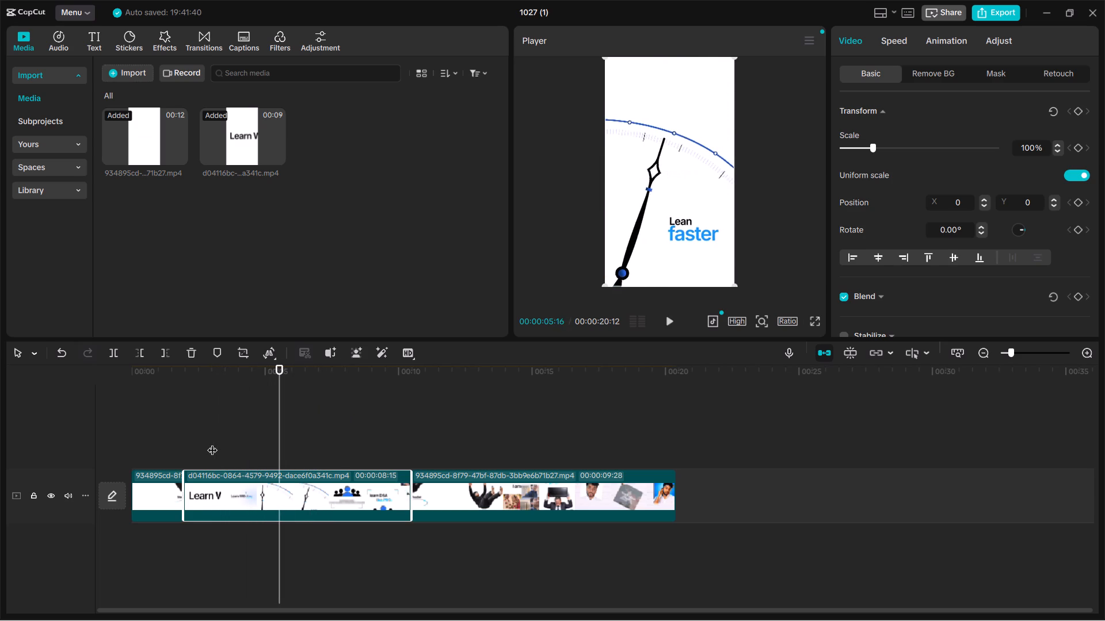
pyautogui.press('space')
pyautogui.press('space')
pyautogui.press('space')
pyautogui.press('space')
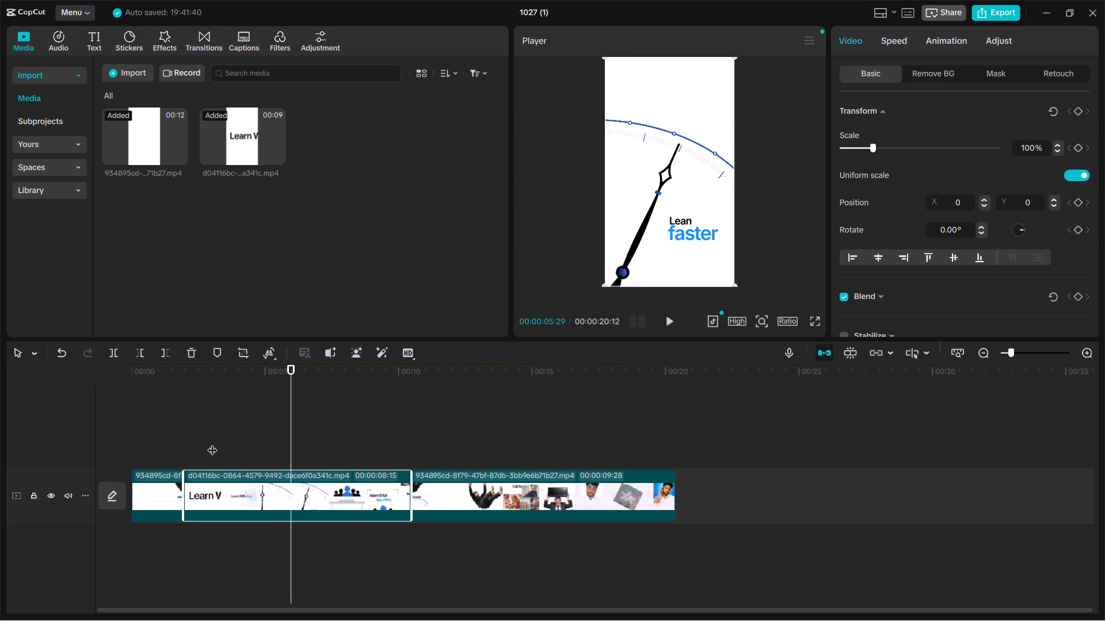
pyautogui.press('space')
pyautogui.press('space')
pyautogui.hotkey('ctrl', 'b')
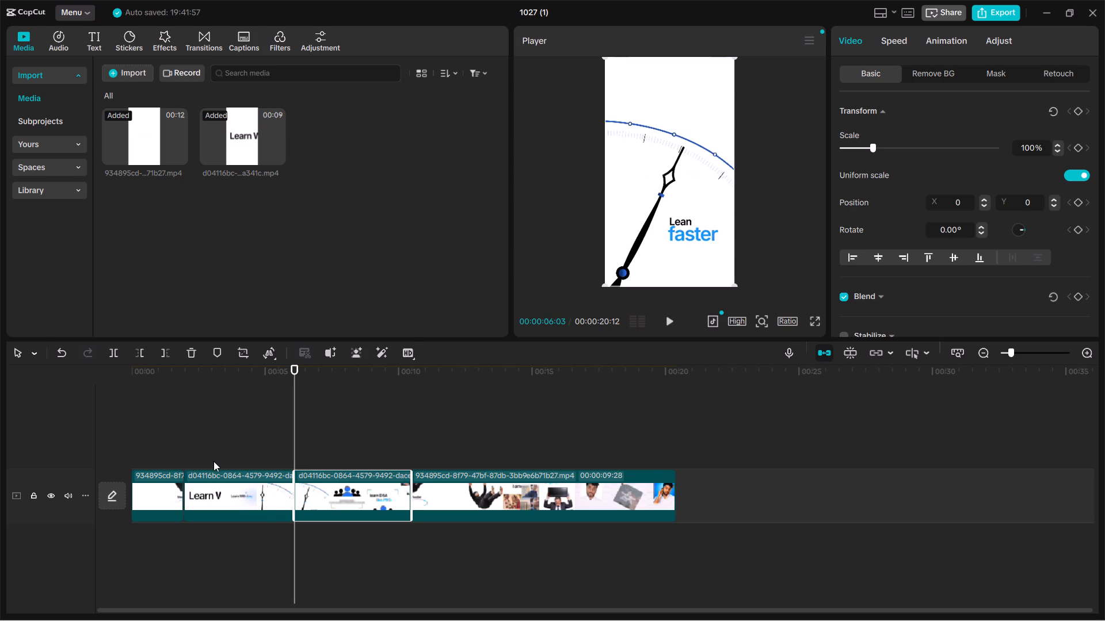
pyautogui.click(358, 497)
pyautogui.press('Delete')
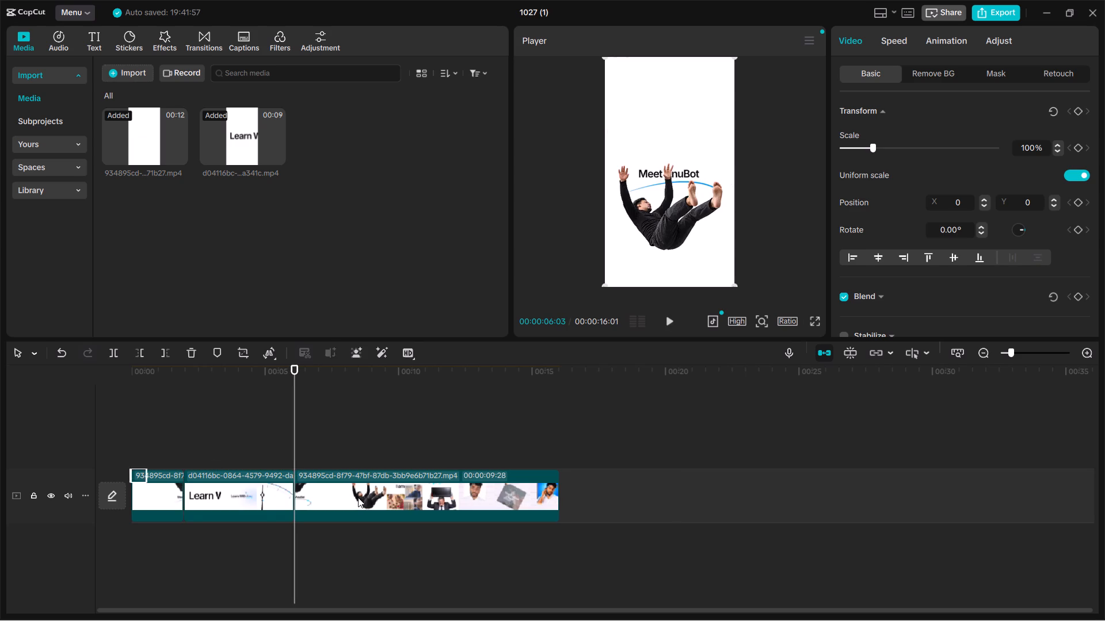
# Preview the joined clips and split the last 934895cd clip at 00:00:07:27, on the "Turn Thoughts into implementation" scene.
pyautogui.moveTo(293, 444); pyautogui.dragTo(227, 440)
pyautogui.press('space')
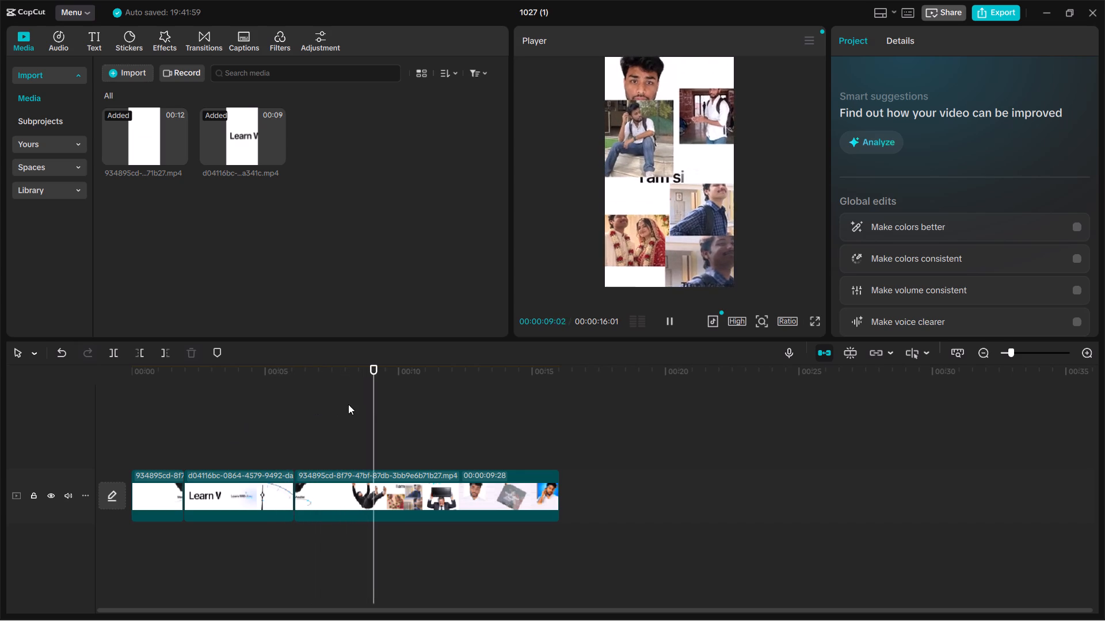
pyautogui.moveTo(393, 408); pyautogui.dragTo(295, 435)
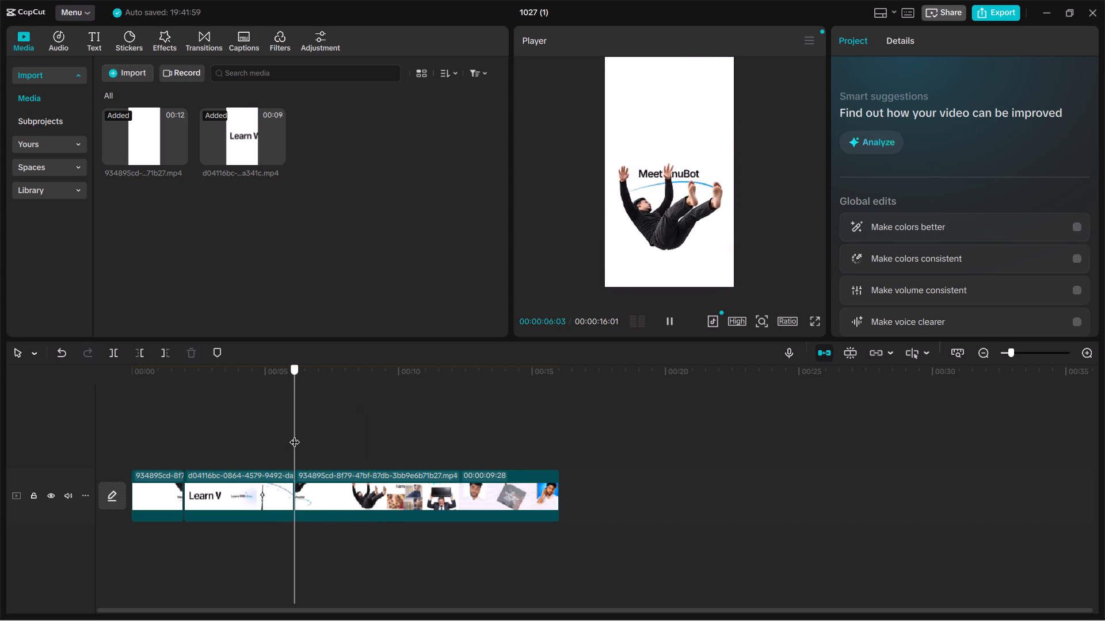
pyautogui.moveTo(295, 435); pyautogui.dragTo(295, 434)
pyautogui.press('space')
pyautogui.press('space')
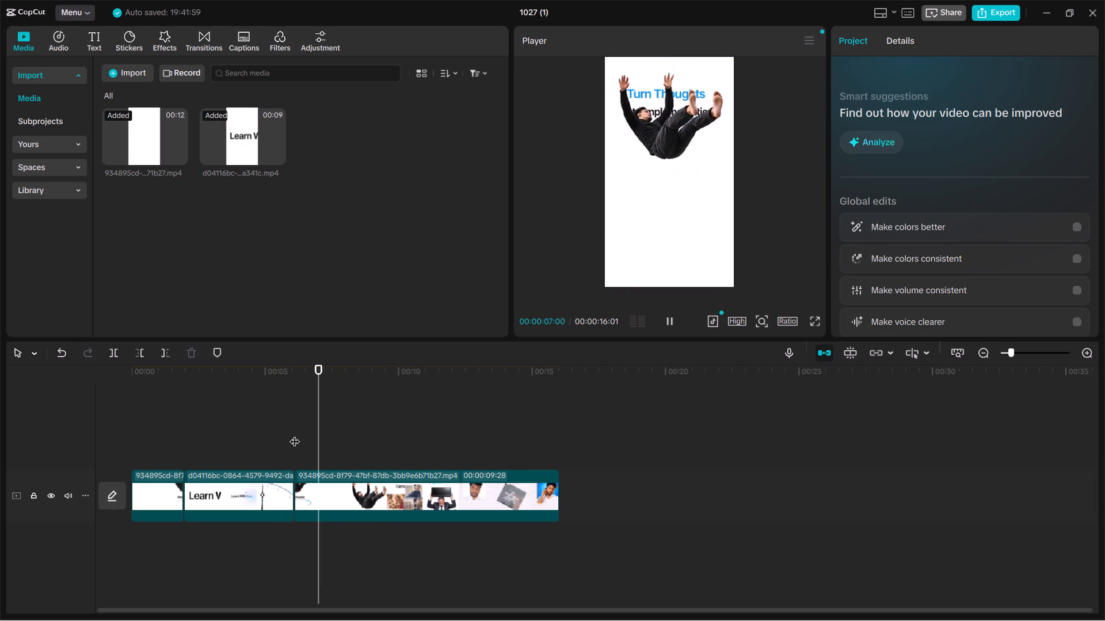
pyautogui.press('space')
pyautogui.press('space')
pyautogui.press('space')
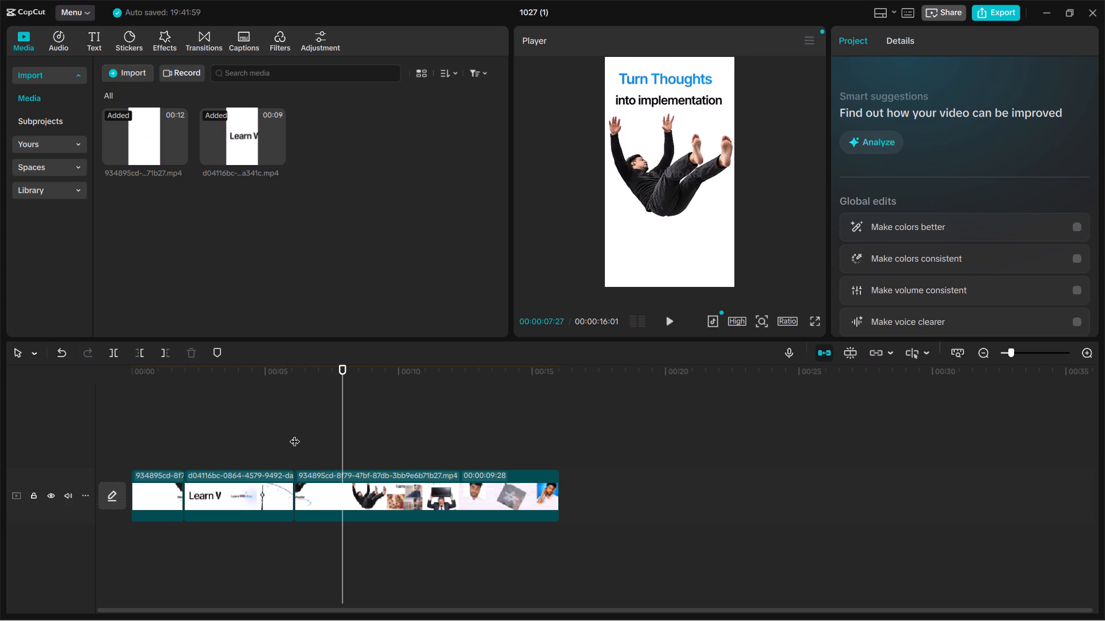
pyautogui.hotkey('ctrl', 'b')
# Insert a second copy of the d04116bc video at the 00:00:07:27 split, before the final 934895cd part.
pyautogui.keyDown('ctrl'); pyautogui.click(295, 434); pyautogui.keyUp('ctrl')
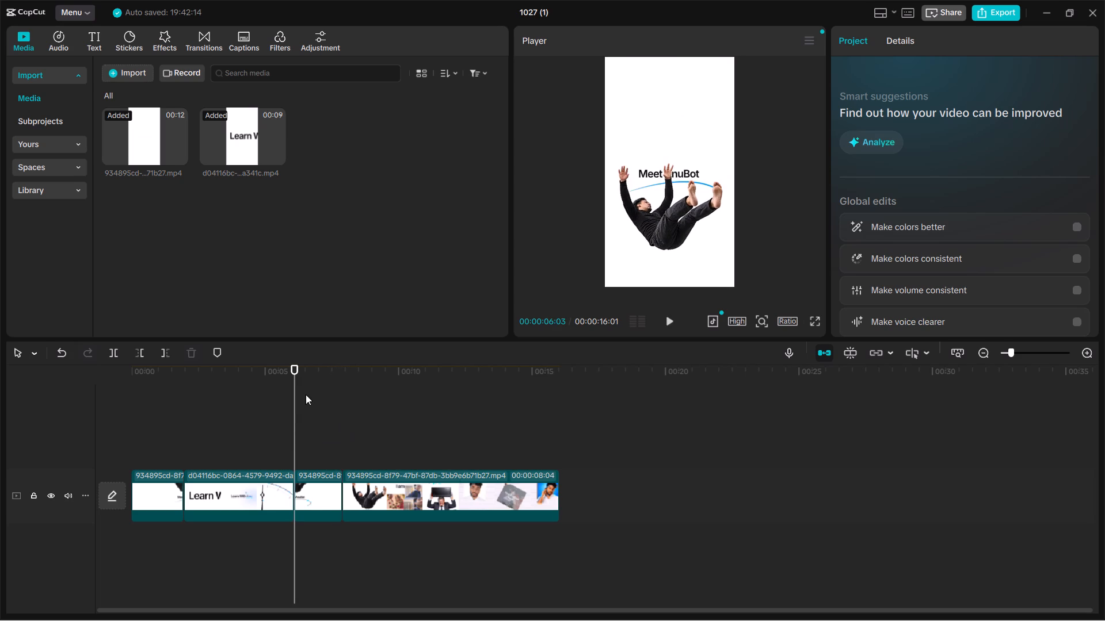
pyautogui.moveTo(234, 129); pyautogui.dragTo(373, 491)
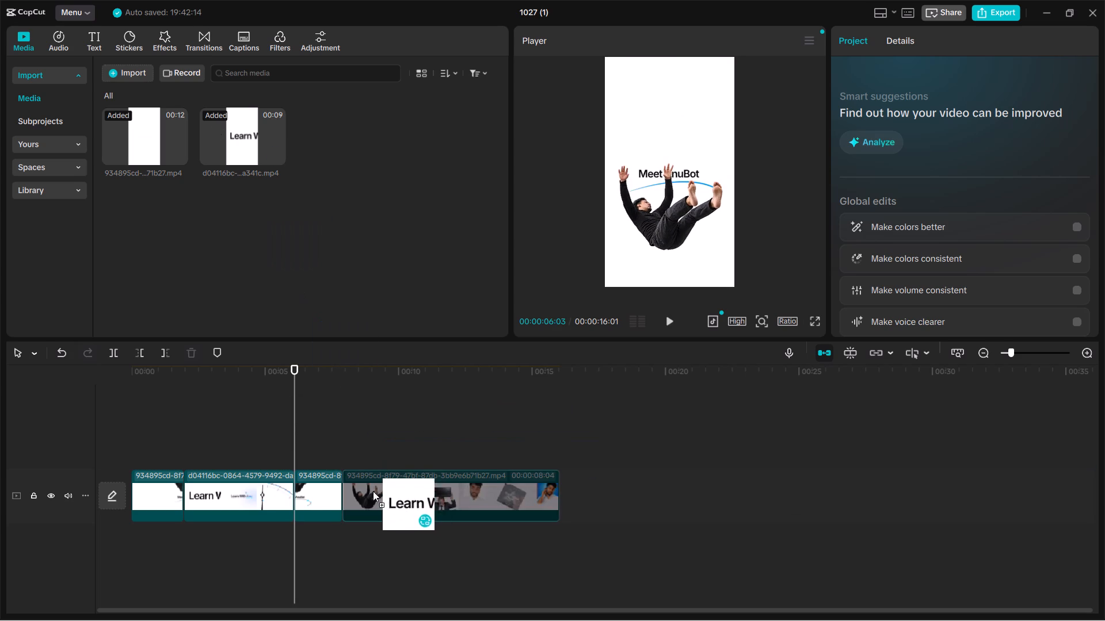
pyautogui.moveTo(373, 491); pyautogui.dragTo(357, 486)
# Split the second d04116bc clip at 00:00:13:03, on the "learn DSA like PRO" scene, and delete the part before the split.
pyautogui.moveTo(293, 444); pyautogui.dragTo(395, 477)
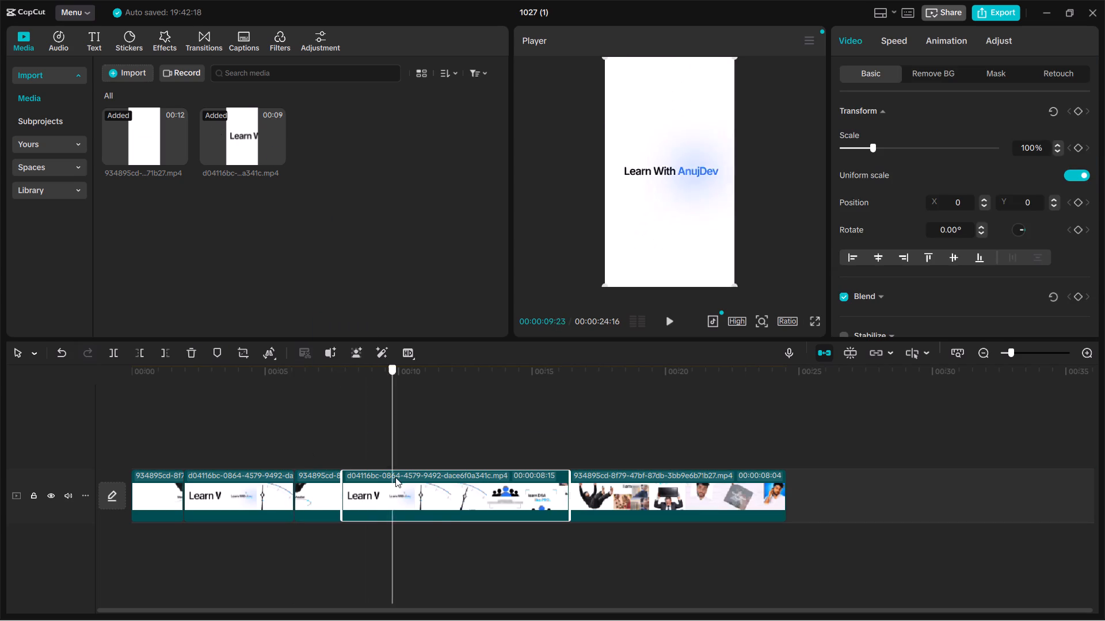
pyautogui.moveTo(395, 477); pyautogui.dragTo(519, 502)
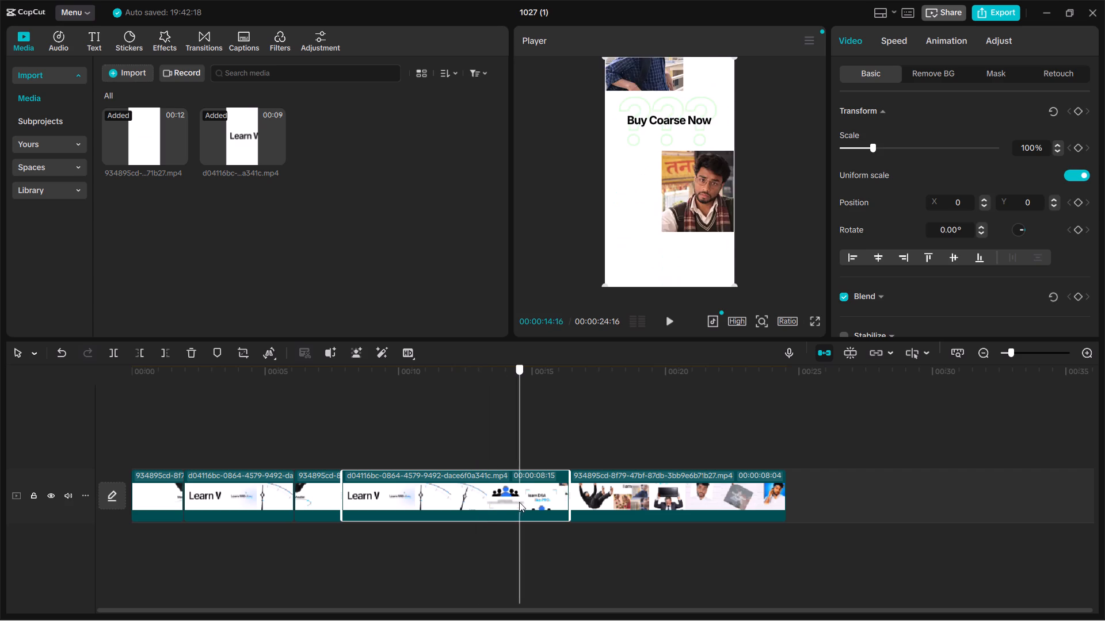
pyautogui.moveTo(519, 502); pyautogui.dragTo(476, 496)
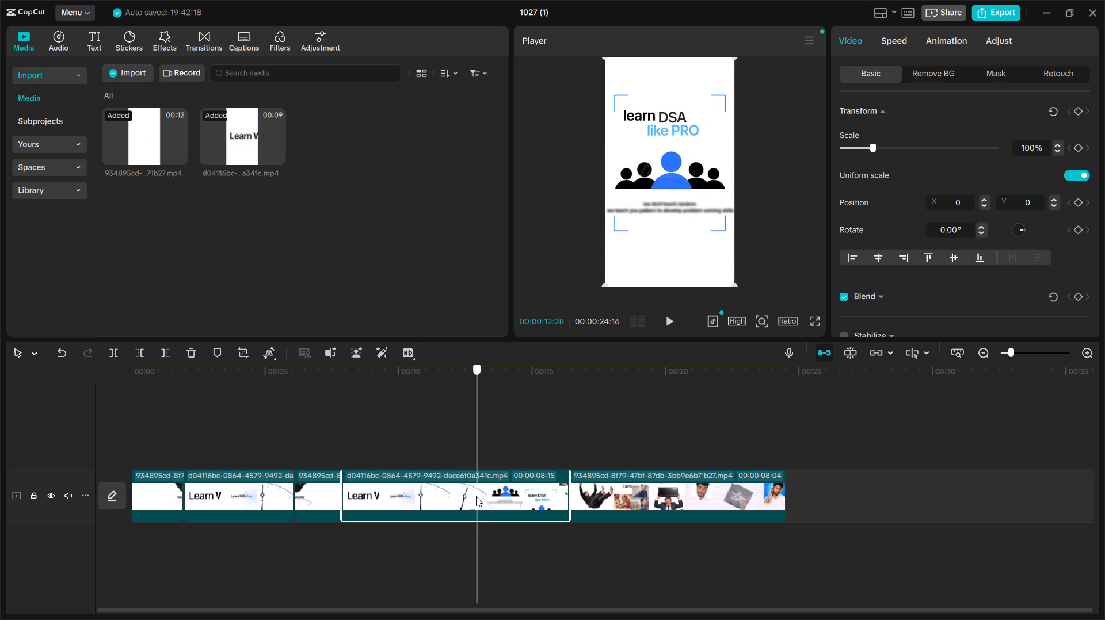
pyautogui.moveTo(476, 496); pyautogui.dragTo(482, 496)
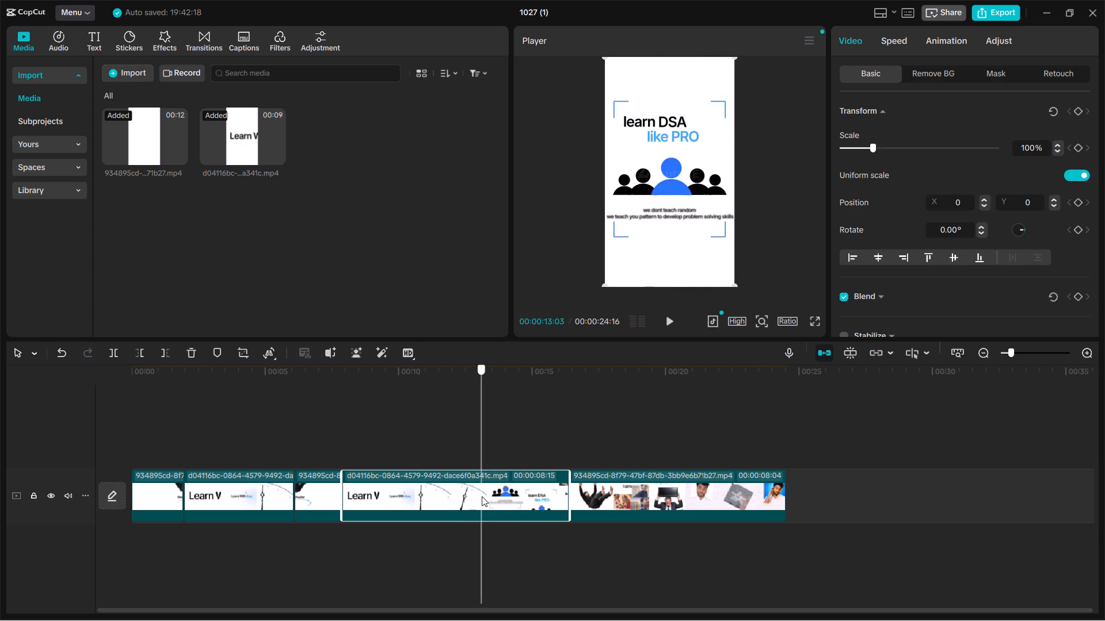
pyautogui.moveTo(482, 496); pyautogui.dragTo(481, 496)
pyautogui.hotkey('ctrl', 'b')
pyautogui.click(426, 500)
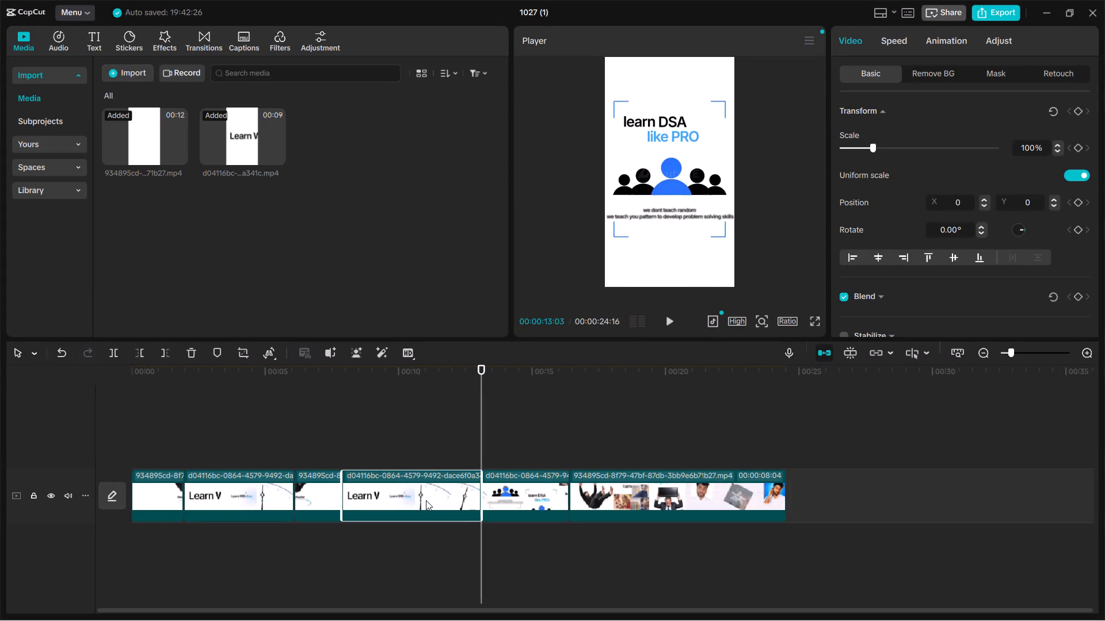
pyautogui.press('Delete')
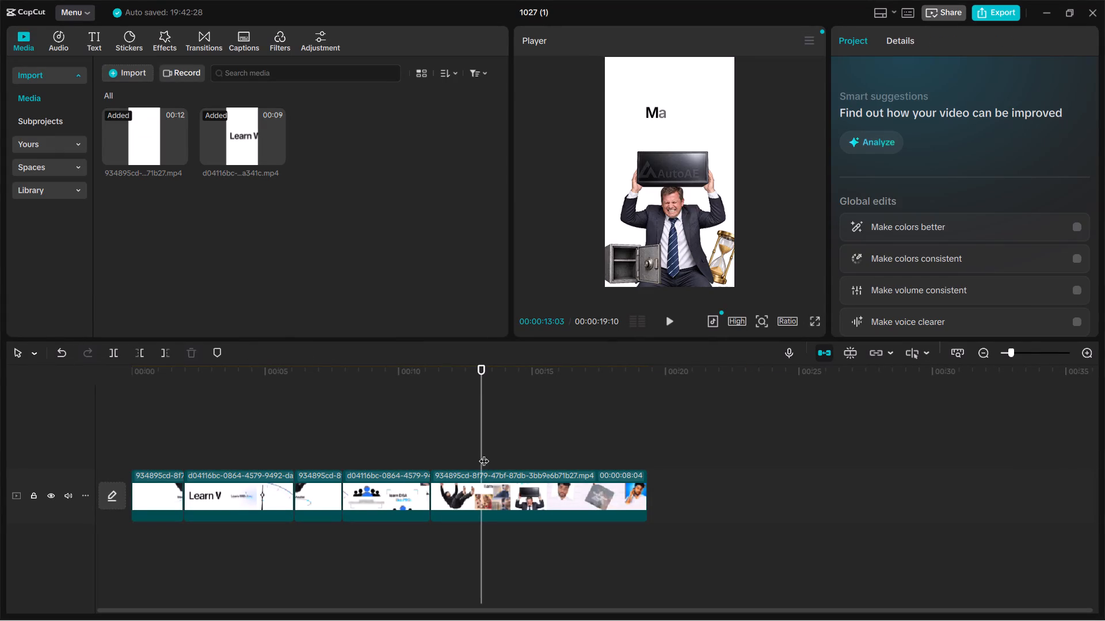
# Play the joined clips from the start, delete the final 934895cd clip, and move the playhead to the sequence end at 00:00:11:06.
pyautogui.moveTo(484, 453); pyautogui.dragTo(211, 451)
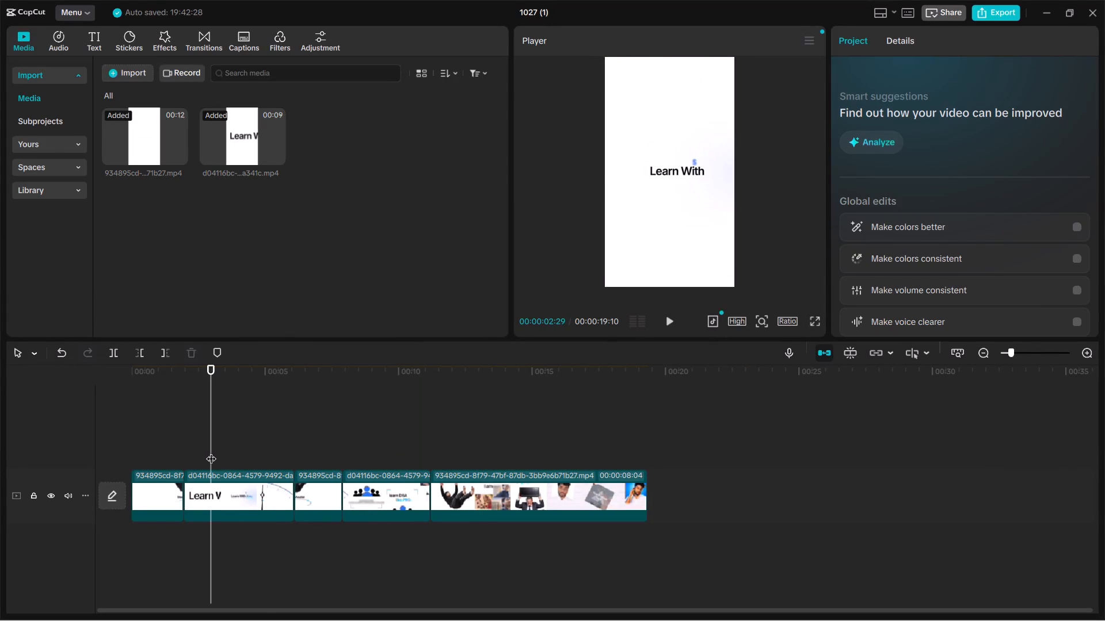
pyautogui.moveTo(211, 451); pyautogui.dragTo(15, 476)
pyautogui.press('space')
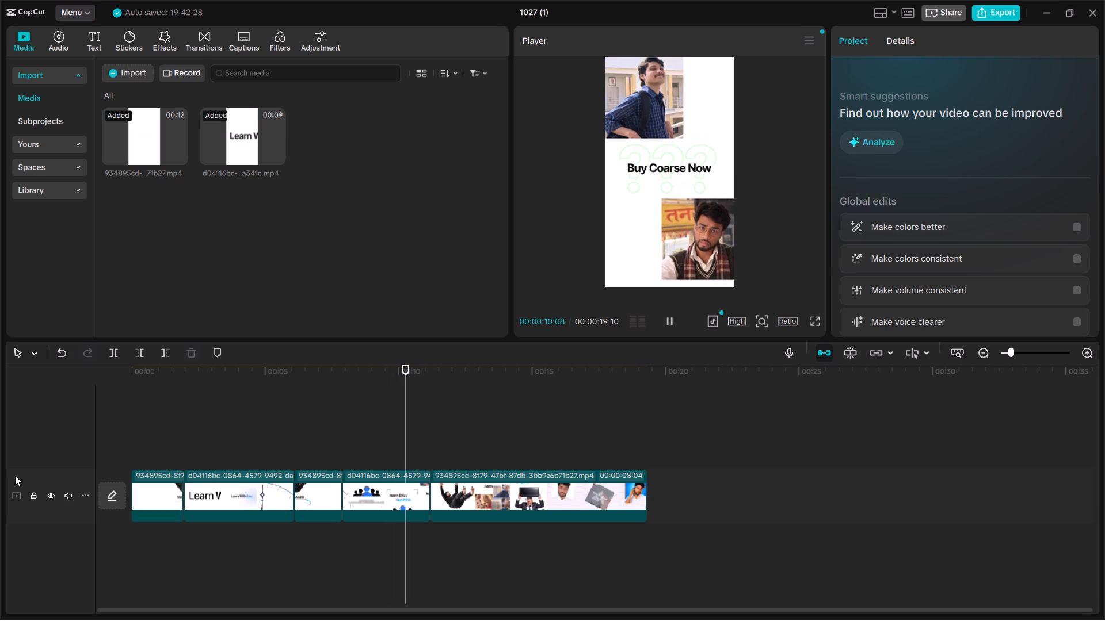
pyautogui.press('space')
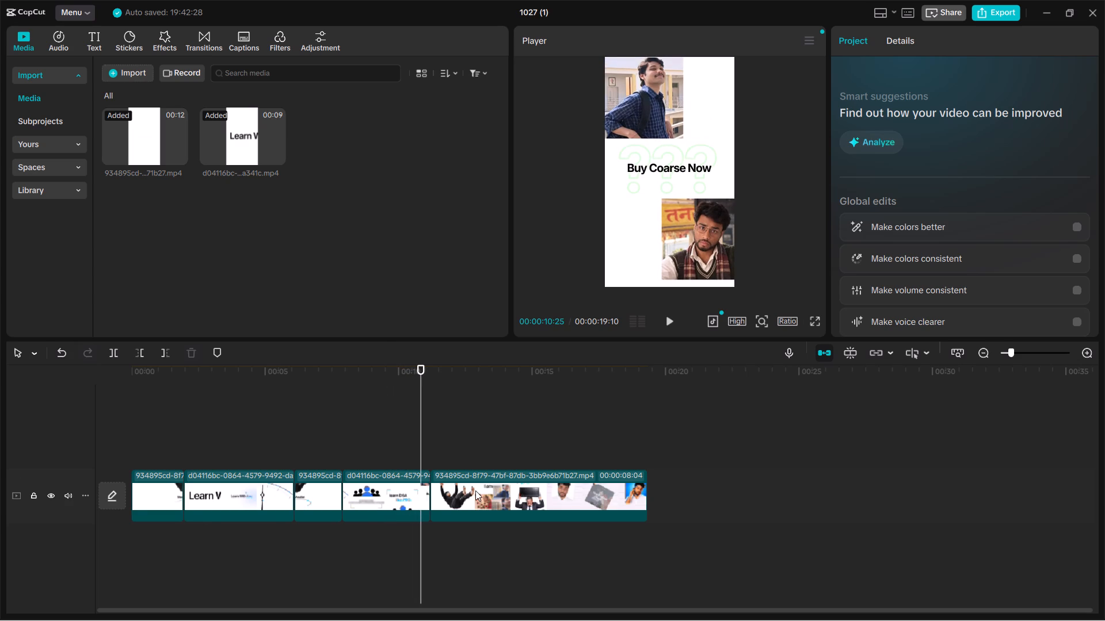
pyautogui.click(475, 490)
pyautogui.press('Delete')
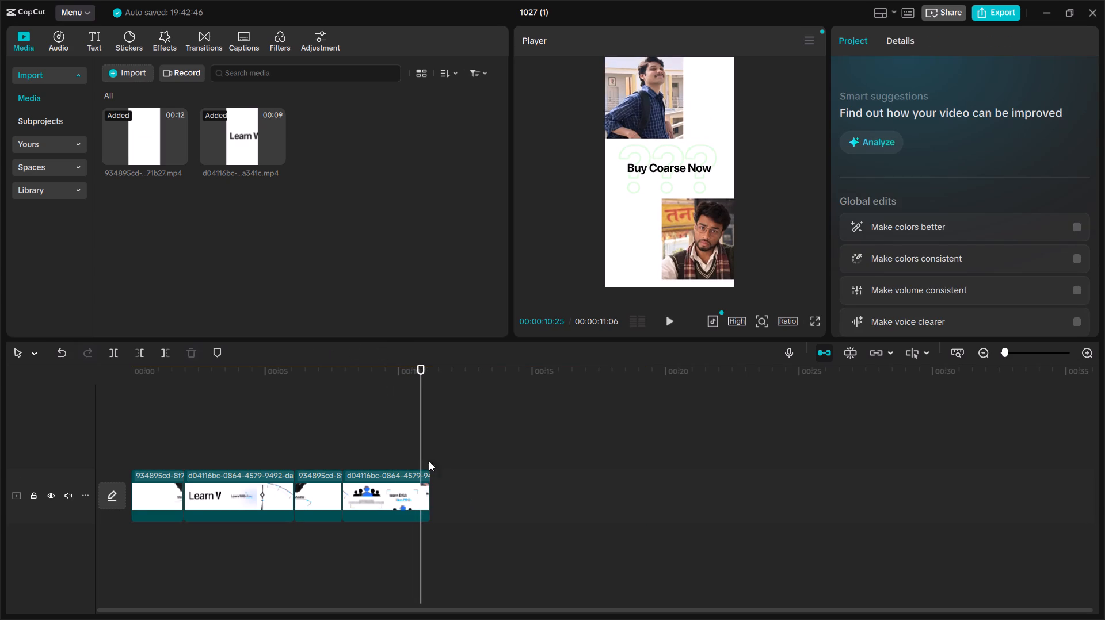
pyautogui.moveTo(417, 456); pyautogui.dragTo(432, 467)
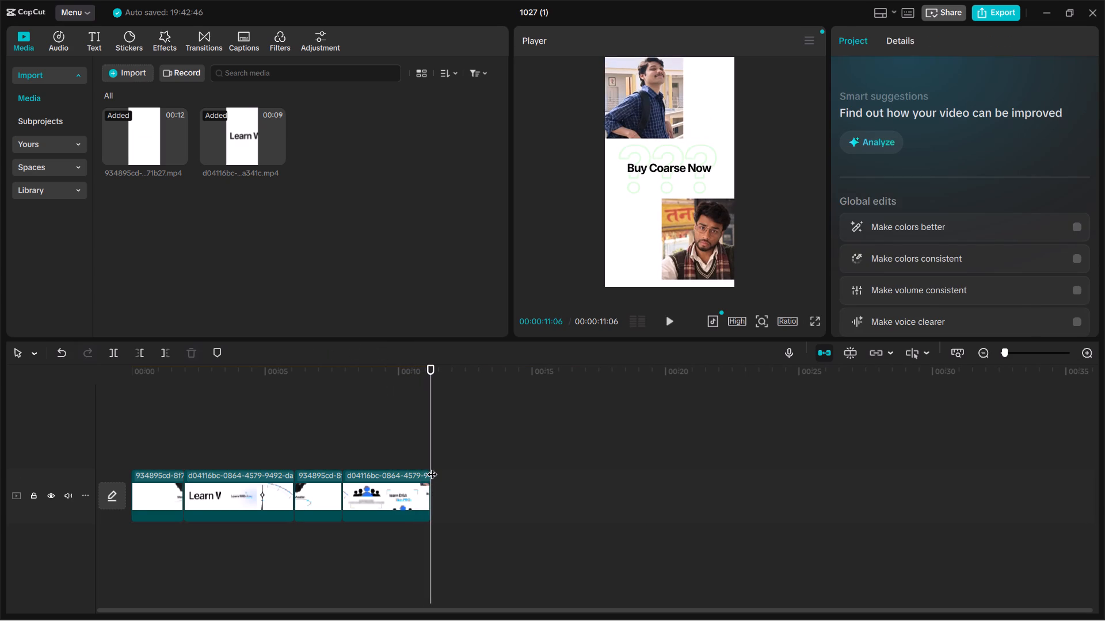
# Switch to Chrome, browse all AutoAE templates through the second page, and open "Video Editor Intro Pt.3 · Spotlight Name Reveal" for customizing.
pyautogui.click(708, 604)
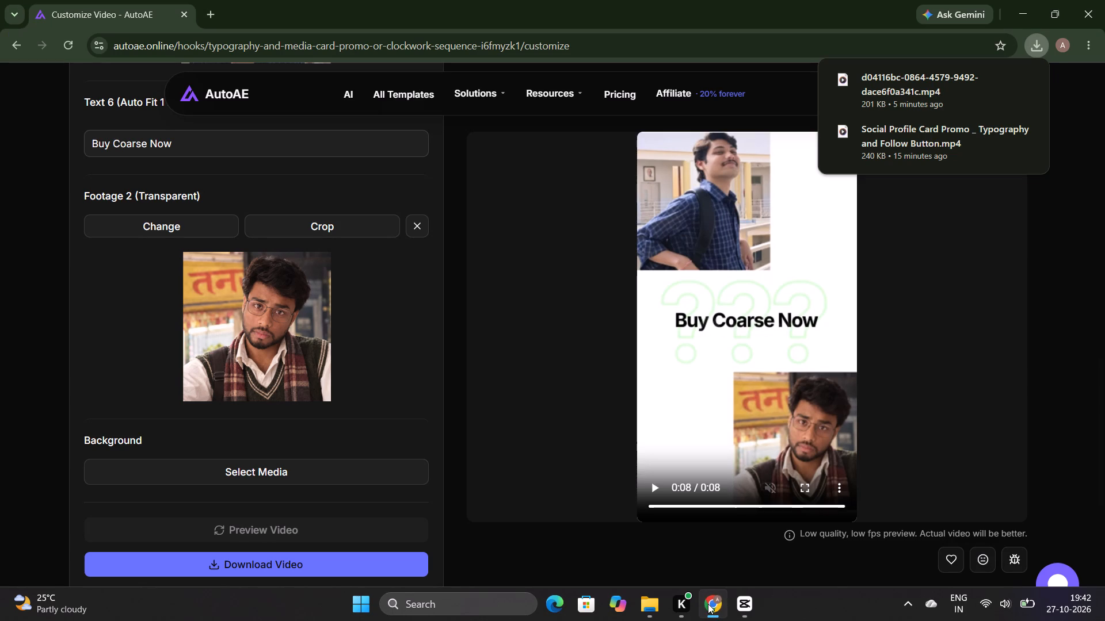
pyautogui.scroll(7, 333, 290)
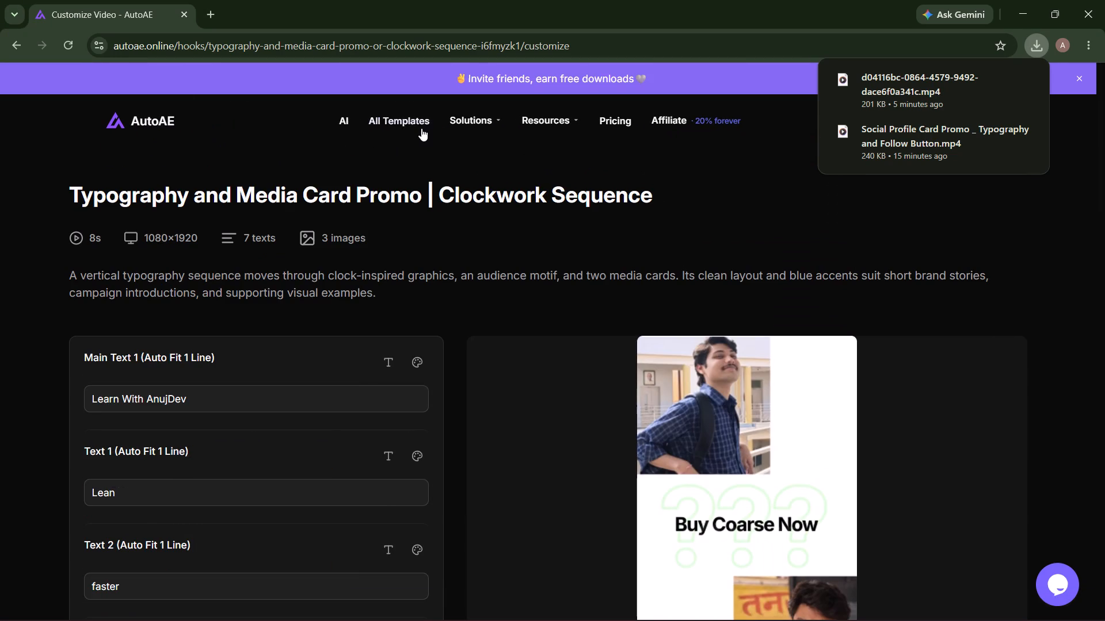
pyautogui.click(418, 127)
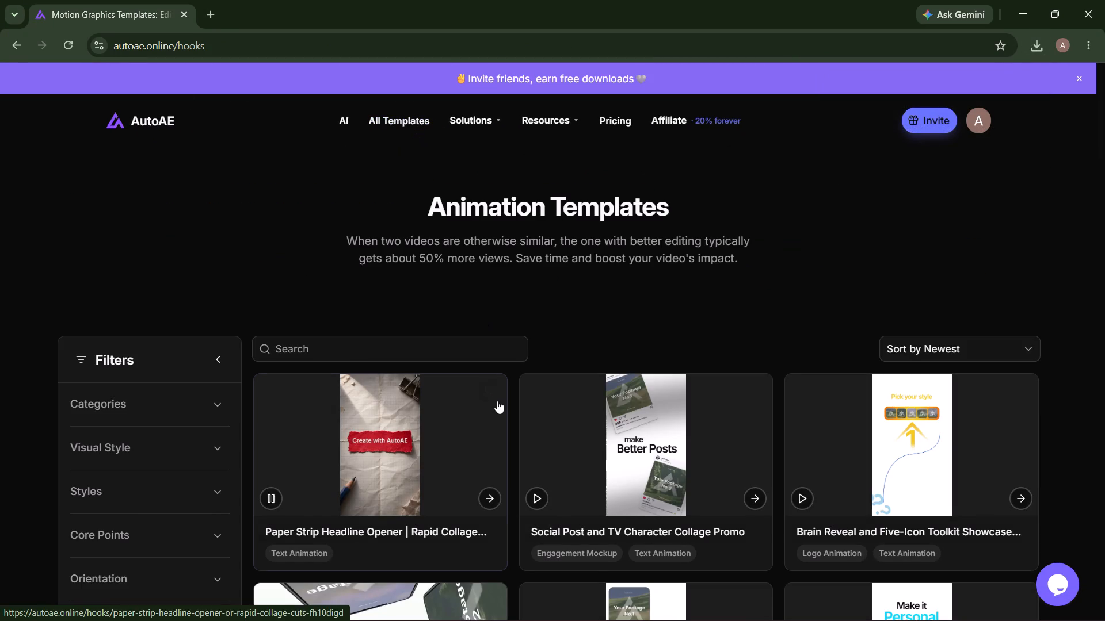
pyautogui.scroll(-5, 497, 401)
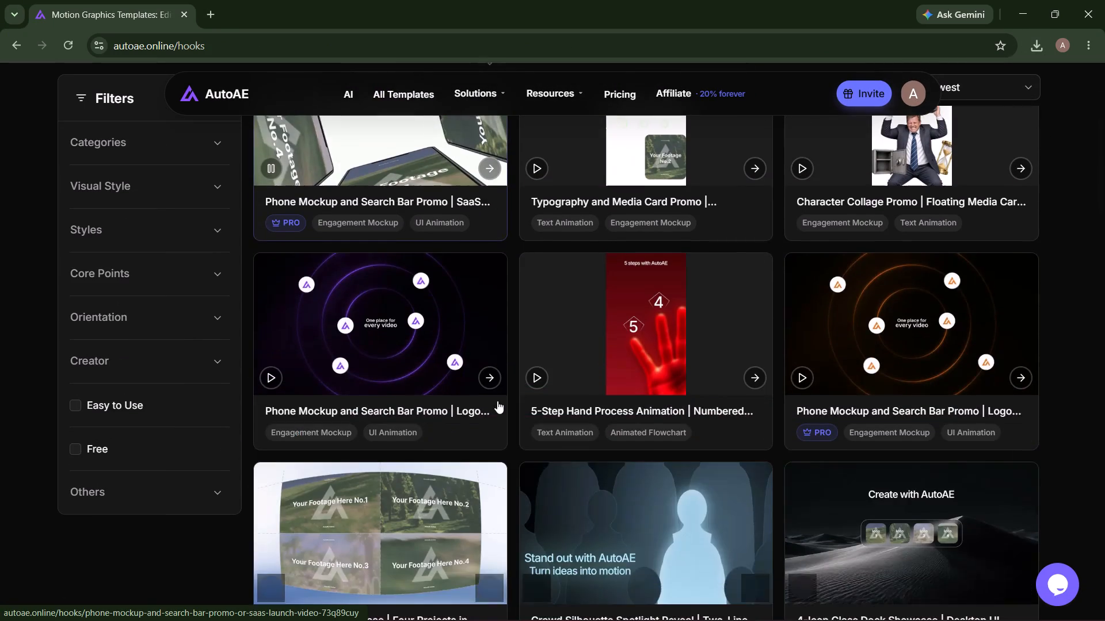
pyautogui.scroll(-8, 497, 401)
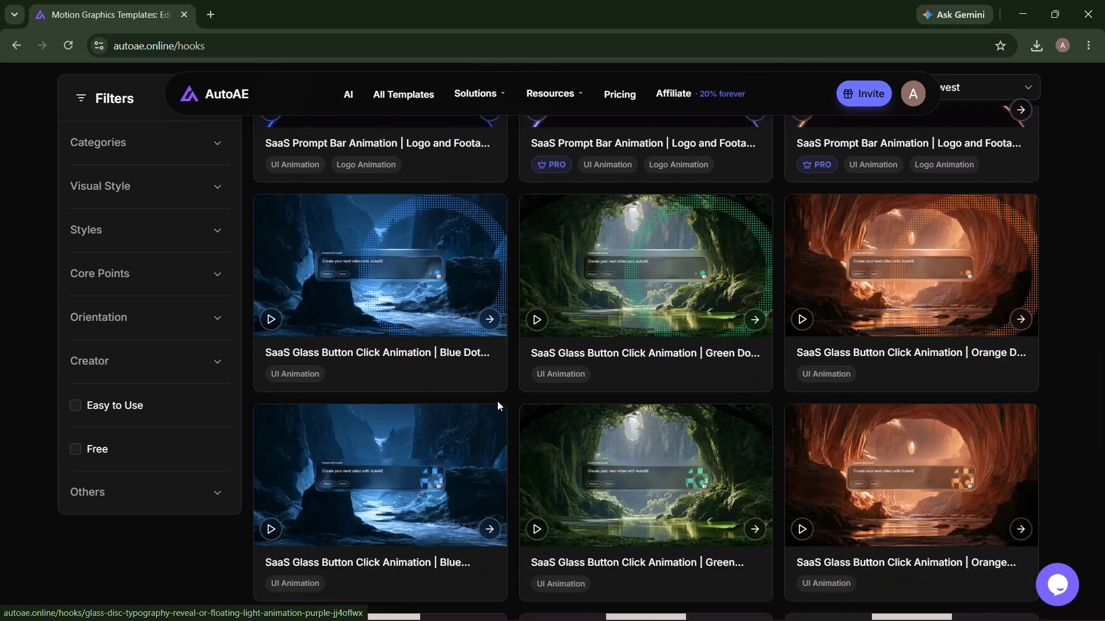
pyautogui.scroll(-4, 497, 401)
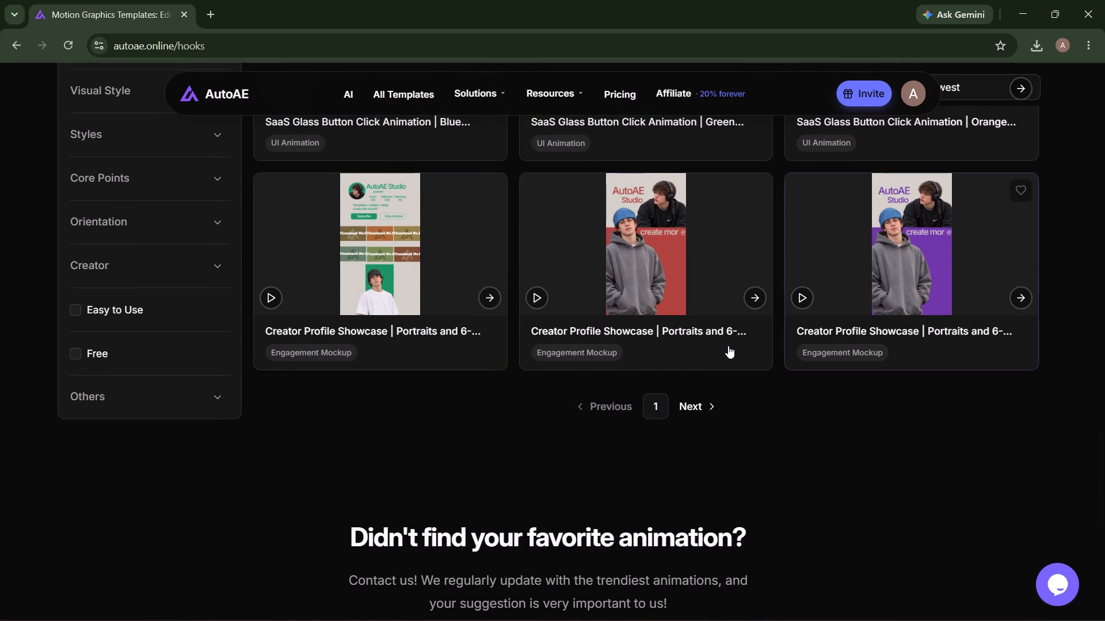
pyautogui.click(709, 401)
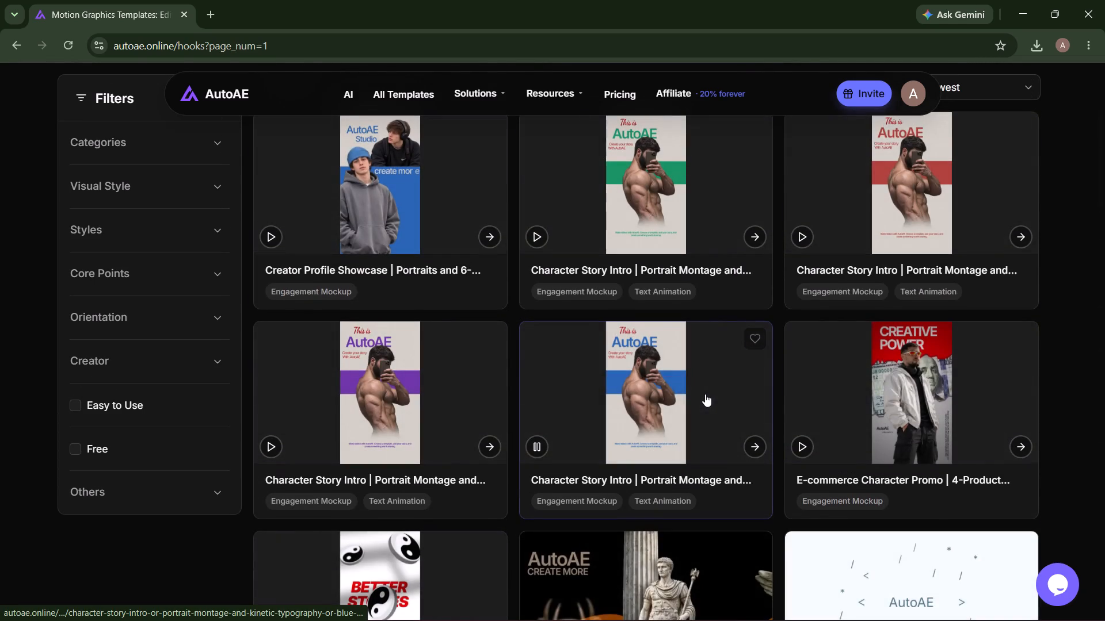
pyautogui.scroll(-7, 675, 361)
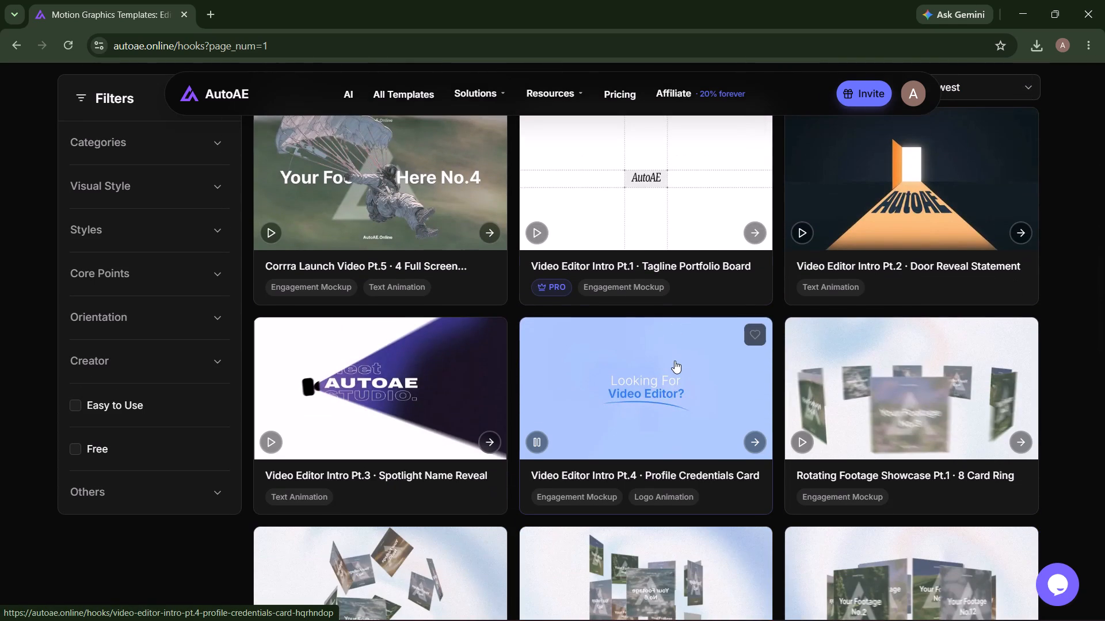
pyautogui.scroll(-1, 675, 361)
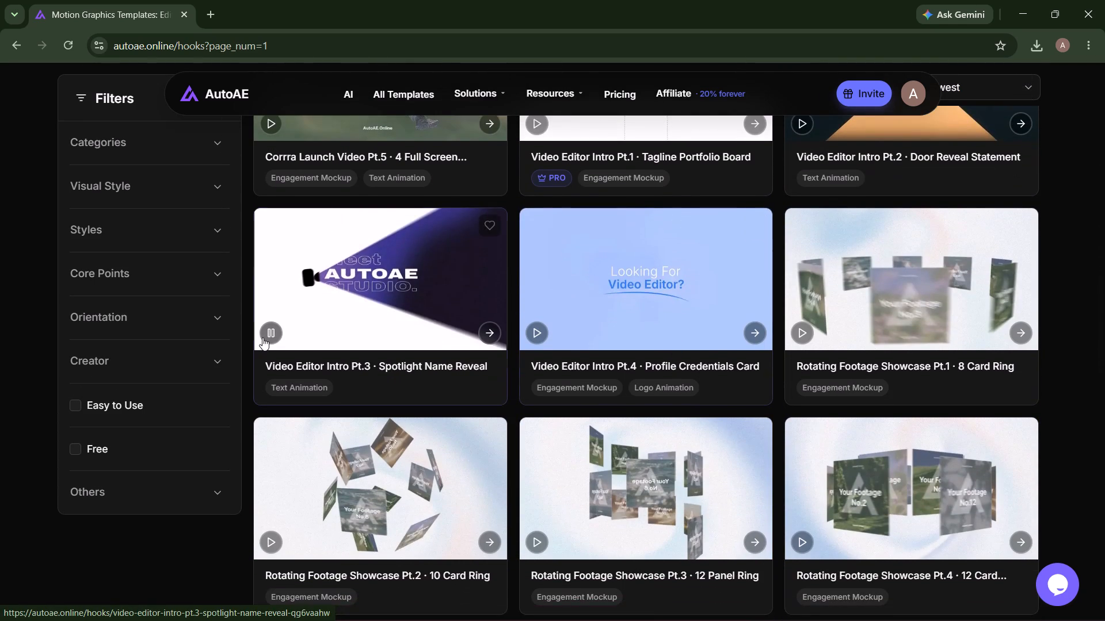
pyautogui.click(338, 285)
pyautogui.click(772, 545)
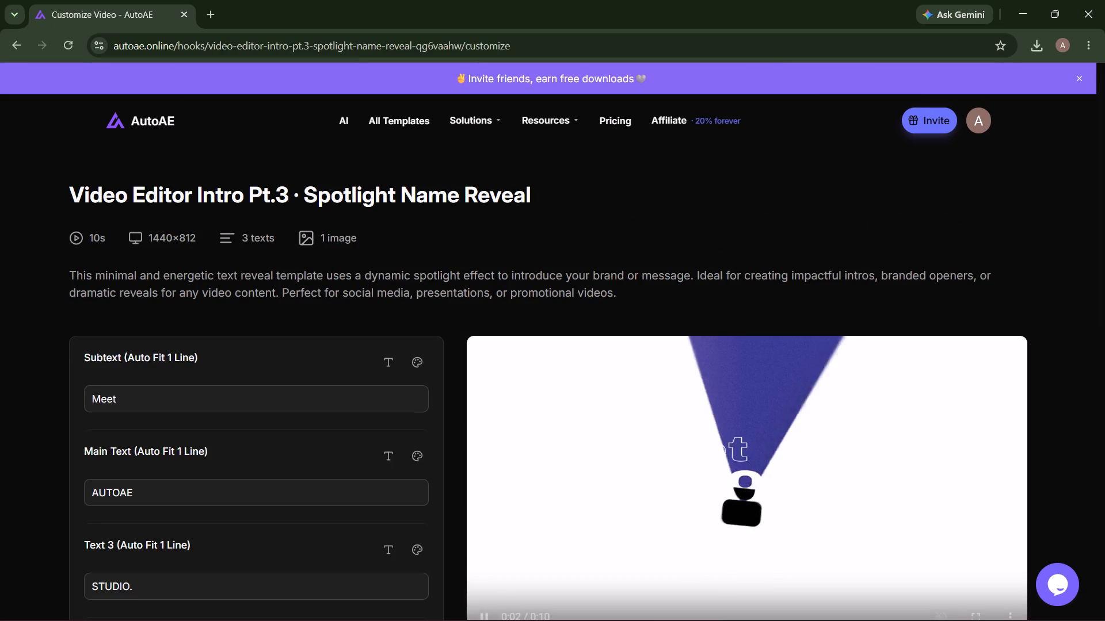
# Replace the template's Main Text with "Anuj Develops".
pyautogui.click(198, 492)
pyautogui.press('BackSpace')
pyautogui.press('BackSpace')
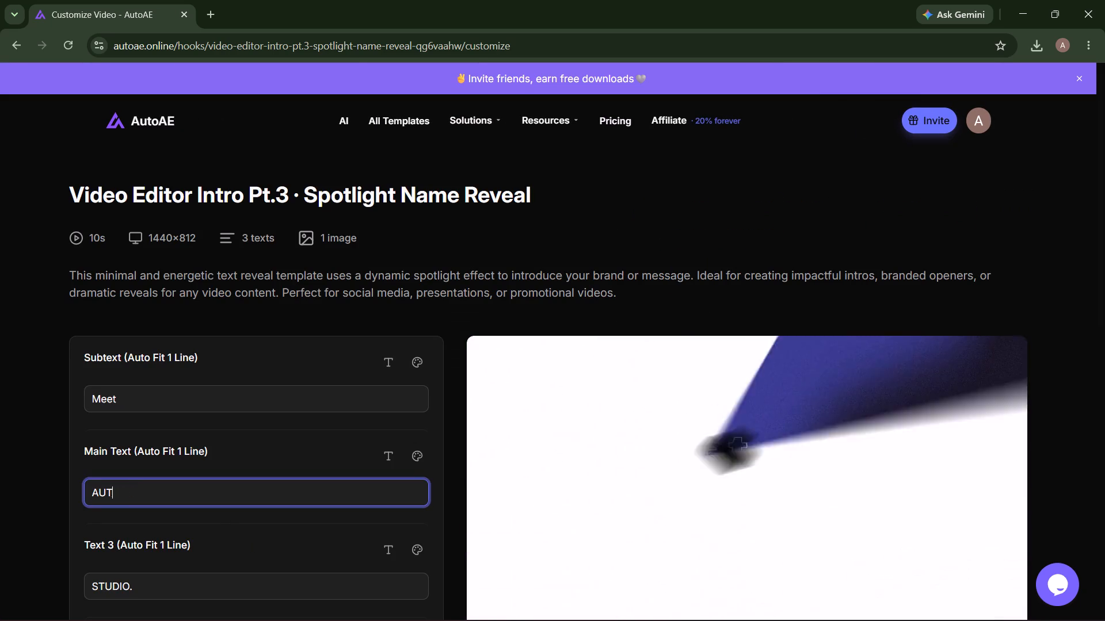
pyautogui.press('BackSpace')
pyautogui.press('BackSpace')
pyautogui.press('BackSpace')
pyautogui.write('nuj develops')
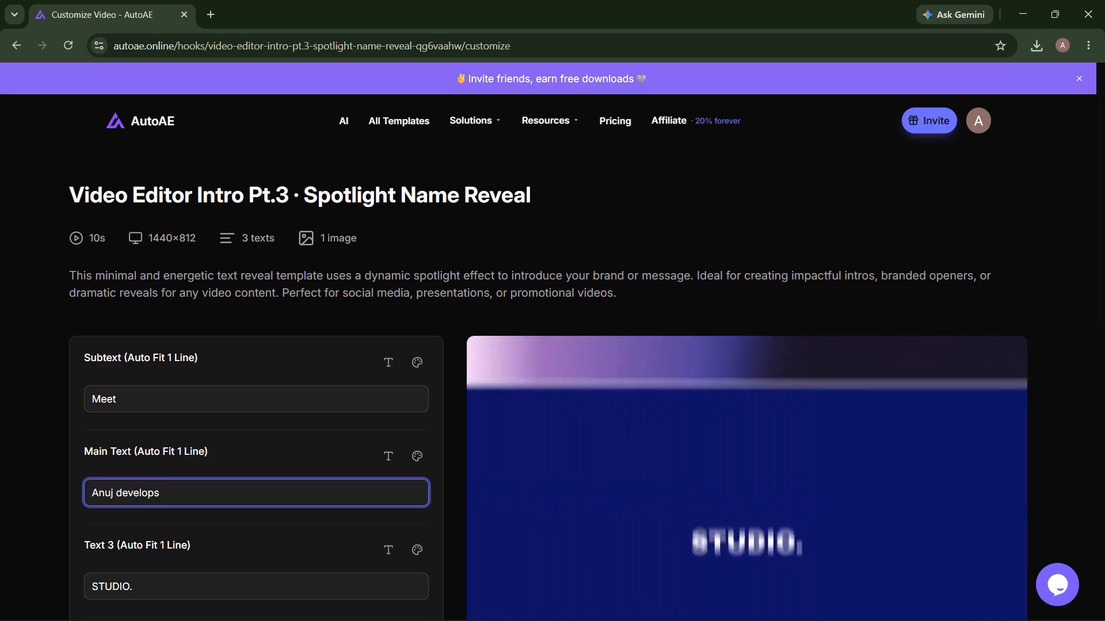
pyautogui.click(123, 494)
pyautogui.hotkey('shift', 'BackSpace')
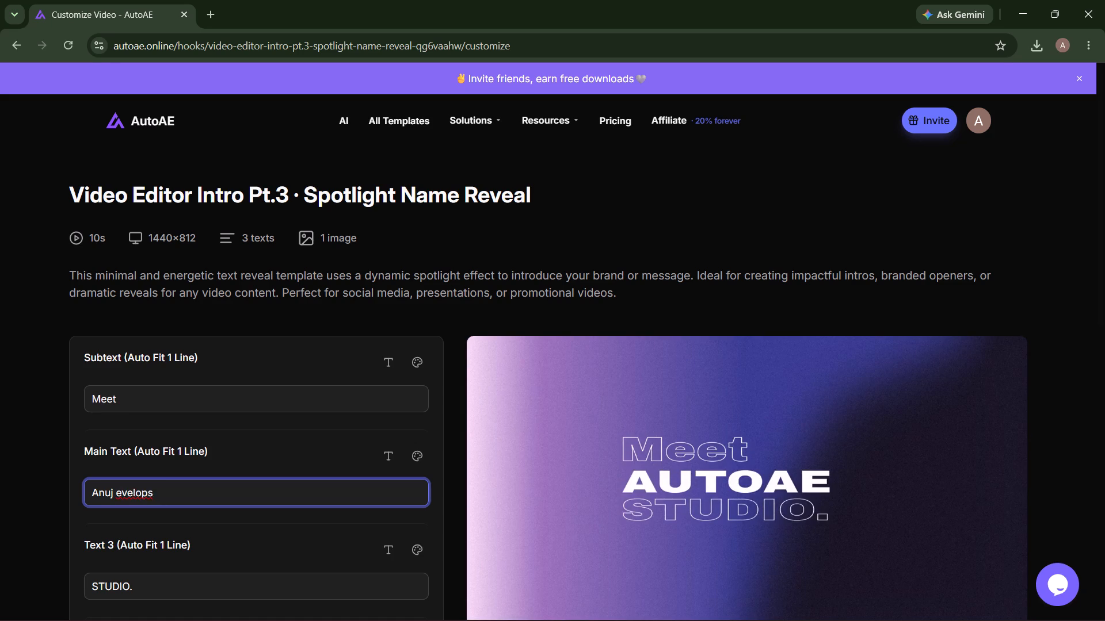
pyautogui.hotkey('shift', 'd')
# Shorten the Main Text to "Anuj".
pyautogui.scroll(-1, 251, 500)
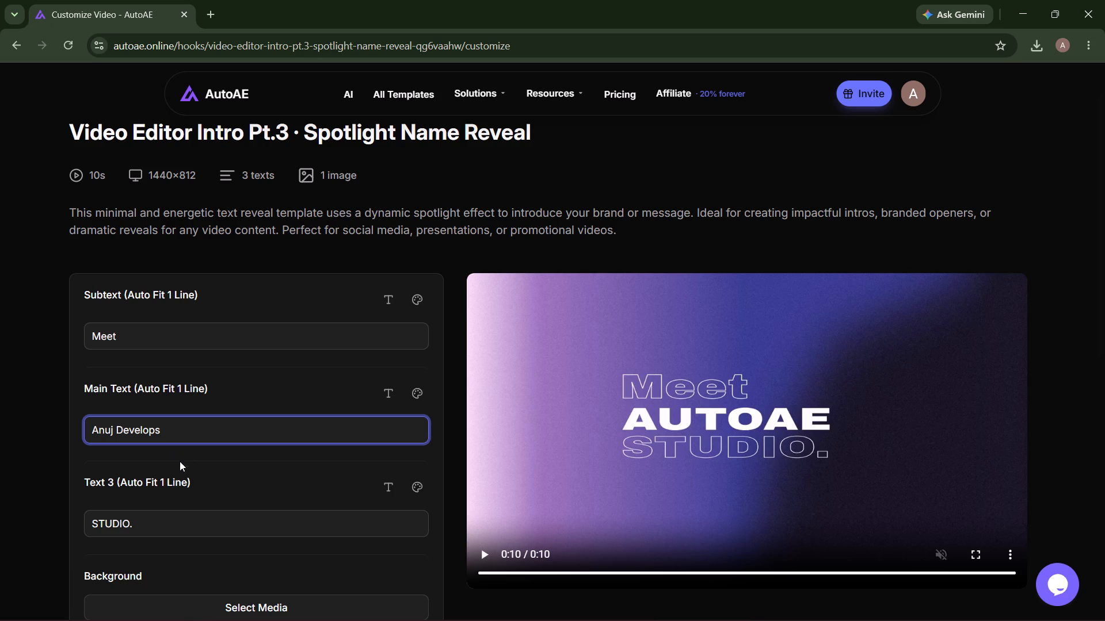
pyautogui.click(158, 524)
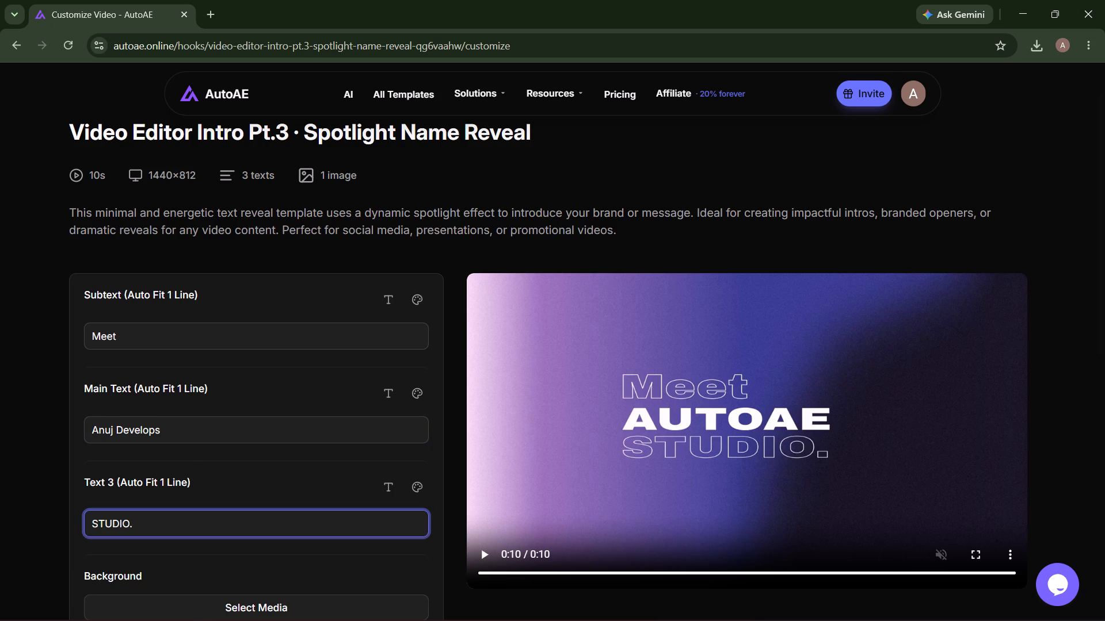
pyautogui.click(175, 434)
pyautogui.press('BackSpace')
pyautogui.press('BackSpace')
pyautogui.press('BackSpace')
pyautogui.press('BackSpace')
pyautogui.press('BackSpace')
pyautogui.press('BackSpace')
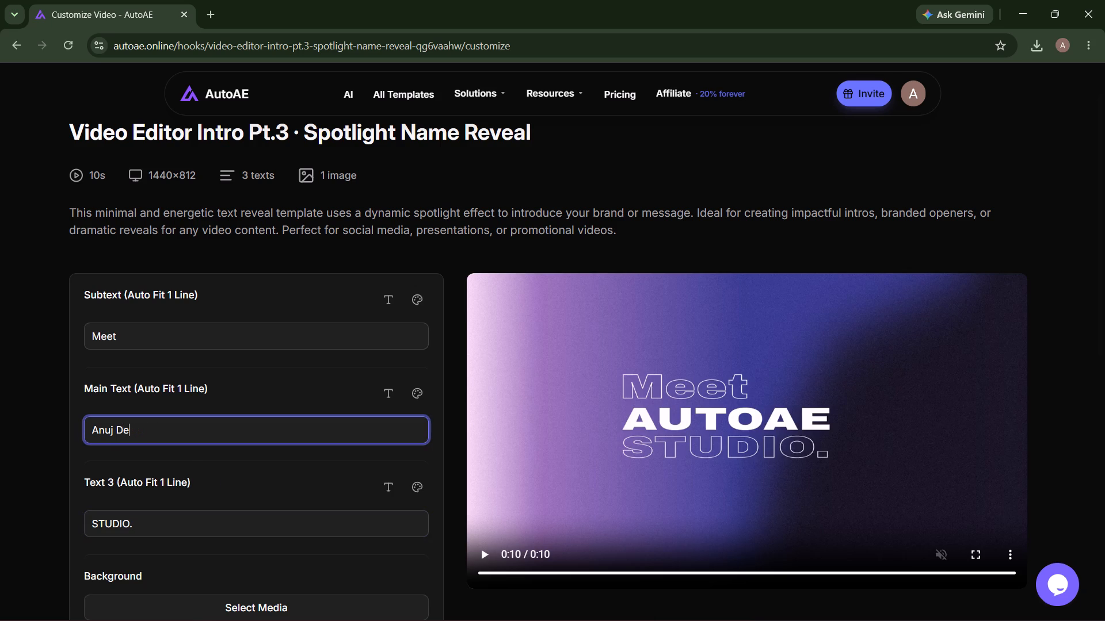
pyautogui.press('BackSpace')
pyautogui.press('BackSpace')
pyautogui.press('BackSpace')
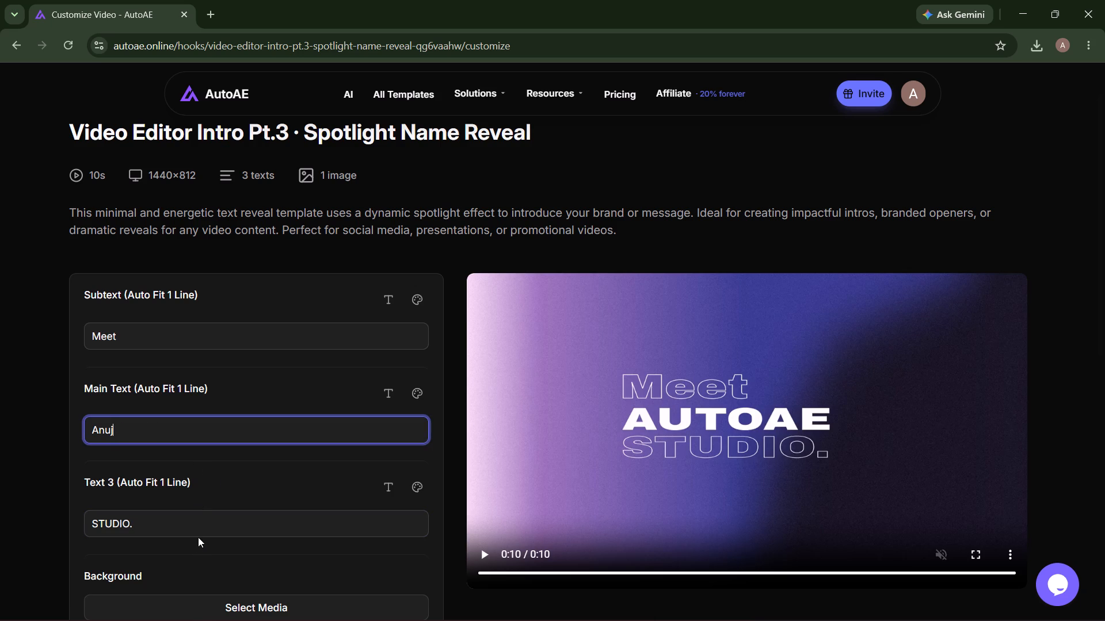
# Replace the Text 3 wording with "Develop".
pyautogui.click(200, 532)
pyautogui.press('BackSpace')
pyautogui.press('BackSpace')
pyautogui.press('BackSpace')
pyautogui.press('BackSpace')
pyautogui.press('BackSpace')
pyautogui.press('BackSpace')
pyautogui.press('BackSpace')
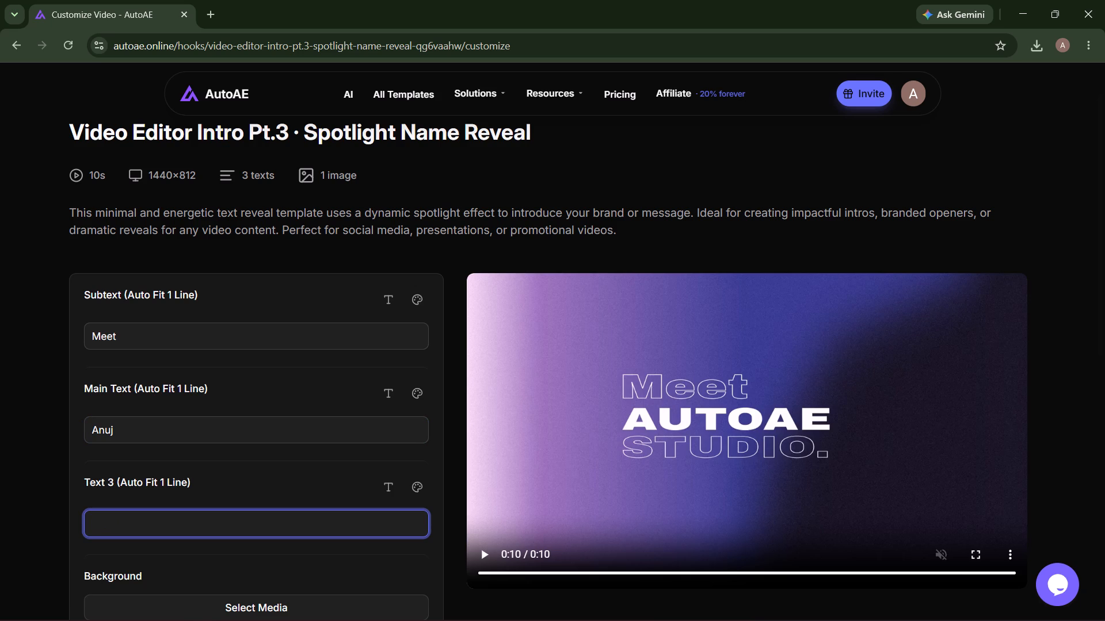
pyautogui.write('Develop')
# Set Text 3 to "DEVELOPS." in capitals, with a closing period.
pyautogui.press('BackSpace')
pyautogui.press('BackSpace')
pyautogui.press('BackSpace')
pyautogui.press('BackSpace')
pyautogui.press('BackSpace')
pyautogui.press('BackSpace')
pyautogui.press('BackSpace')
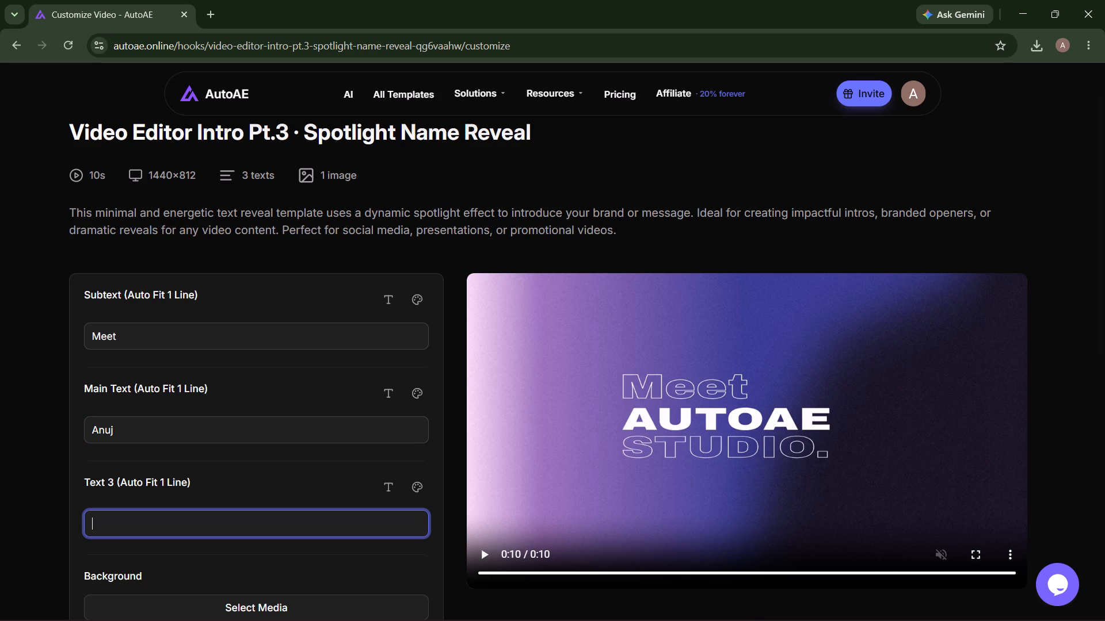
pyautogui.write('DEVELOPS')
pyautogui.press('.')
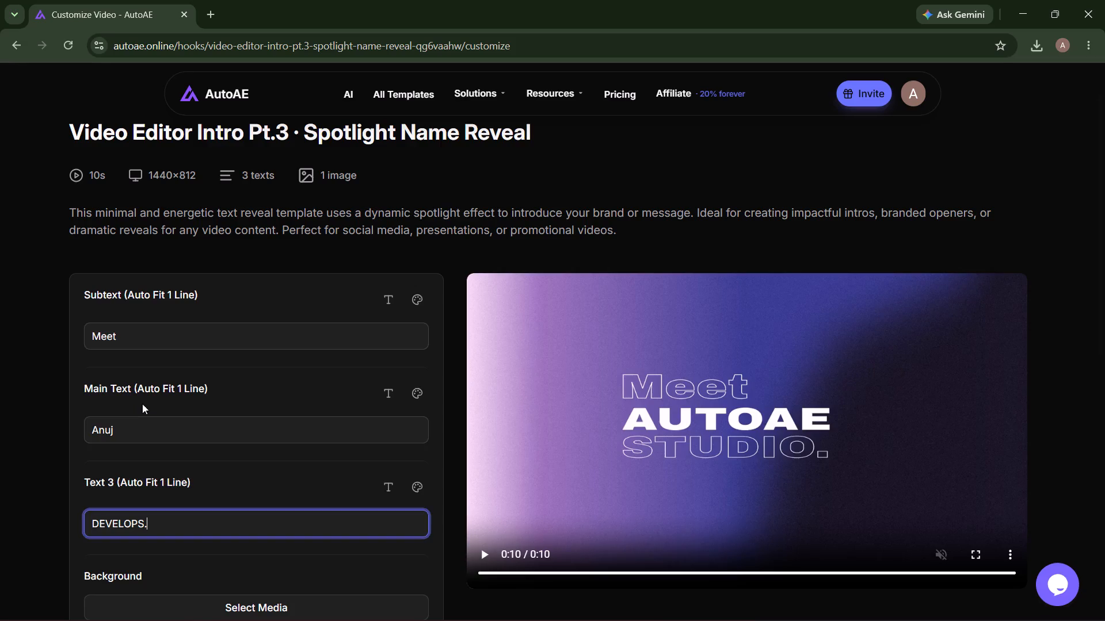
# Set the Main Text to "ANUJ" in capitals.
pyautogui.click(144, 422)
pyautogui.press('BackSpace')
pyautogui.press('BackSpace')
pyautogui.press('BackSpace')
pyautogui.press('BackSpace')
pyautogui.write('ANUJ')
pyautogui.click(378, 450)
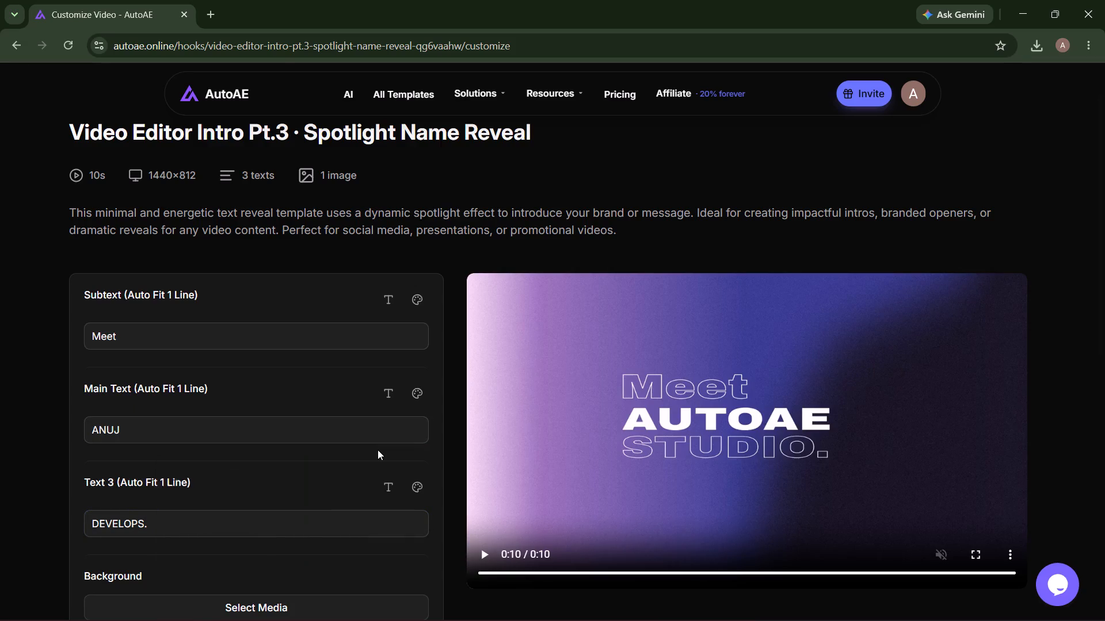
pyautogui.scroll(-3, 378, 450)
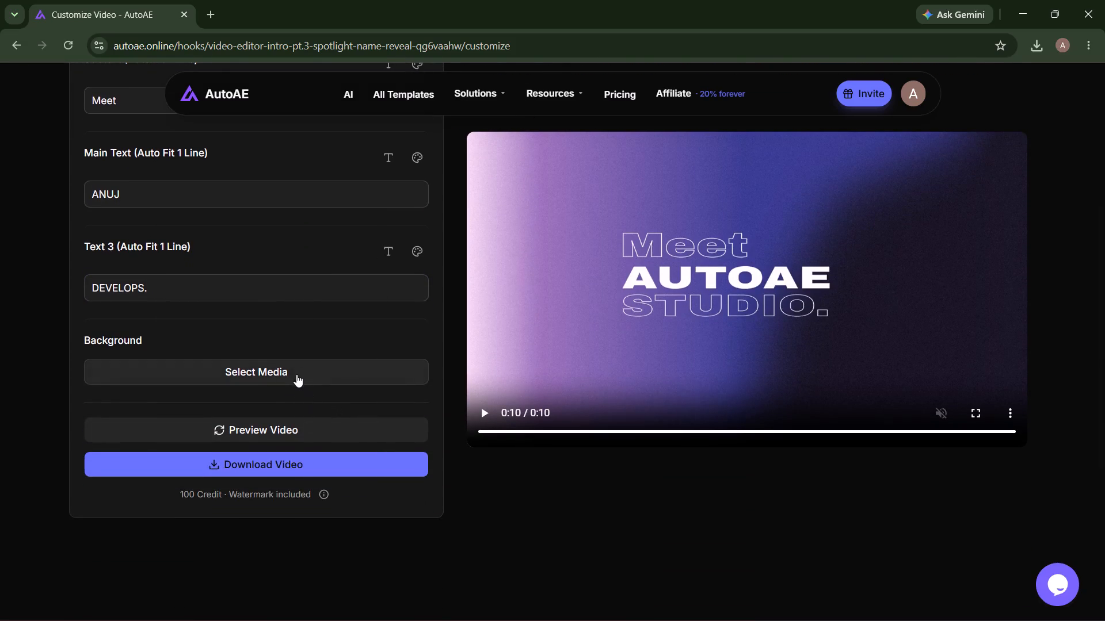
# Generate a preview of the customized Spotlight Name Reveal video and adjust its player options.
pyautogui.click(294, 437)
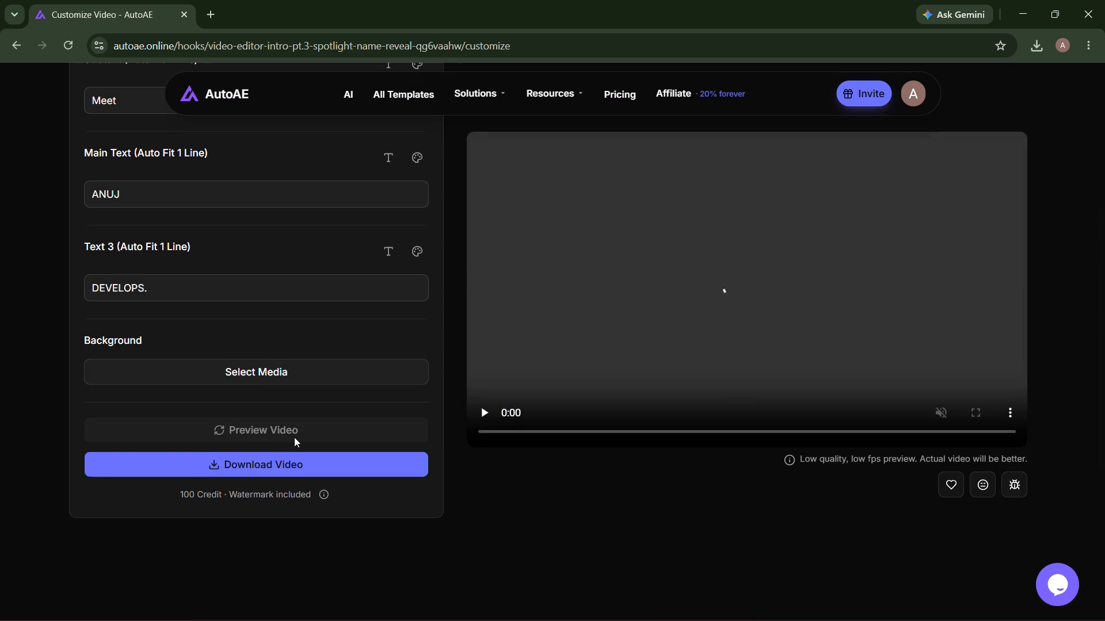
pyautogui.click(1015, 412)
pyautogui.click(953, 366)
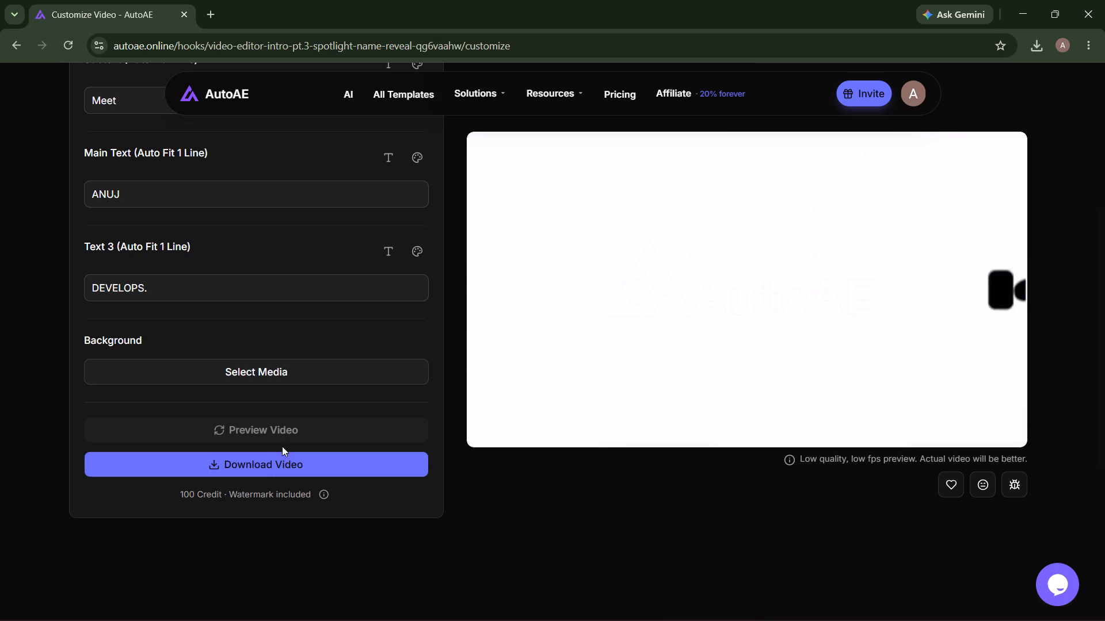
# Render the customized Spotlight Name Reveal video for download and play the finished result.
pyautogui.click(273, 466)
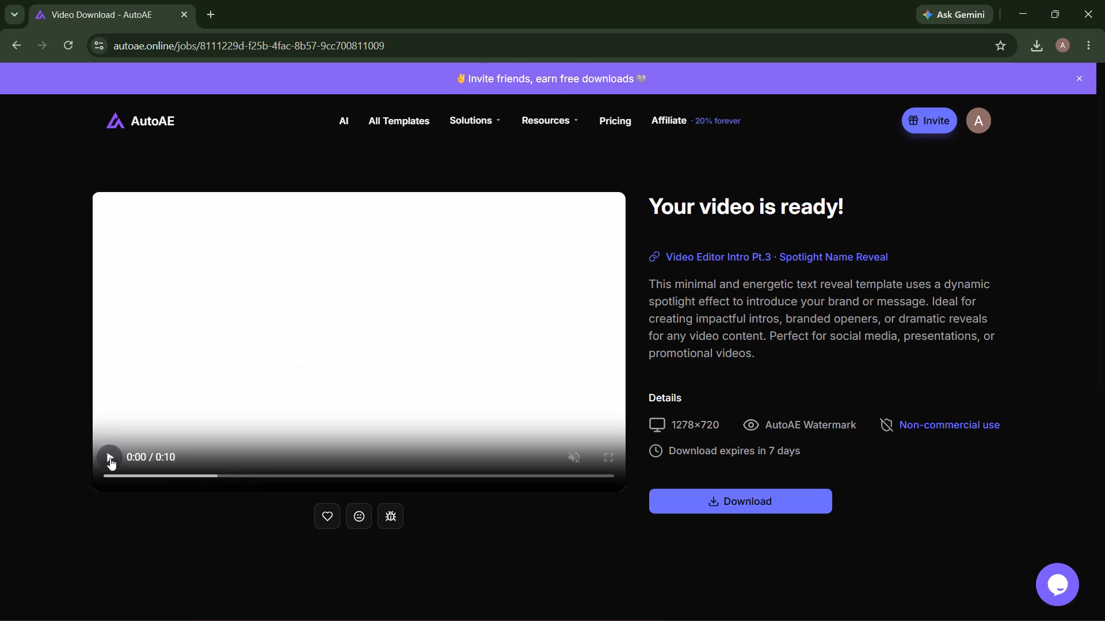
pyautogui.click(109, 456)
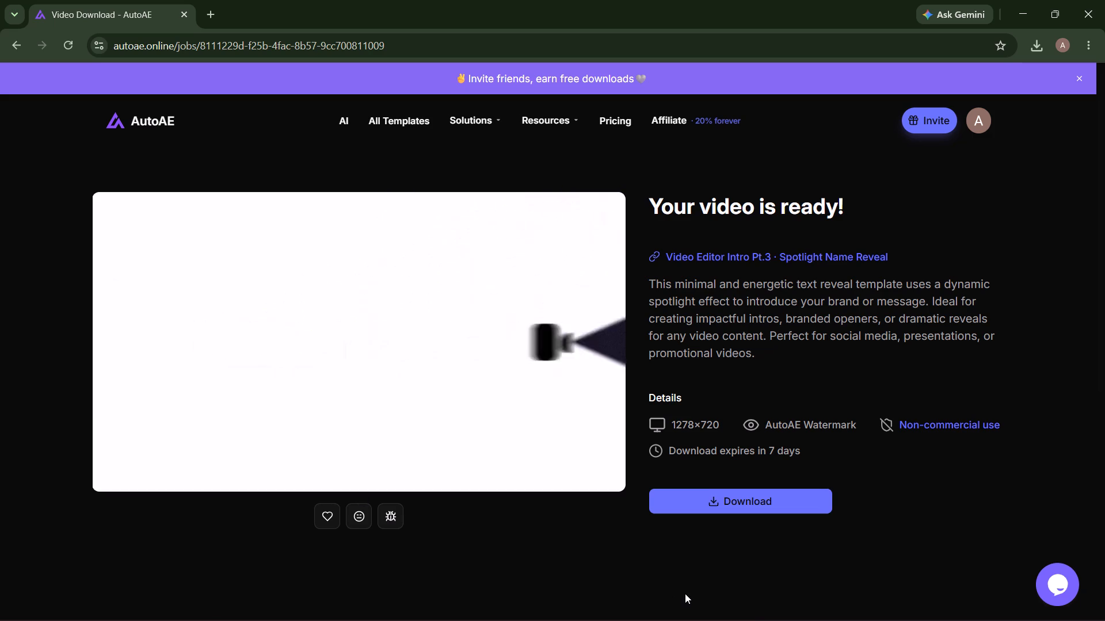
# Download the watermarked version of the Spotlight Name Reveal video and check the recent downloads.
pyautogui.click(722, 502)
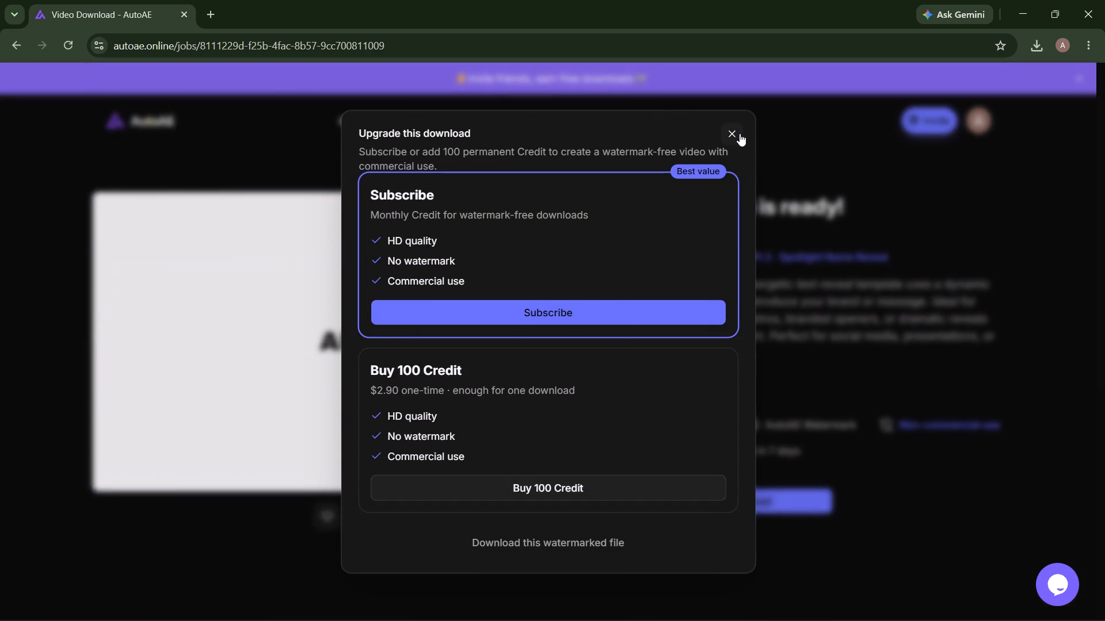
pyautogui.click(730, 132)
pyautogui.click(676, 497)
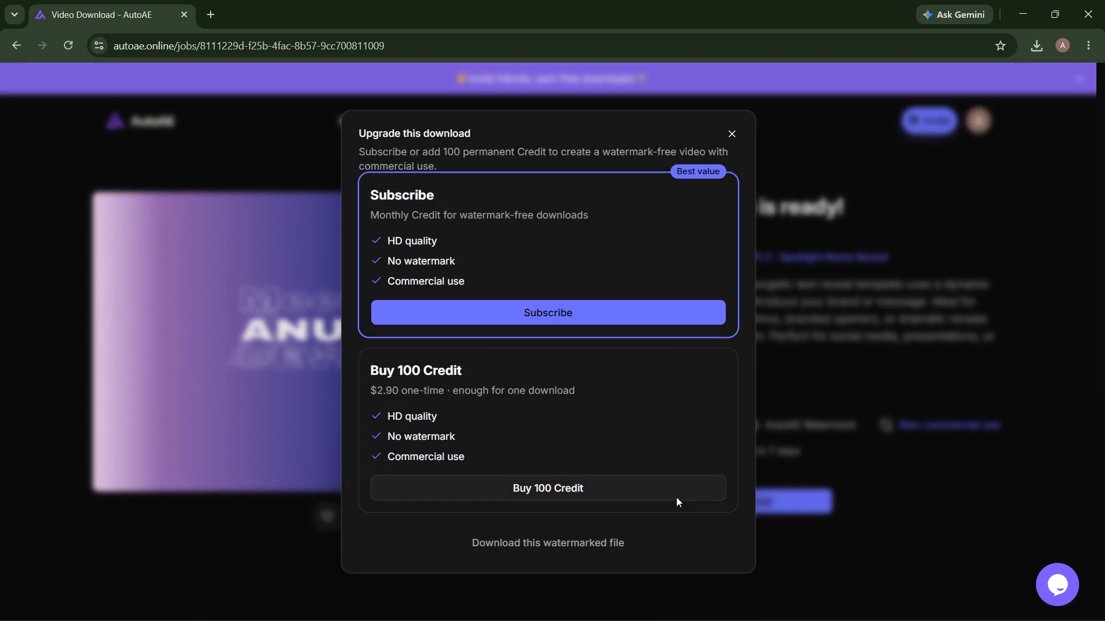
pyautogui.click(570, 546)
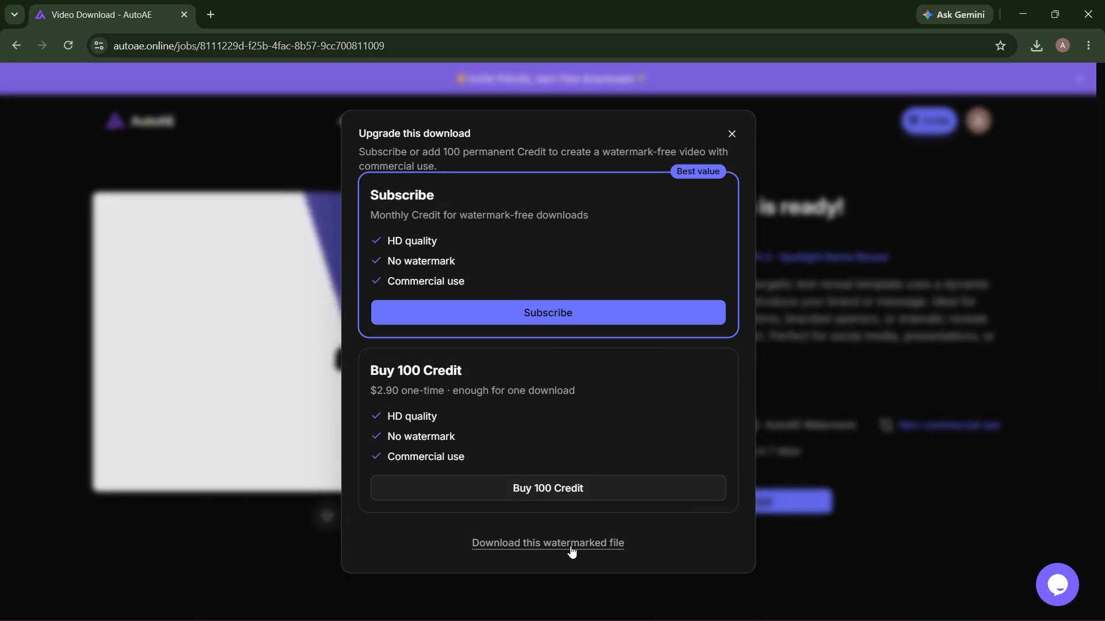
pyautogui.click(570, 546)
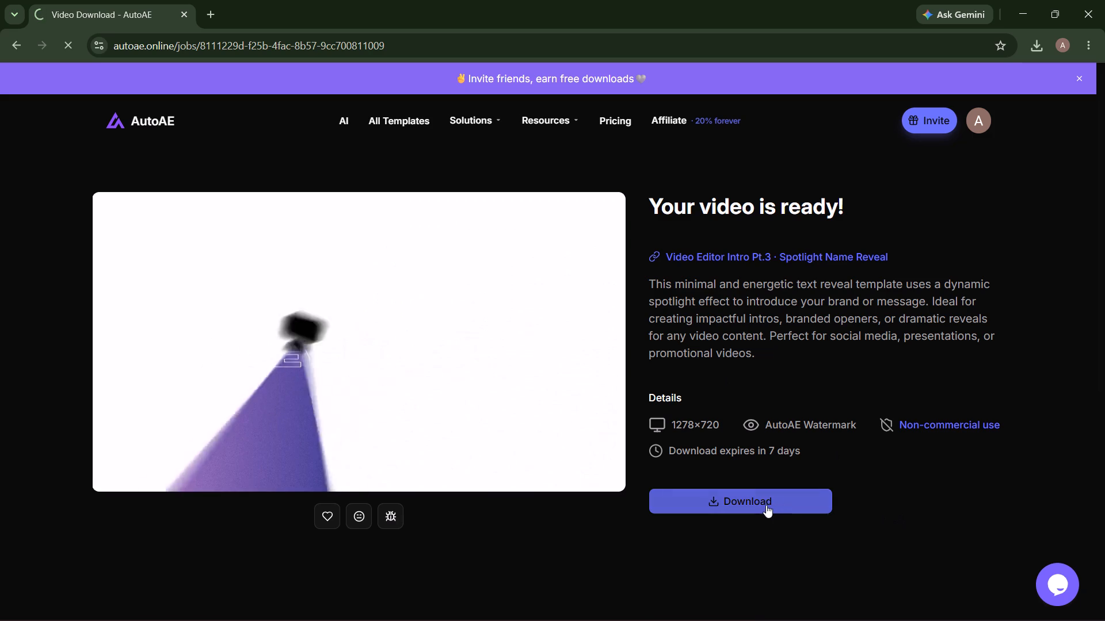
pyautogui.click(1039, 49)
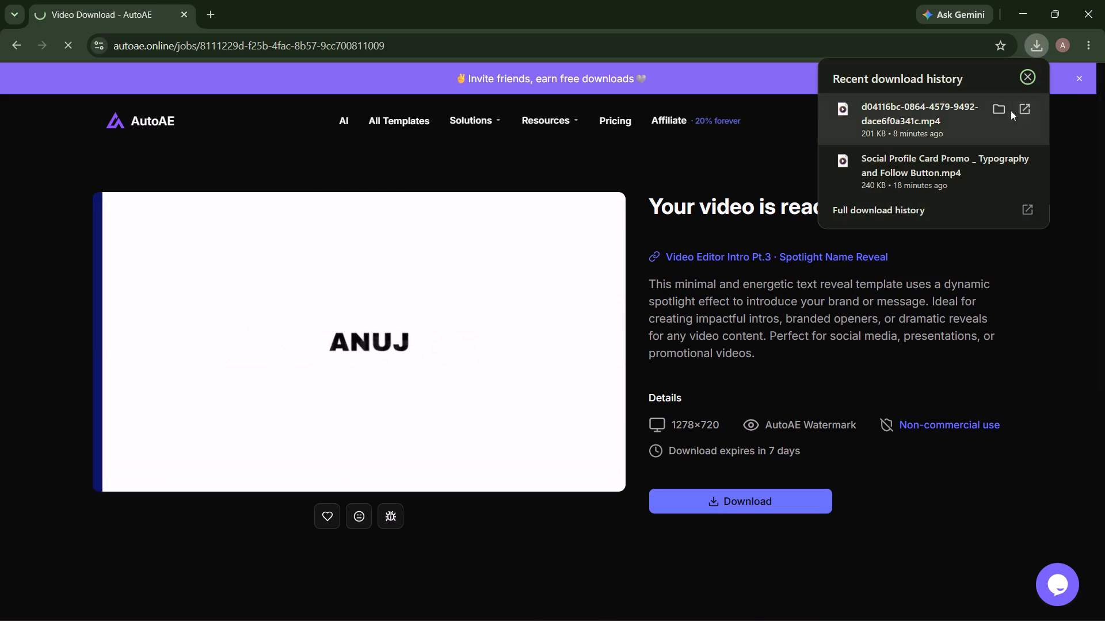
pyautogui.click(859, 442)
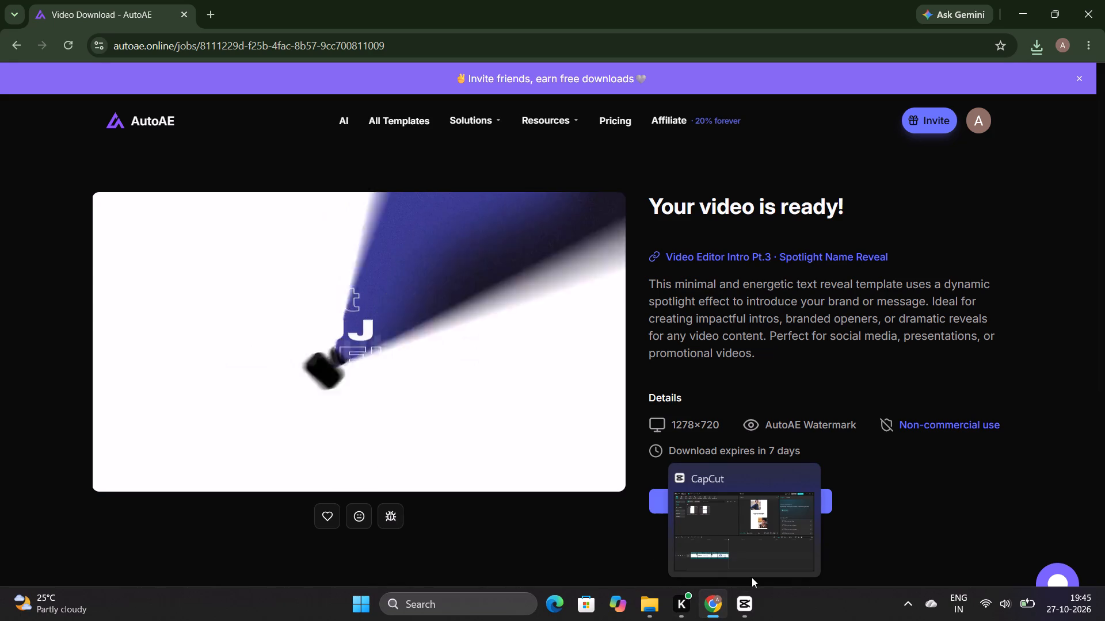
# Switch to CapCut and import "Video Editor Intro Pt.3 - Spotlight Name Reveal.mp4" from Downloads into the project media.
pyautogui.click(739, 599)
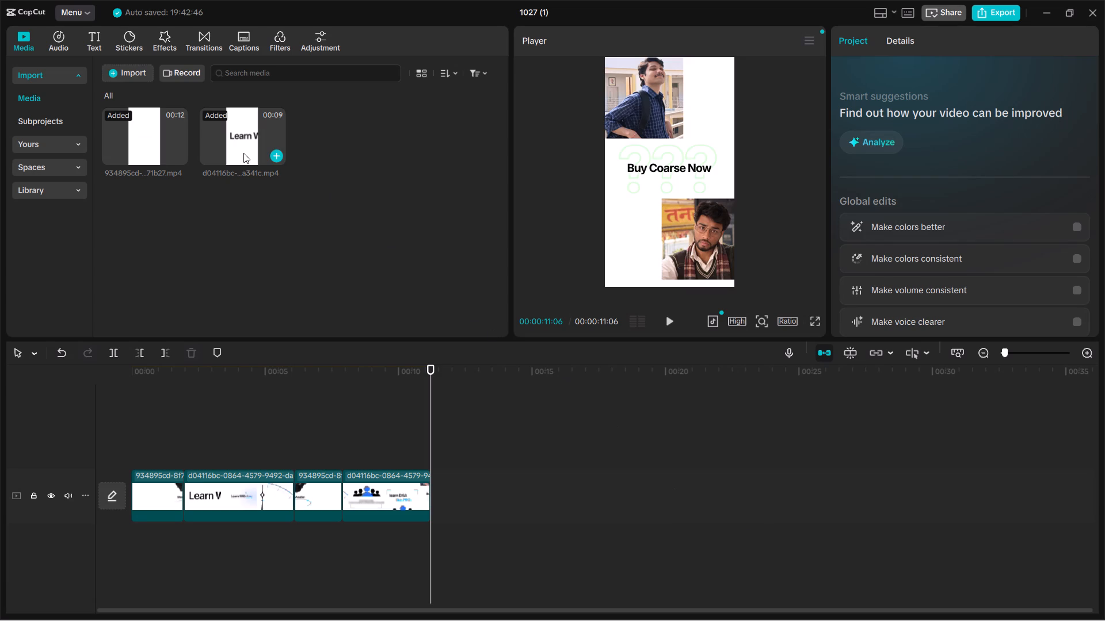
pyautogui.click(124, 75)
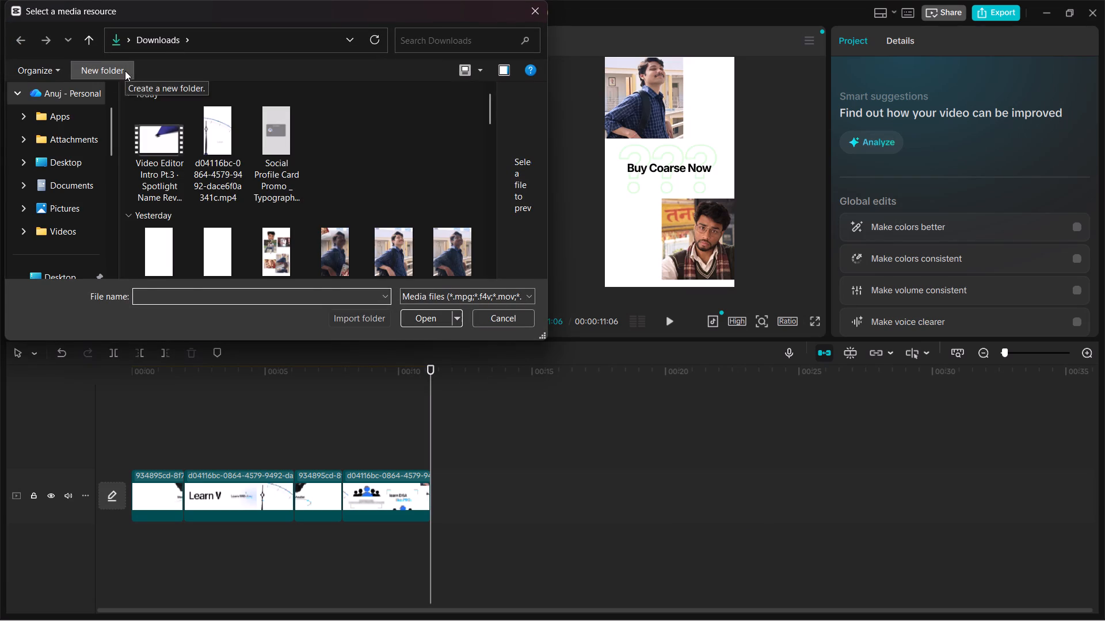
pyautogui.click(145, 138)
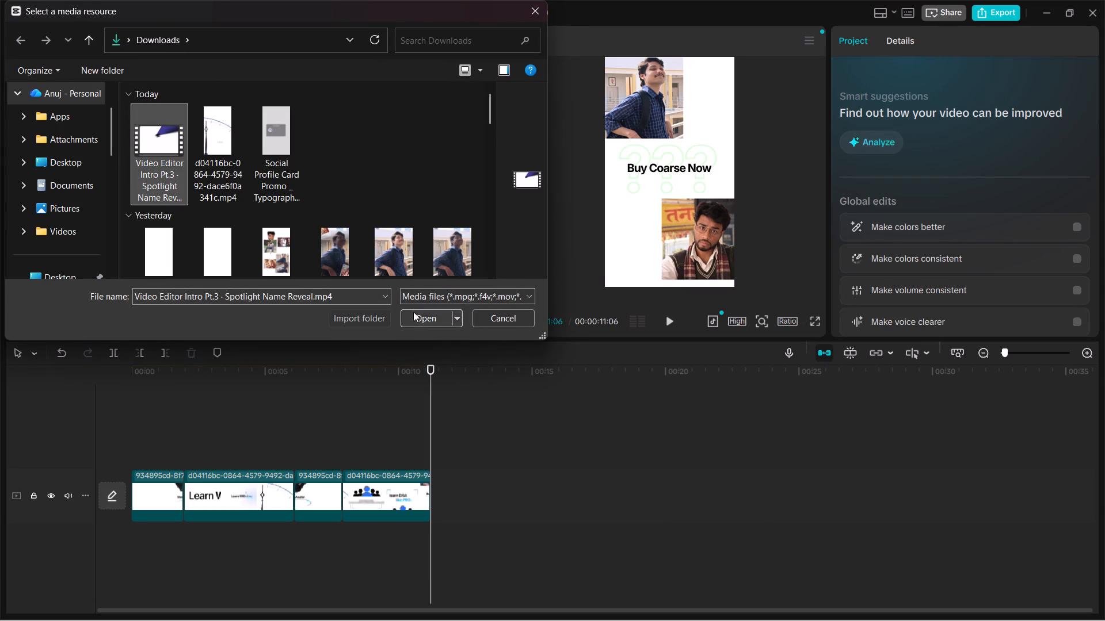
pyautogui.click(413, 312)
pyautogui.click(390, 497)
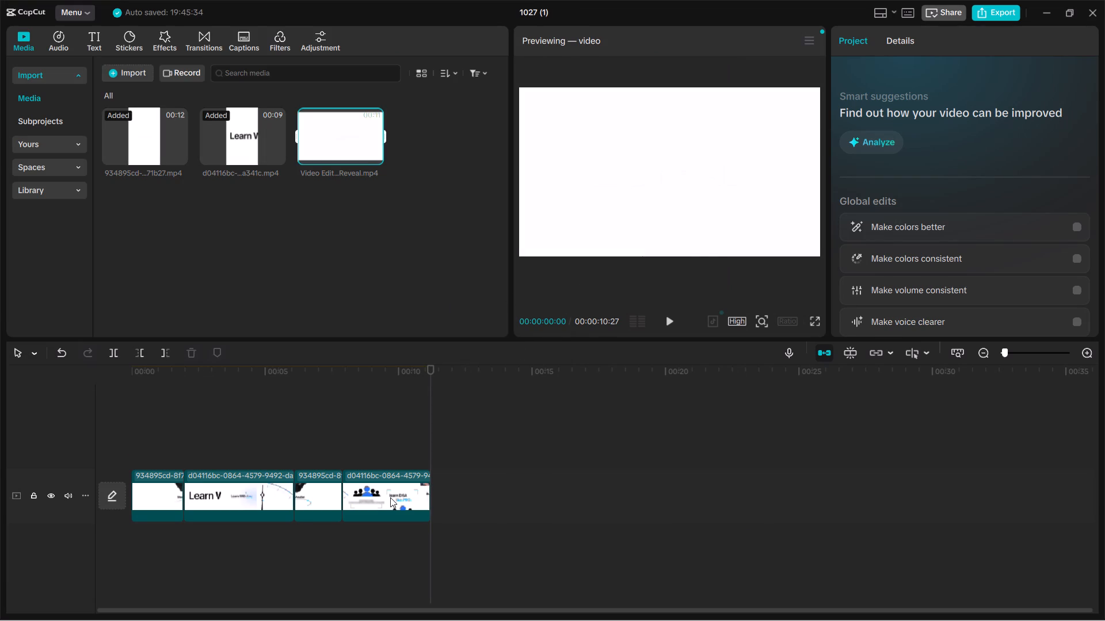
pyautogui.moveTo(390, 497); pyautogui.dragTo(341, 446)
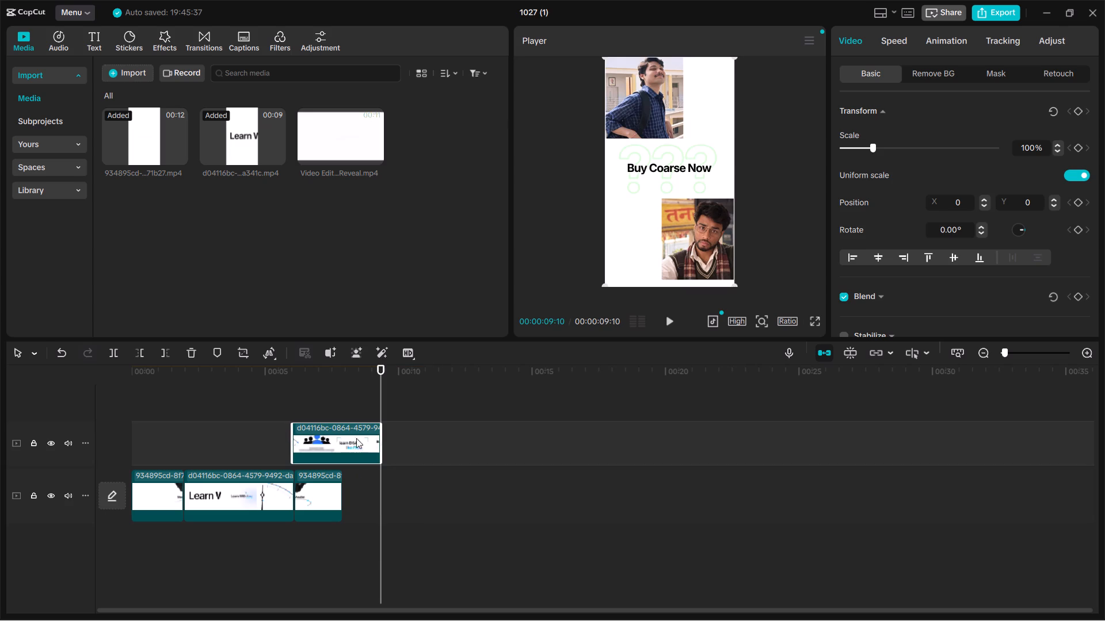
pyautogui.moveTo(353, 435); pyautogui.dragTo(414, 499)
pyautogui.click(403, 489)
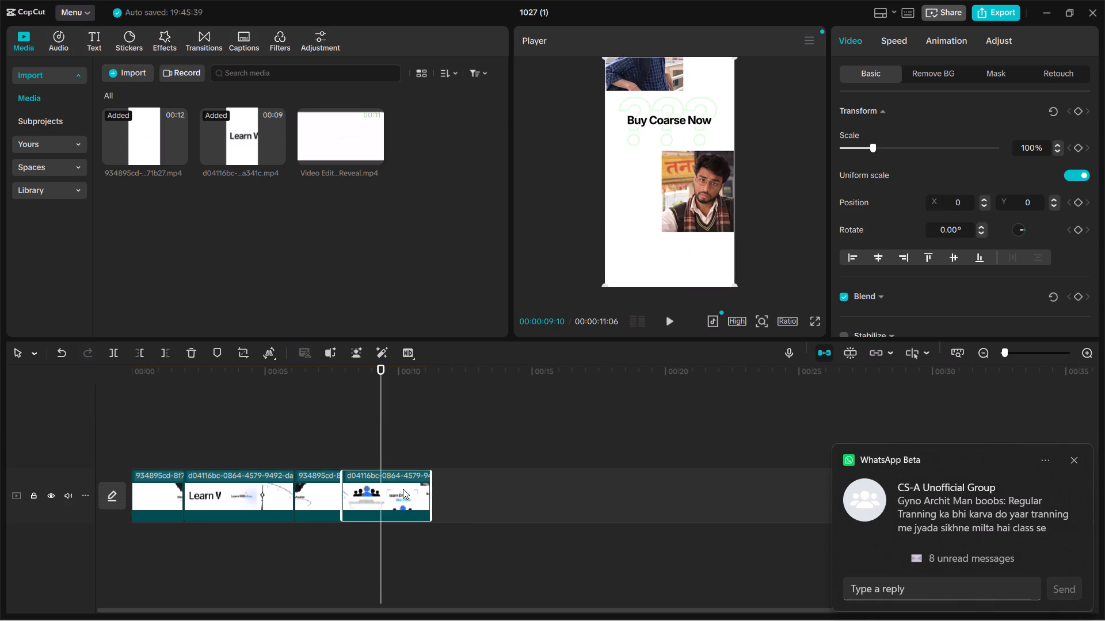
# Add the Spotlight Name Reveal clip to the main track, directly after the last d04116bc clip.
pyautogui.moveTo(385, 435); pyautogui.dragTo(356, 449)
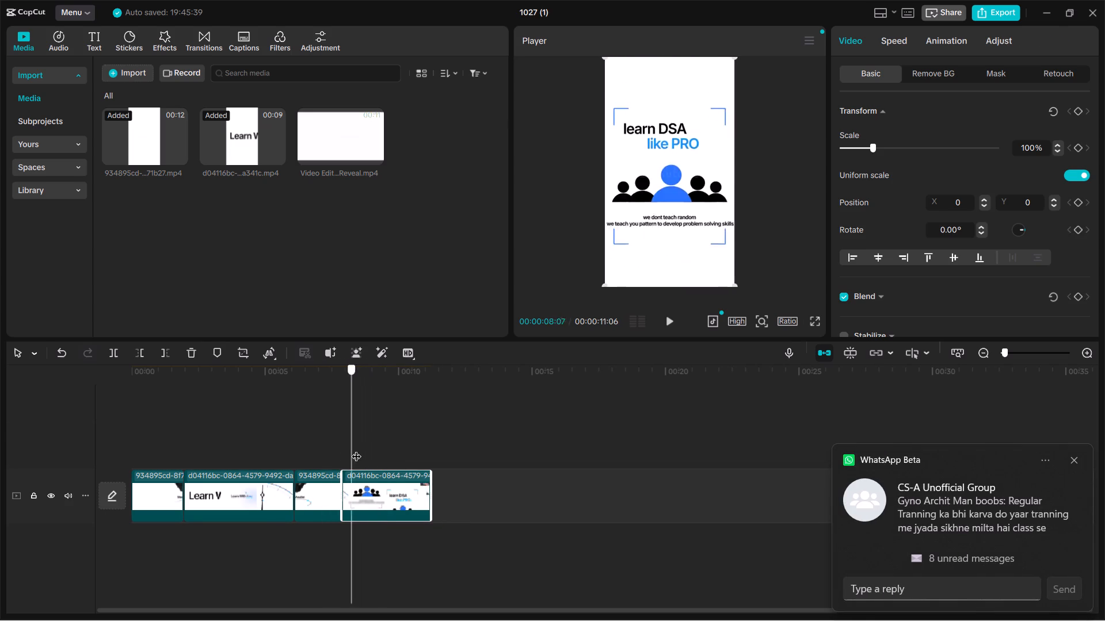
pyautogui.moveTo(356, 449); pyautogui.dragTo(398, 453)
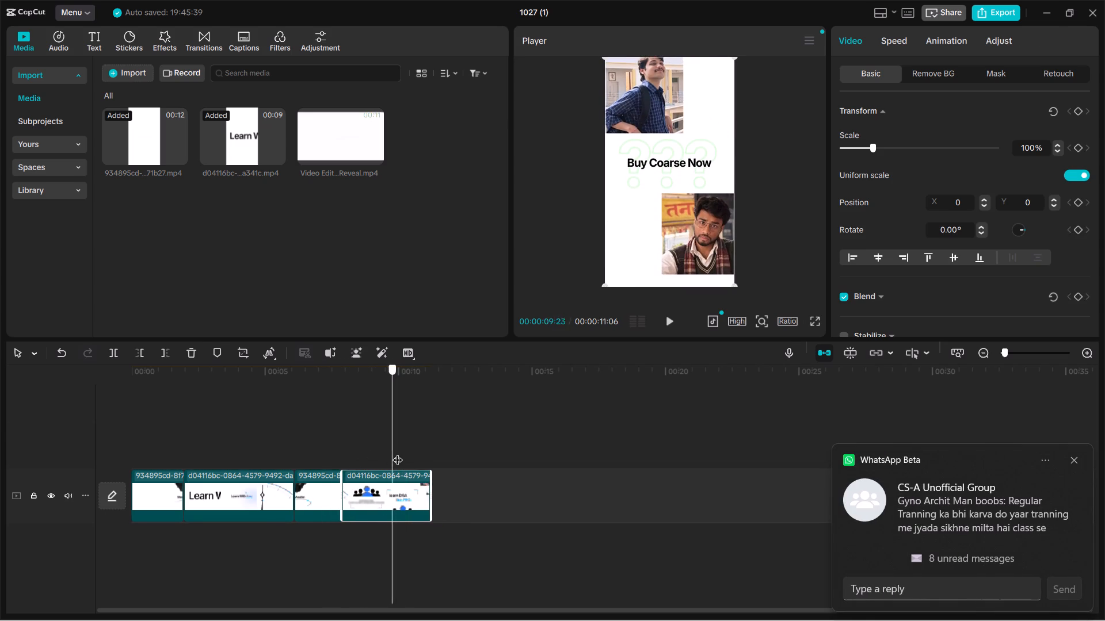
pyautogui.moveTo(398, 453); pyautogui.dragTo(432, 456)
pyautogui.moveTo(355, 150); pyautogui.dragTo(459, 438)
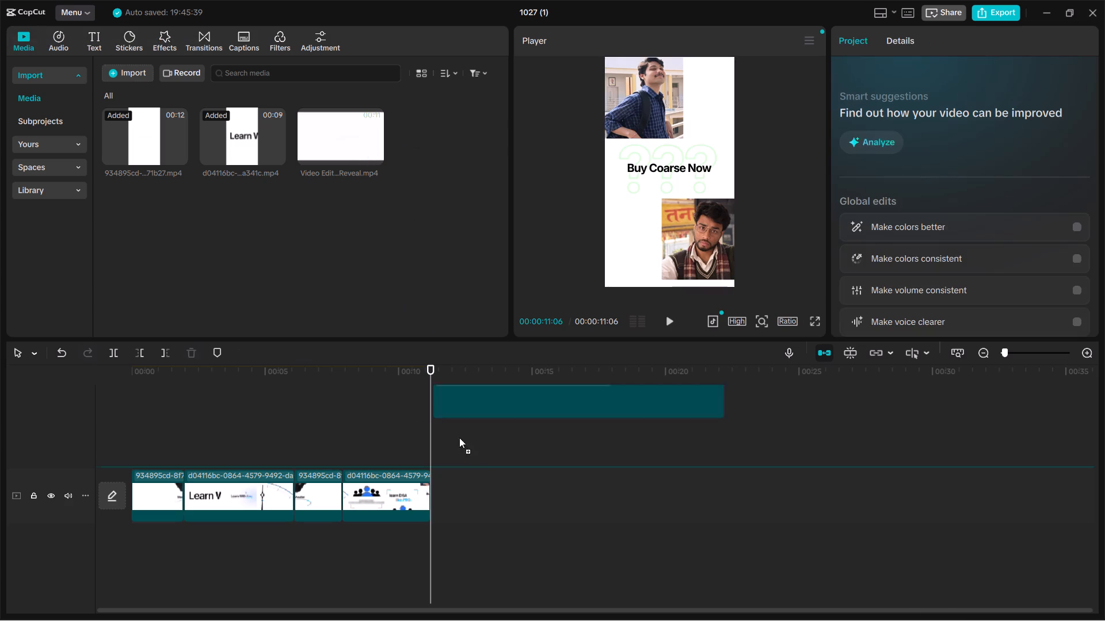
pyautogui.moveTo(459, 438); pyautogui.dragTo(483, 469)
pyautogui.moveTo(523, 444); pyautogui.dragTo(479, 457)
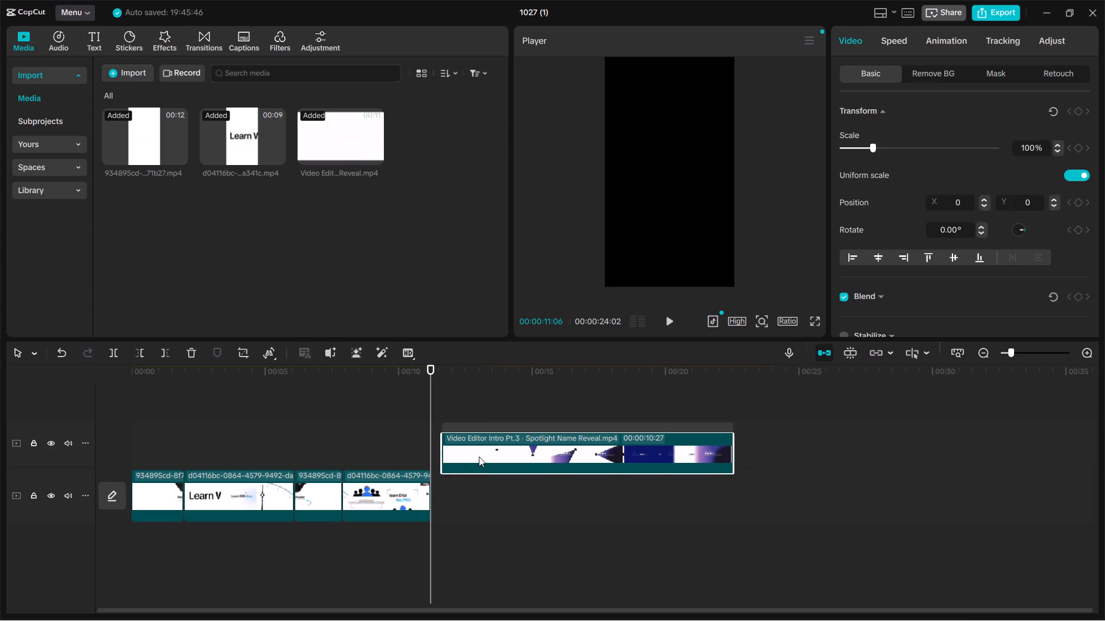
pyautogui.moveTo(479, 457); pyautogui.dragTo(473, 488)
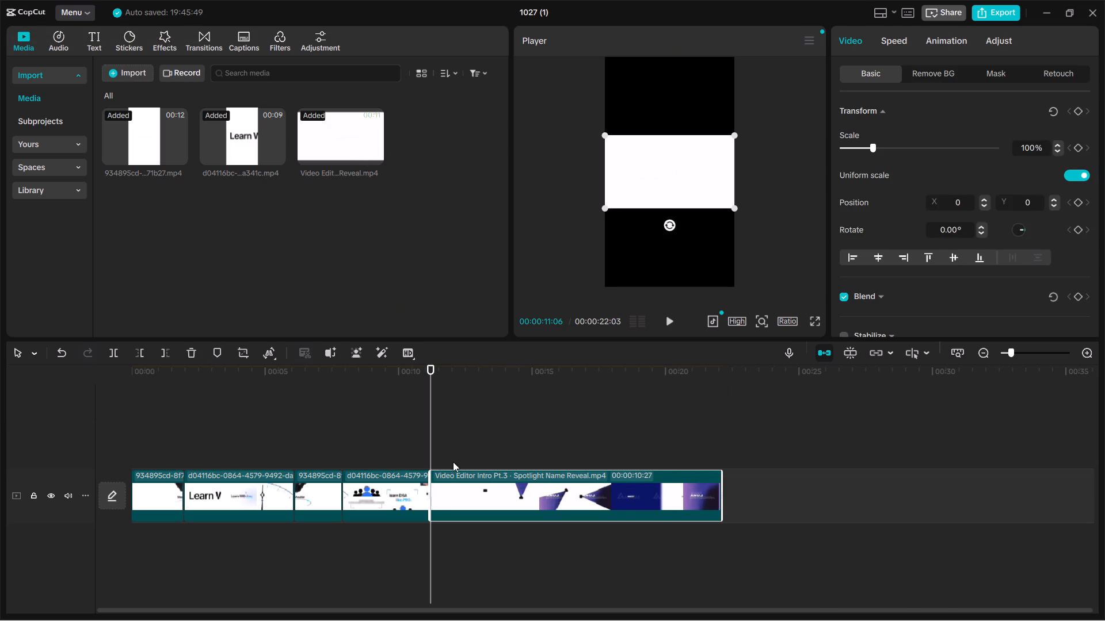
# Play the sequence from the "learn DSA like PRO" section into the Spotlight Name Reveal clip.
pyautogui.moveTo(432, 430); pyautogui.dragTo(360, 443)
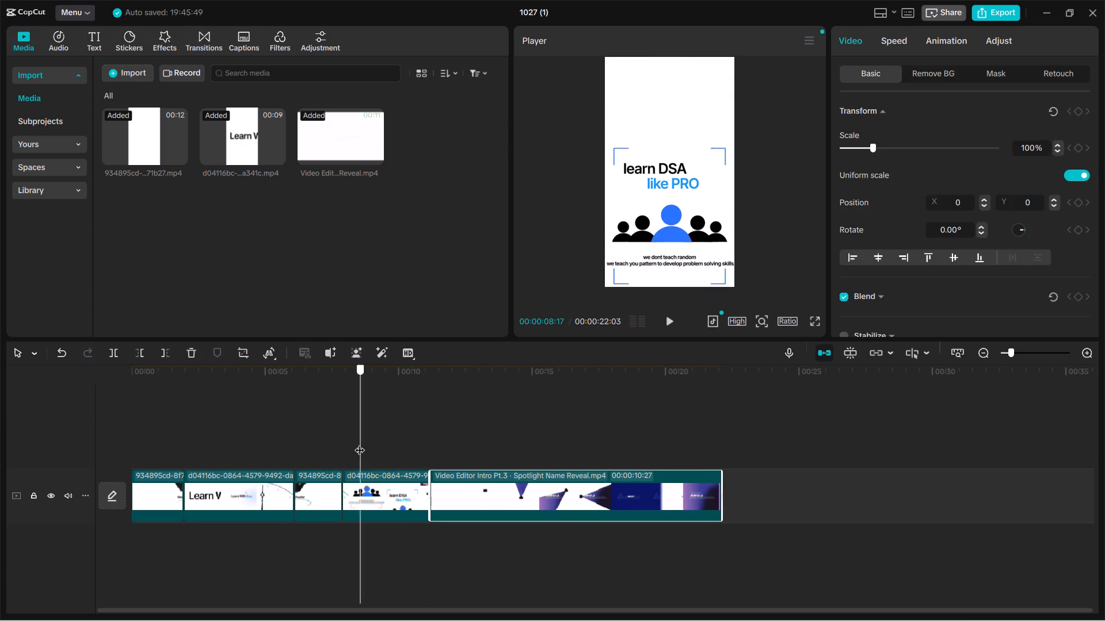
pyautogui.moveTo(360, 443); pyautogui.dragTo(353, 442)
pyautogui.press('space')
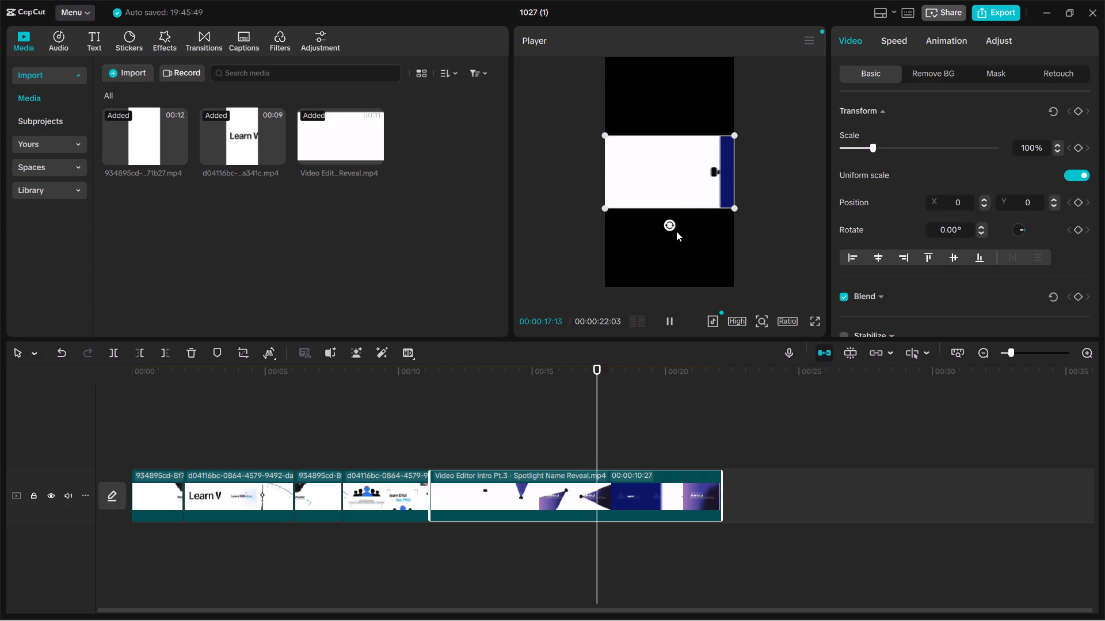
# Rotate the Spotlight Name Reveal clip to 90° and scale it to 178% so it fills the vertical frame.
pyautogui.moveTo(669, 225); pyautogui.dragTo(584, 171)
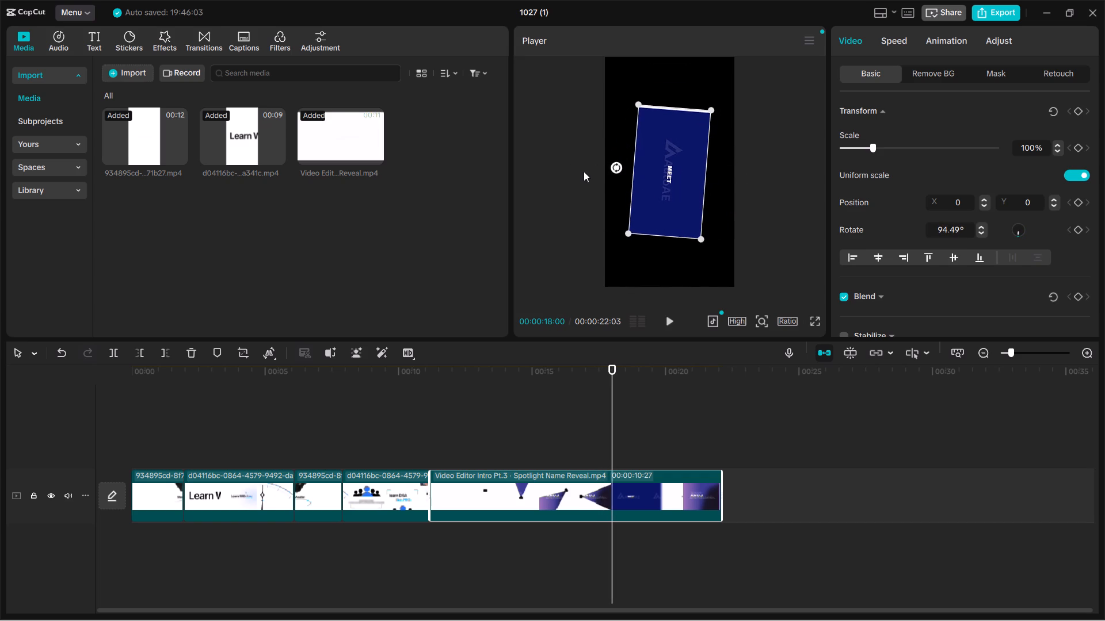
pyautogui.moveTo(612, 166); pyautogui.dragTo(603, 169)
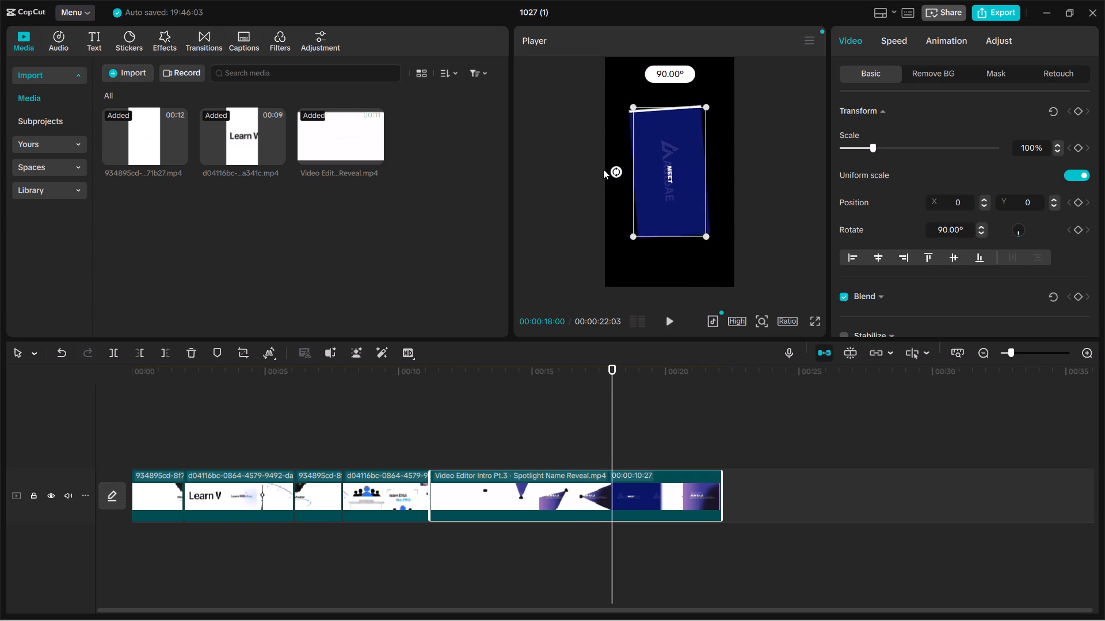
pyautogui.moveTo(603, 169); pyautogui.dragTo(603, 169)
pyautogui.moveTo(635, 240); pyautogui.dragTo(641, 354)
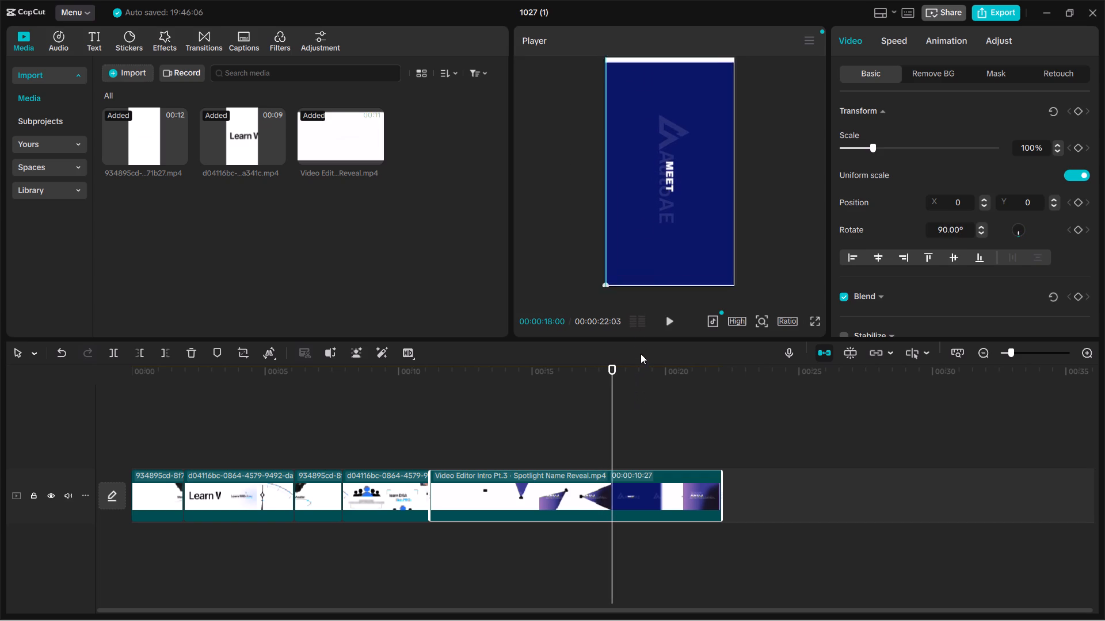
pyautogui.moveTo(641, 354); pyautogui.dragTo(641, 369)
# Play the transition from the "Buy Coarse Now" section through the rotated Spotlight Name Reveal clip to the end.
pyautogui.moveTo(613, 384); pyautogui.dragTo(449, 386)
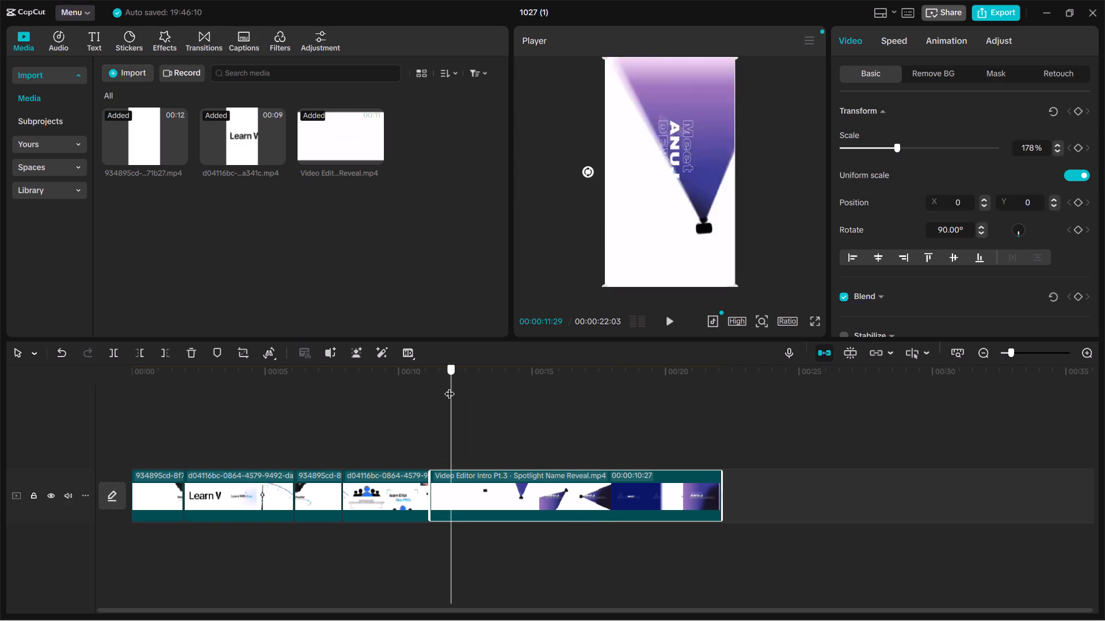
pyautogui.moveTo(449, 386); pyautogui.dragTo(418, 390)
pyautogui.click(452, 405)
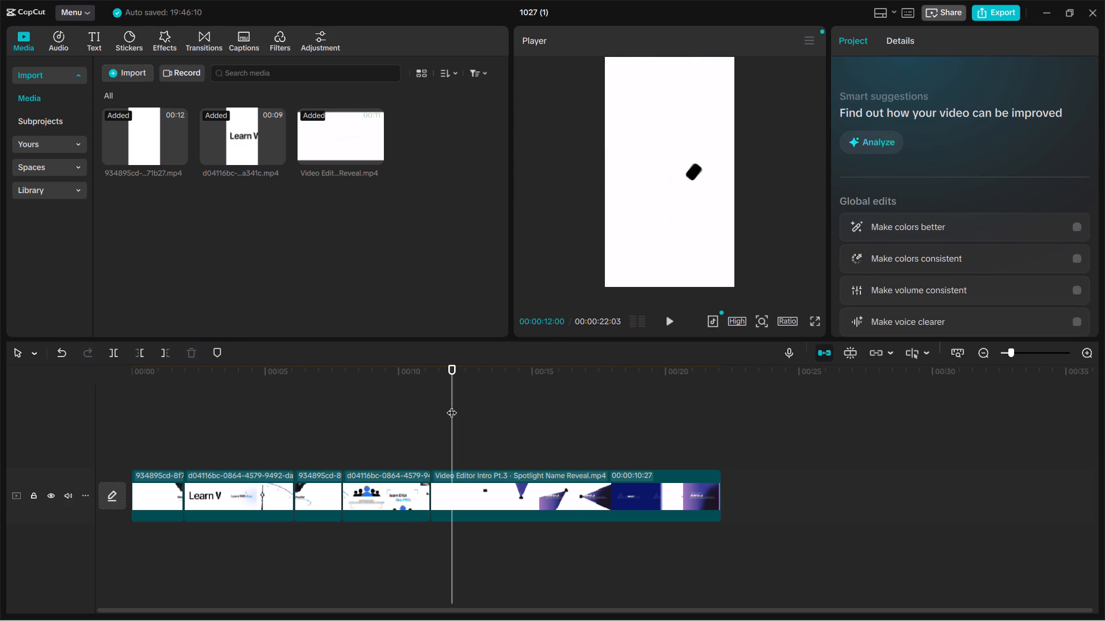
pyautogui.moveTo(452, 387); pyautogui.dragTo(417, 379)
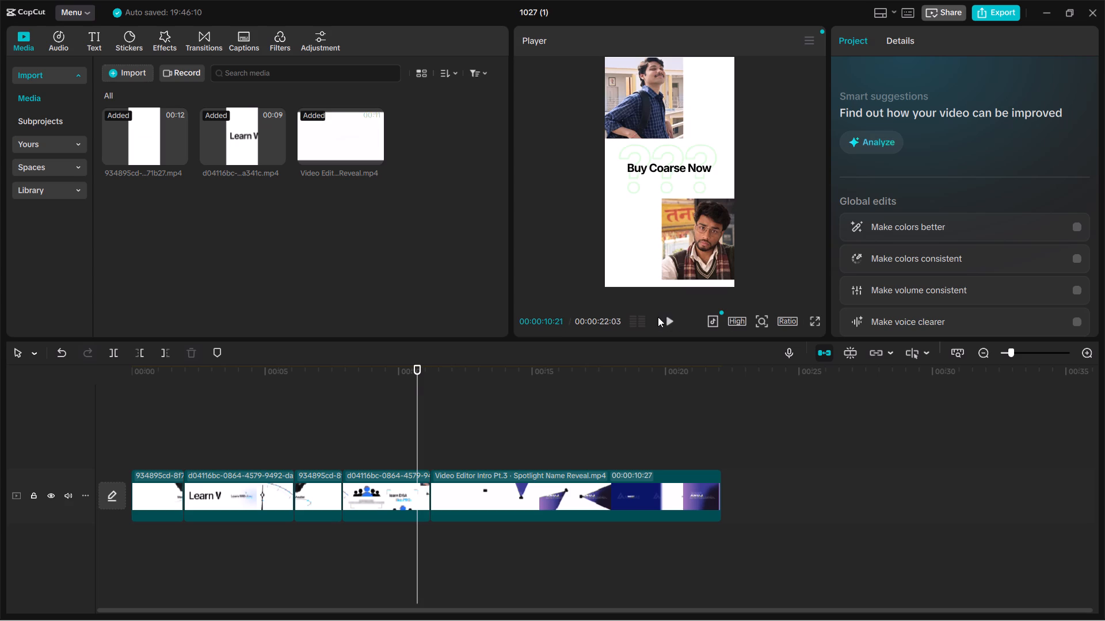
pyautogui.press('space')
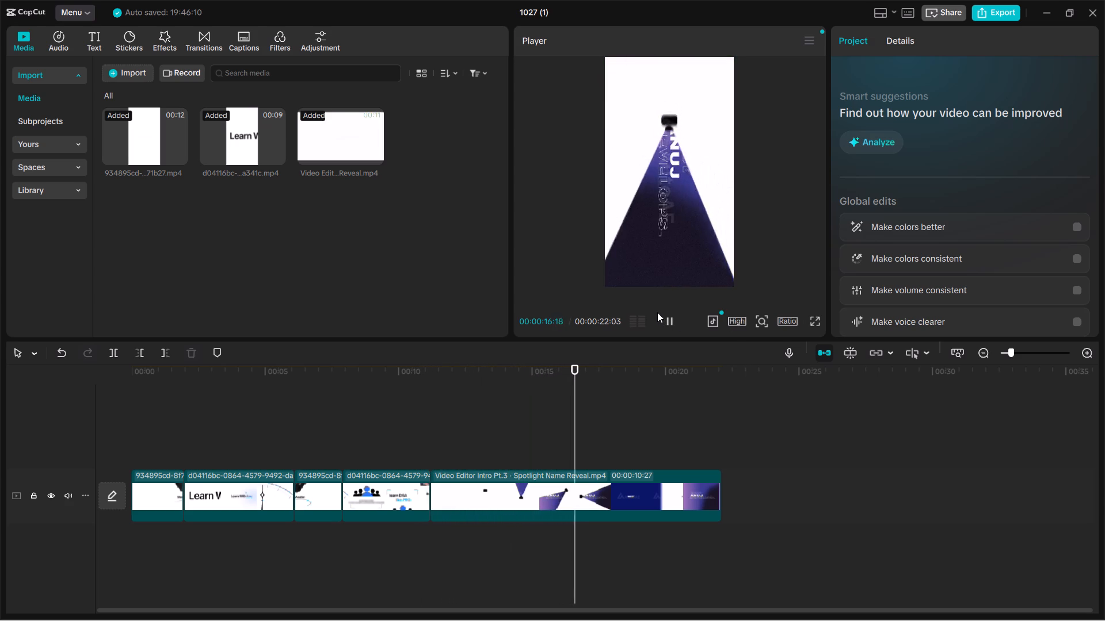
pyautogui.click(658, 310)
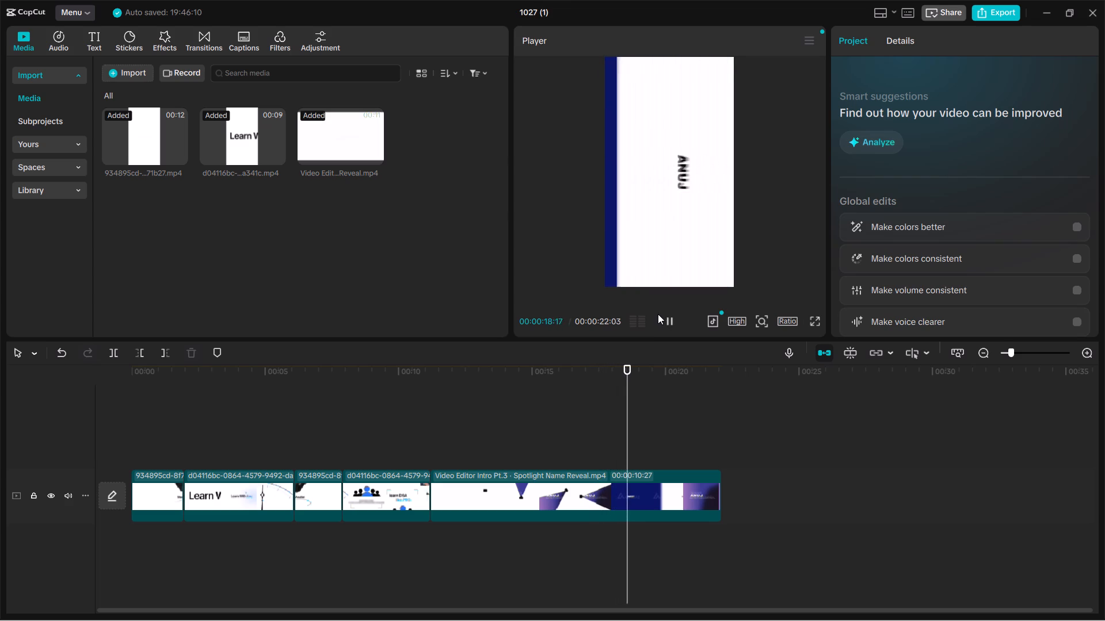
pyautogui.click(670, 319)
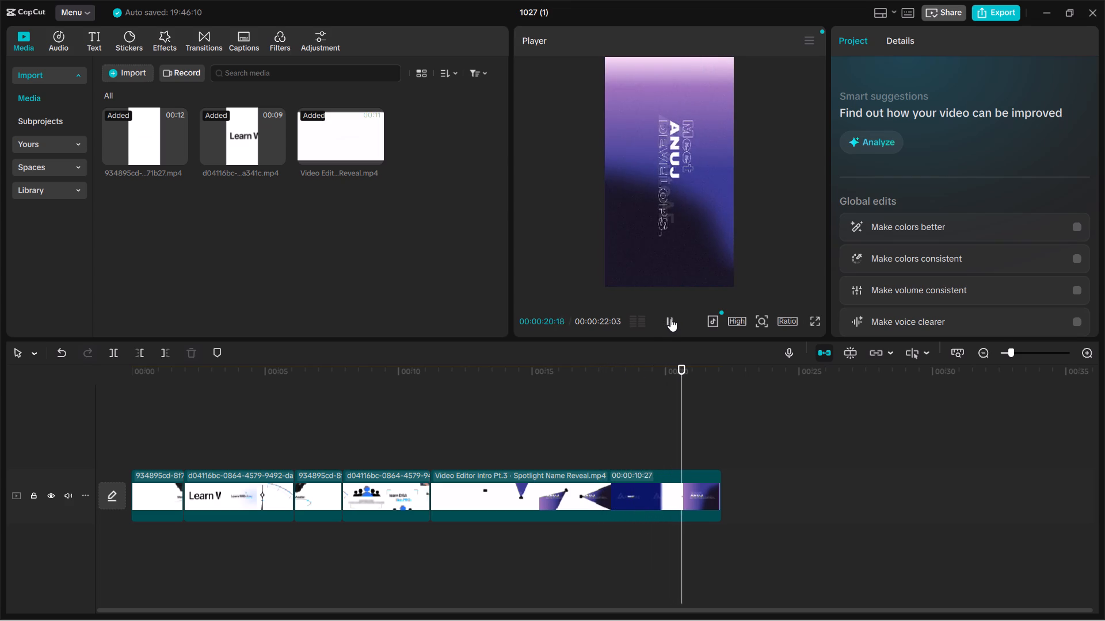
pyautogui.click(670, 318)
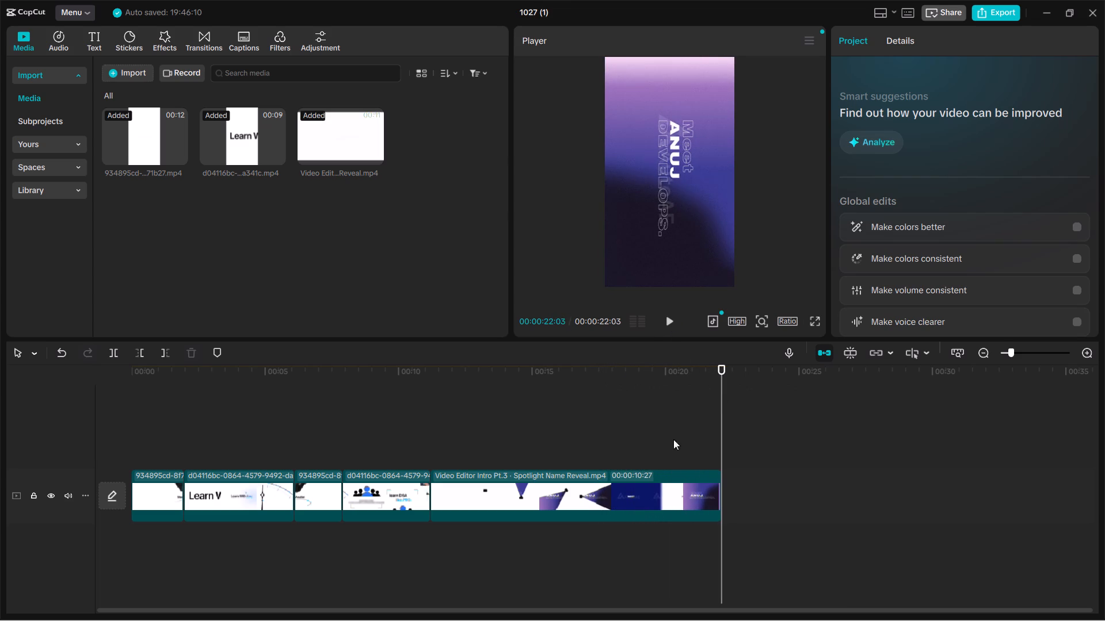
# Set the Spotlight Name Reveal clip's color temperature to 41.
pyautogui.click(632, 502)
pyautogui.click(1000, 38)
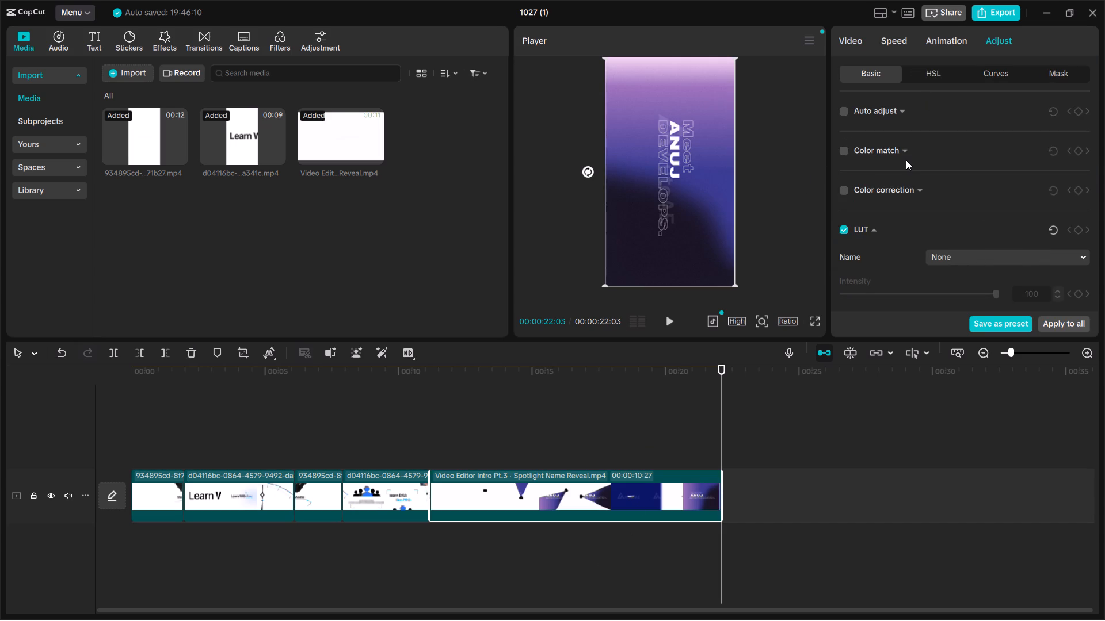
pyautogui.scroll(-3, 906, 160)
pyautogui.moveTo(936, 256); pyautogui.dragTo(988, 256)
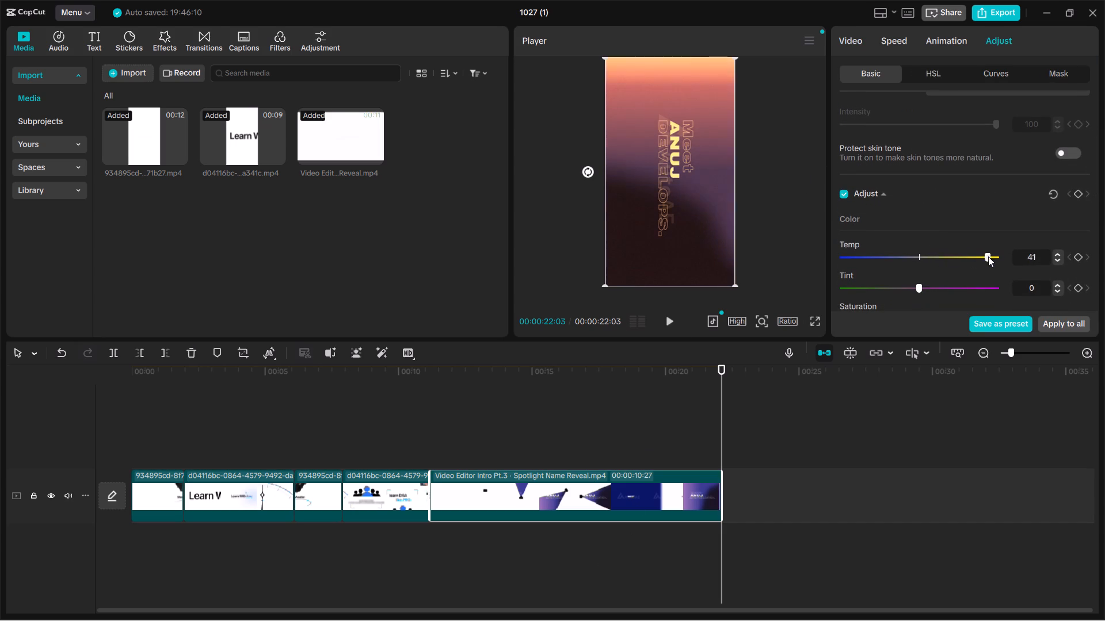
# Return the Spotlight Name Reveal clip's color temperature to 0 and set its saturation to 50.
pyautogui.moveTo(988, 256); pyautogui.dragTo(919, 269)
pyautogui.scroll(-1, 919, 269)
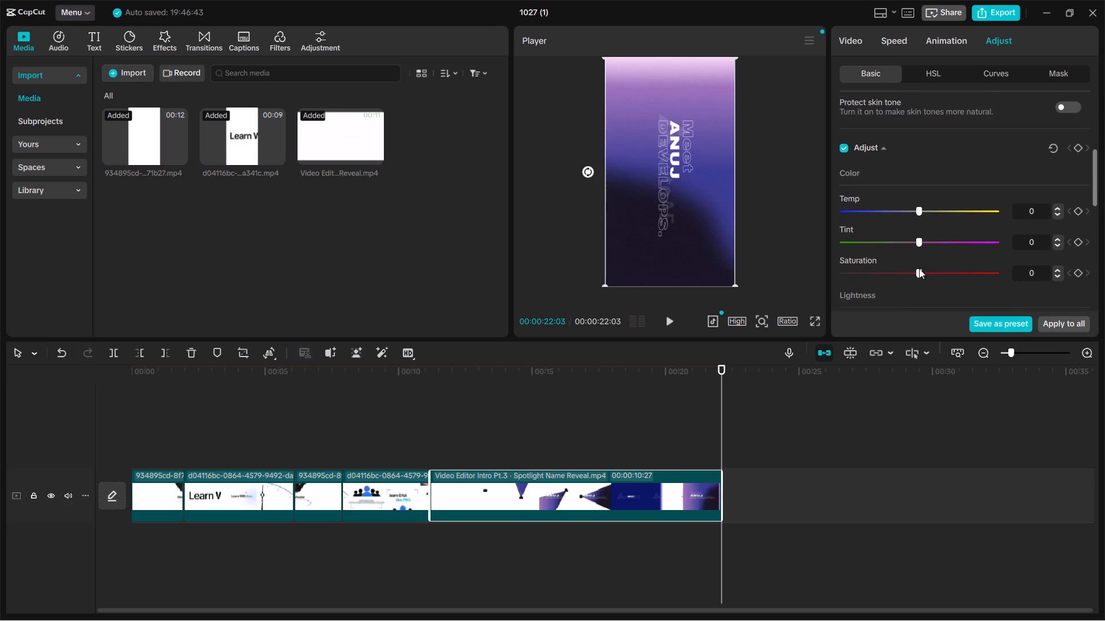
pyautogui.moveTo(919, 269); pyautogui.dragTo(1005, 276)
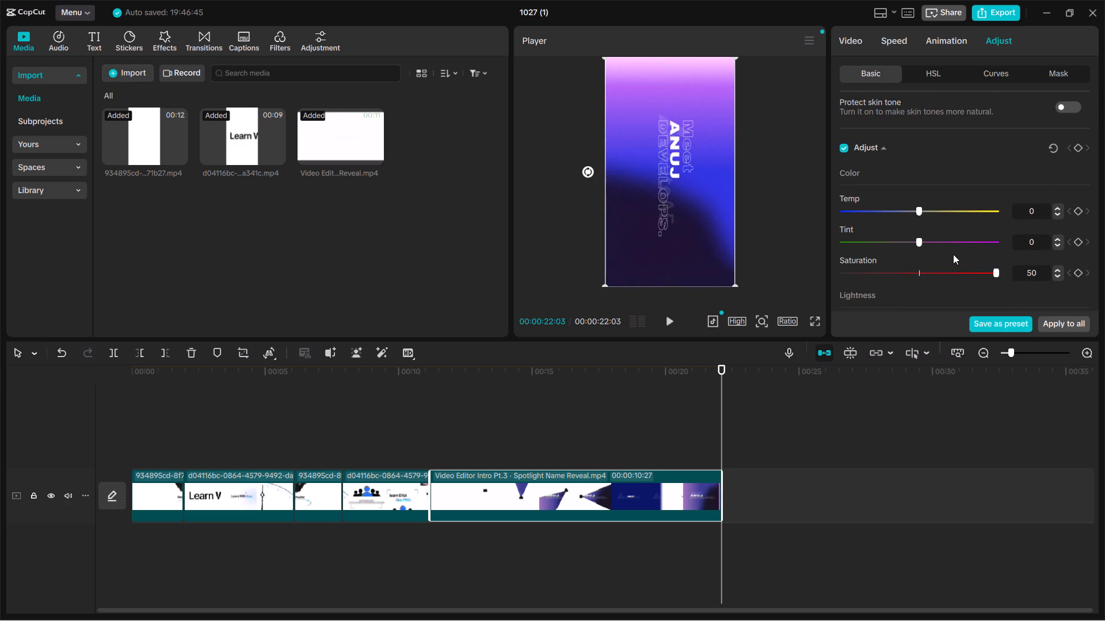
# Set the Spotlight Name Reveal clip's exposure to -7 and its contrast to 50.
pyautogui.scroll(-1, 953, 254)
pyautogui.moveTo(939, 275); pyautogui.dragTo(912, 284)
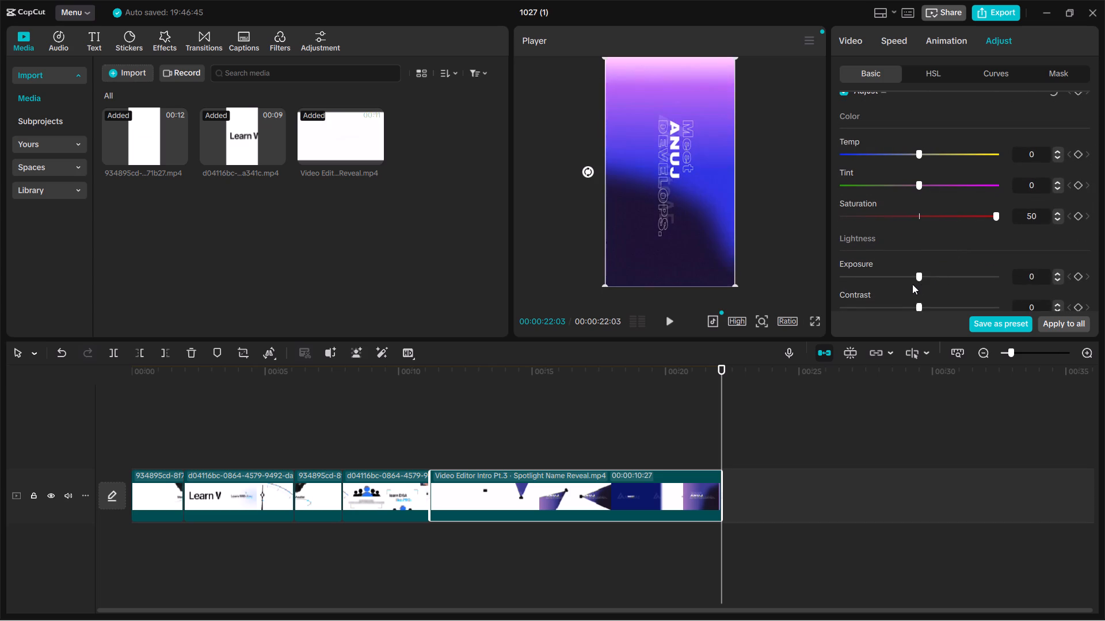
pyautogui.moveTo(912, 284); pyautogui.dragTo(908, 281)
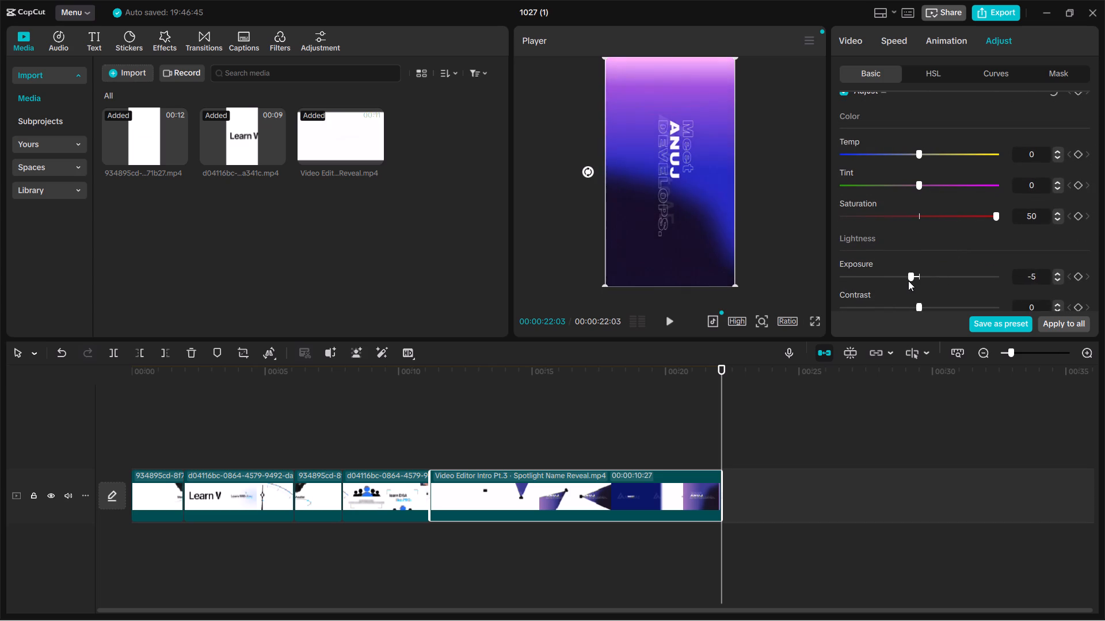
pyautogui.moveTo(908, 281); pyautogui.dragTo(906, 281)
pyautogui.scroll(-1, 976, 269)
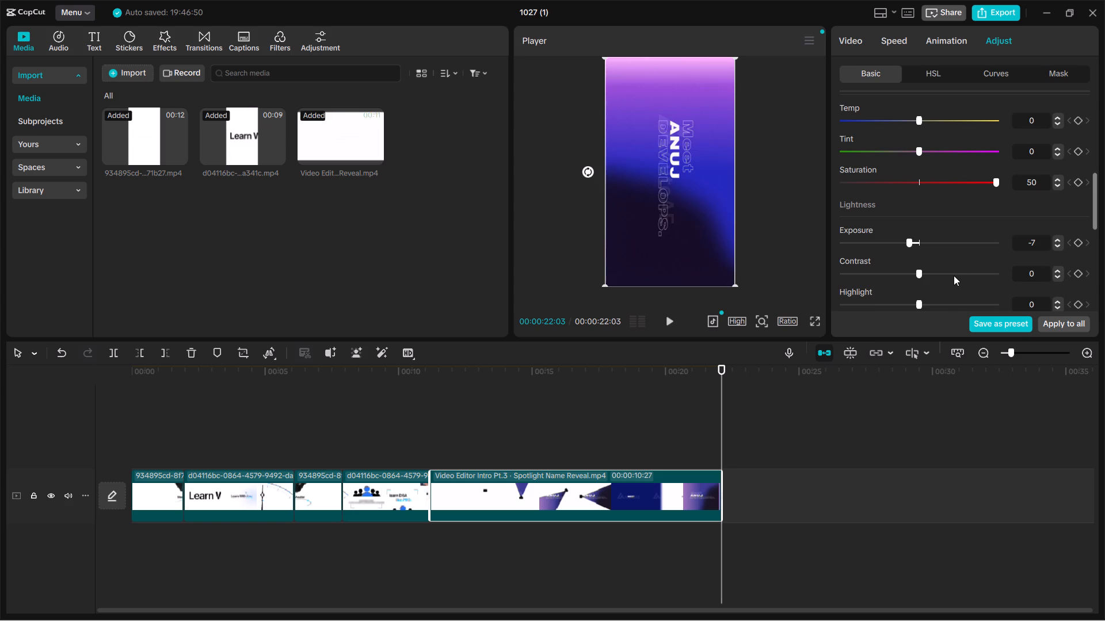
pyautogui.moveTo(954, 276); pyautogui.dragTo(940, 278)
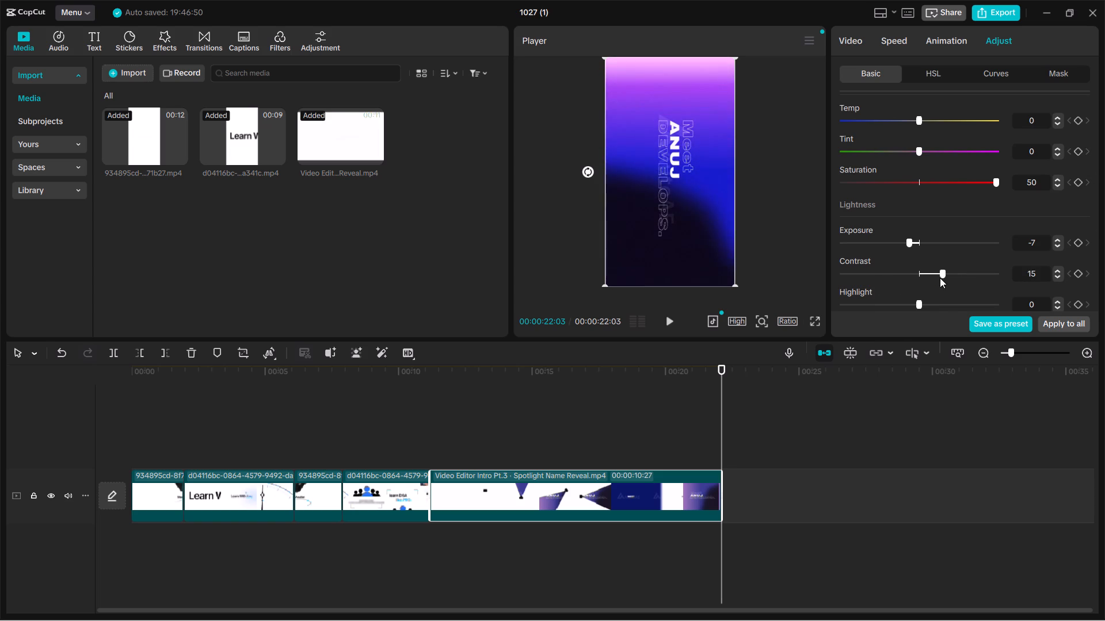
pyautogui.moveTo(940, 278); pyautogui.dragTo(1007, 283)
# Look through the remaining adjustment settings and scrub back through the Spotlight Name Reveal clip to check its colors.
pyautogui.scroll(-7, 908, 248)
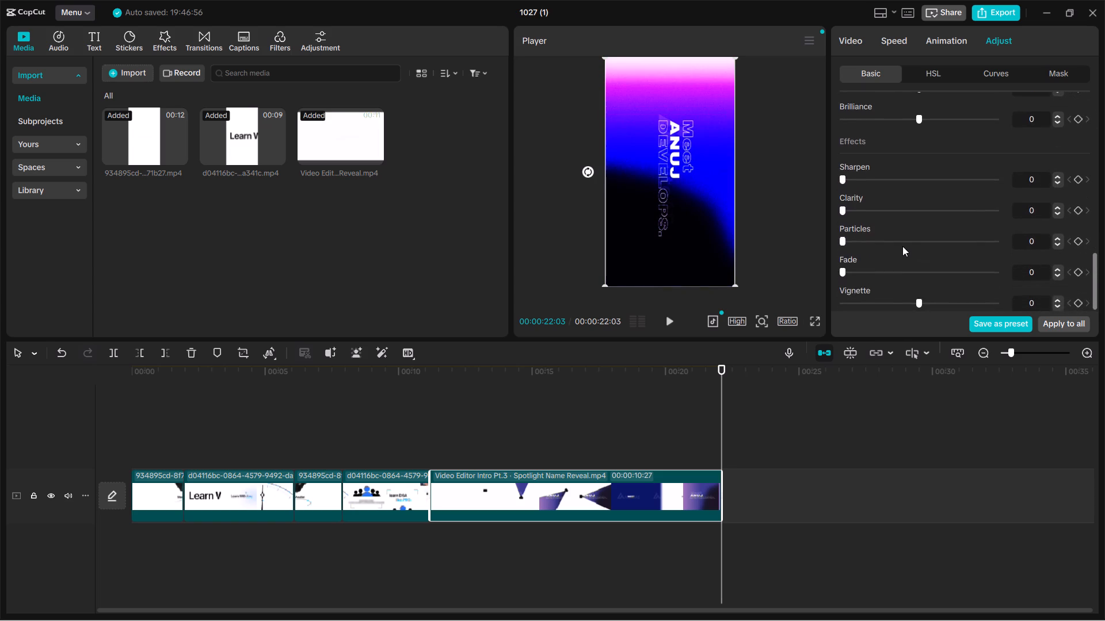
pyautogui.scroll(-16, 902, 246)
pyautogui.scroll(20, 902, 246)
pyautogui.scroll(2, 902, 246)
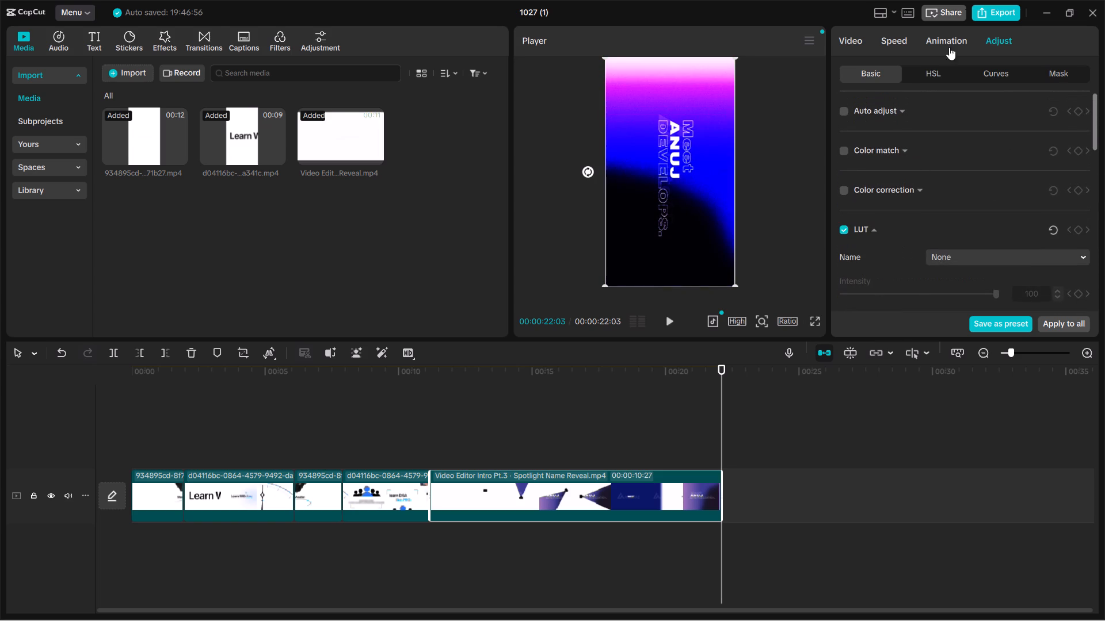
pyautogui.scroll(7, 965, 77)
pyautogui.click(997, 47)
pyautogui.click(716, 425)
pyautogui.moveTo(715, 424); pyautogui.dragTo(616, 436)
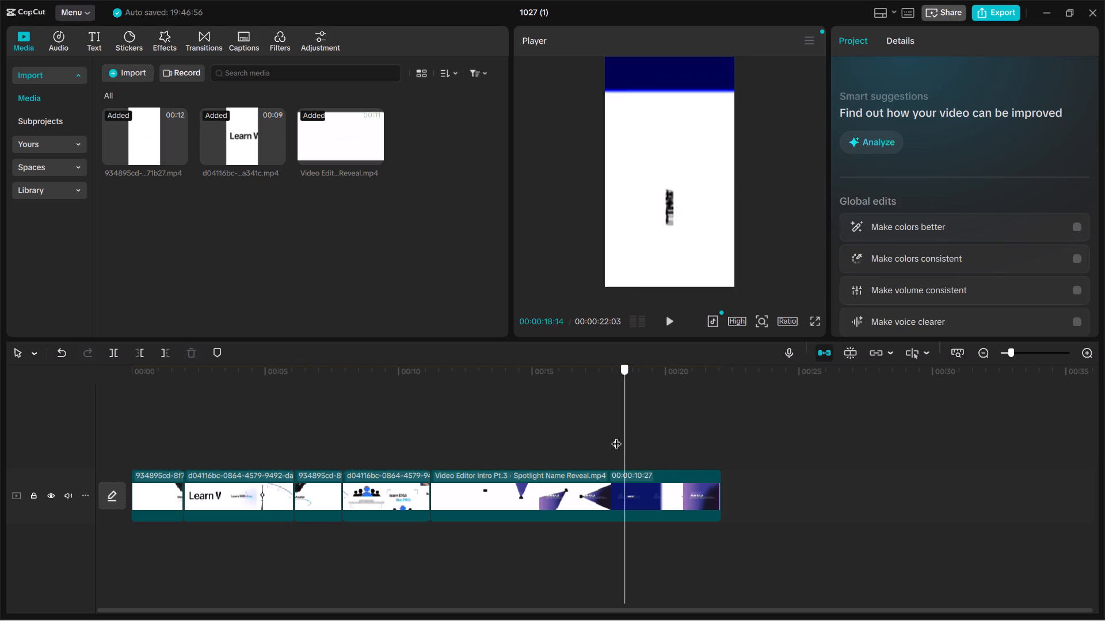
pyautogui.moveTo(616, 436); pyautogui.dragTo(489, 434)
# Set the Spotlight Name Reveal clip's brilliance to 50, checking the effect on the blue "DEVELOPS." frame.
pyautogui.click(543, 497)
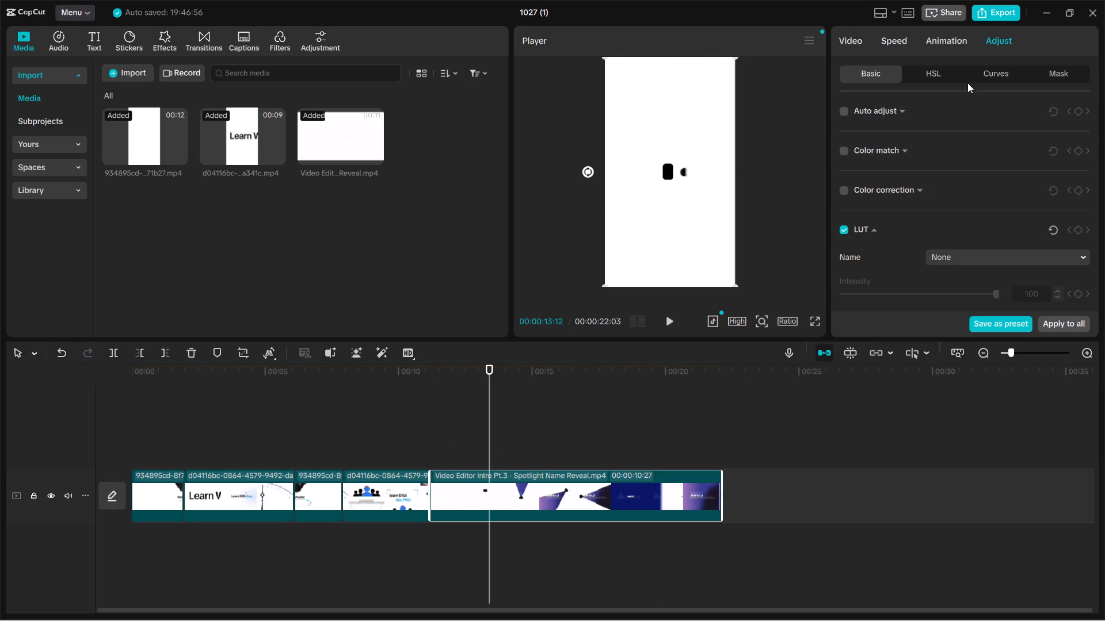
pyautogui.scroll(-8, 957, 192)
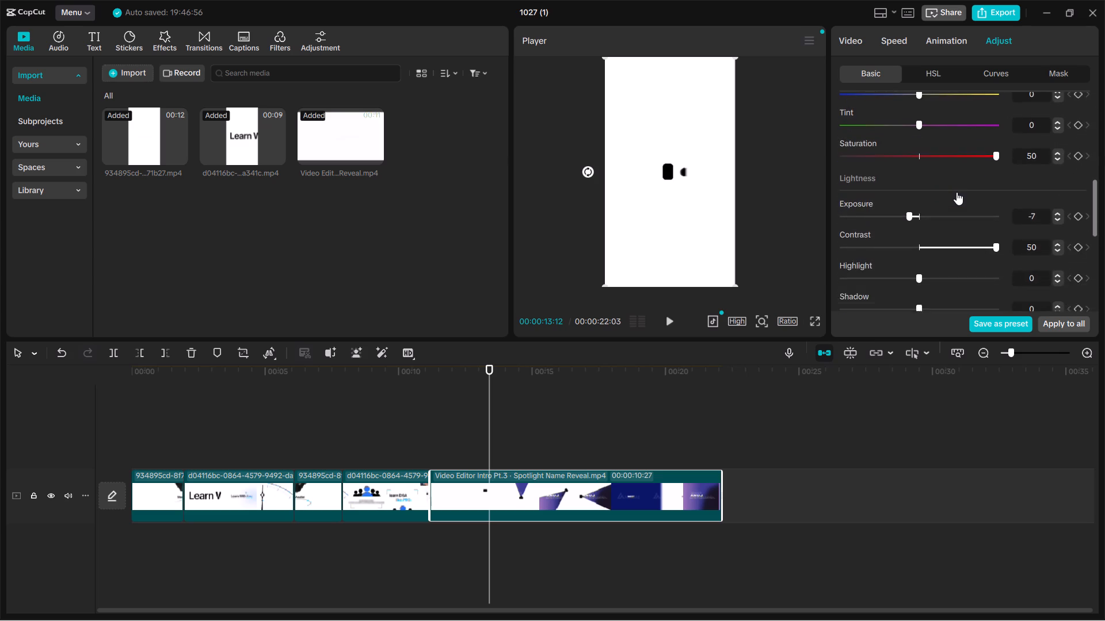
pyautogui.scroll(-5, 957, 192)
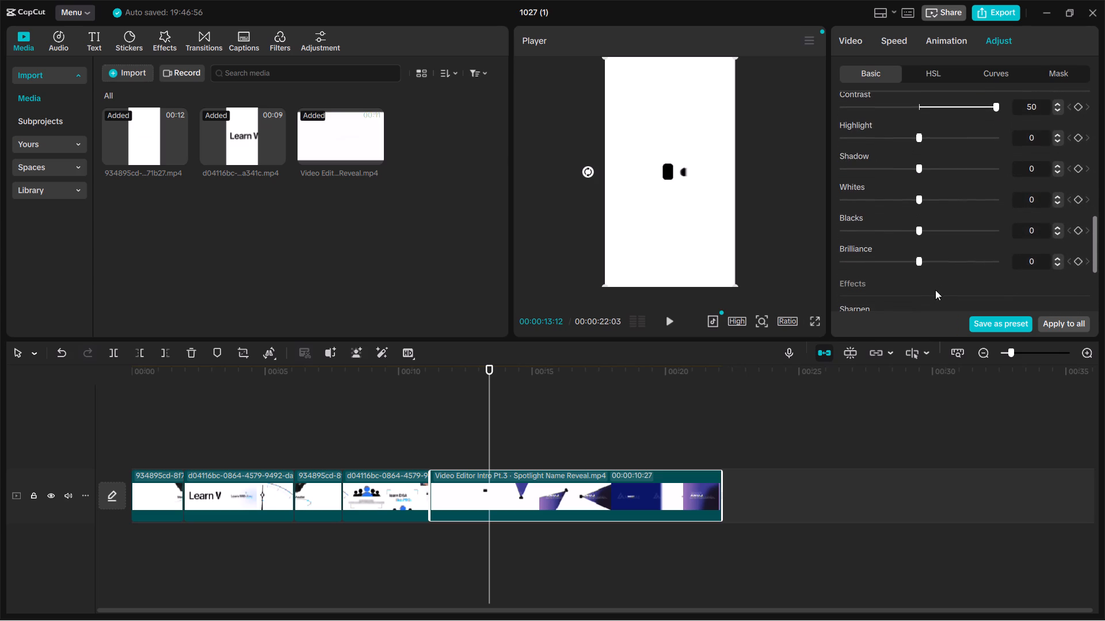
pyautogui.scroll(-1, 936, 241)
pyautogui.click(936, 241)
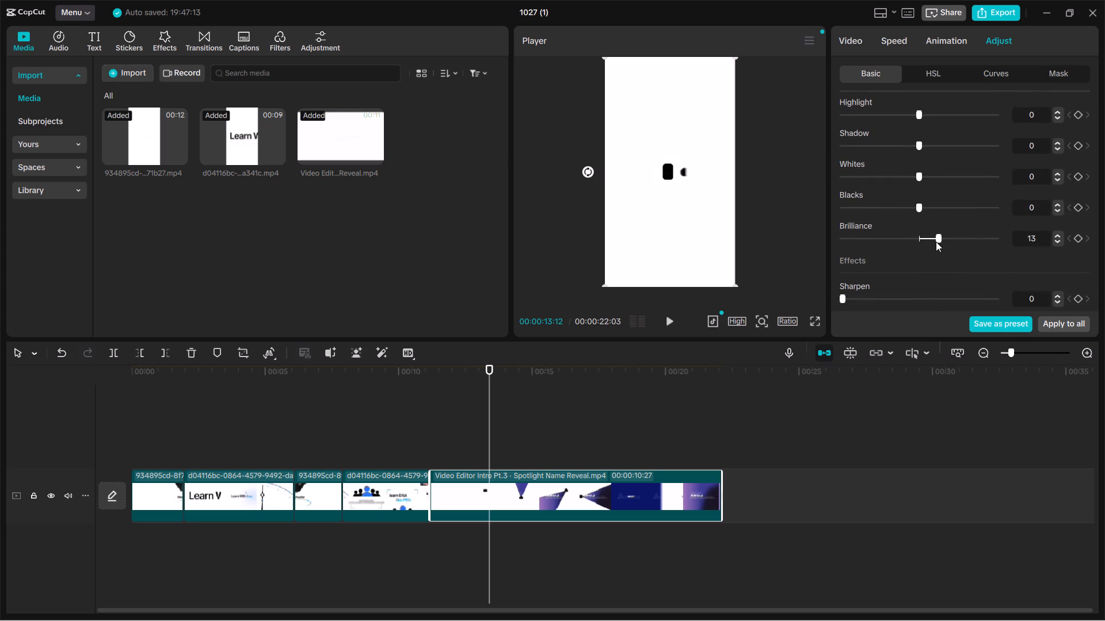
pyautogui.moveTo(936, 241); pyautogui.dragTo(930, 242)
pyautogui.moveTo(485, 415); pyautogui.dragTo(656, 415)
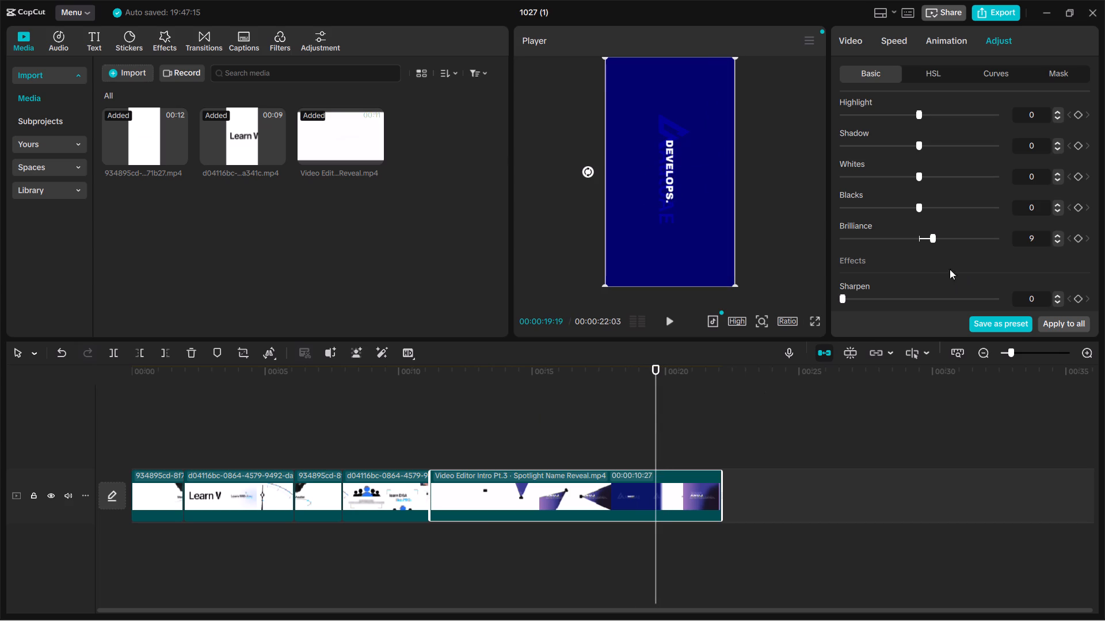
pyautogui.moveTo(933, 244); pyautogui.dragTo(1009, 238)
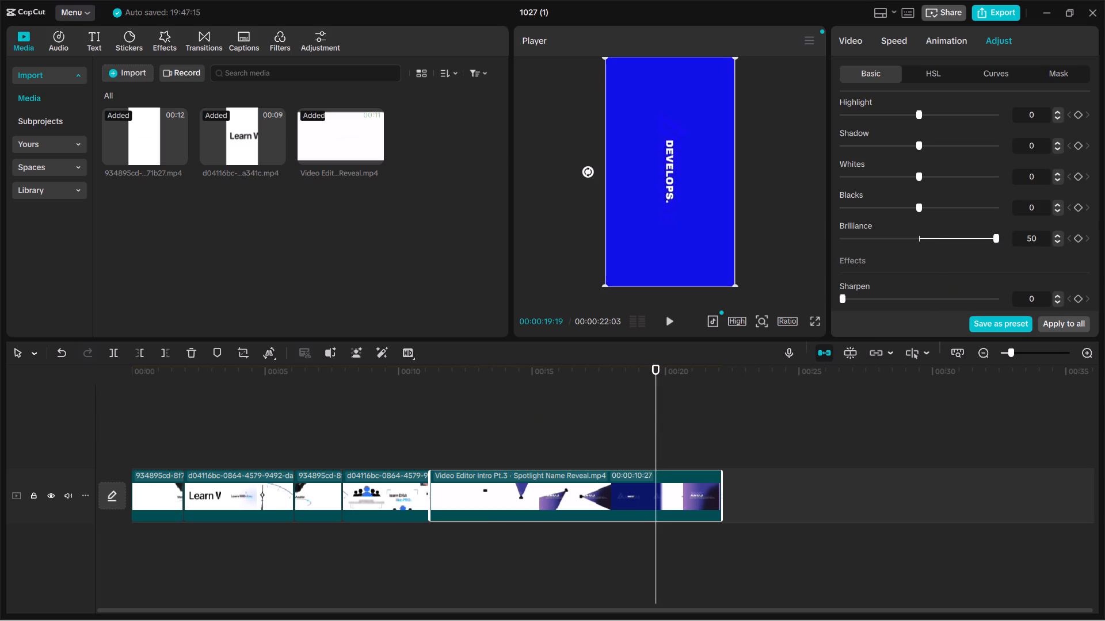
pyautogui.moveTo(1009, 238); pyautogui.dragTo(1043, 236)
# Set the Spotlight Name Reveal clip's sharpening to 20 and its particles effect to 100.
pyautogui.moveTo(848, 296); pyautogui.dragTo(1007, 291)
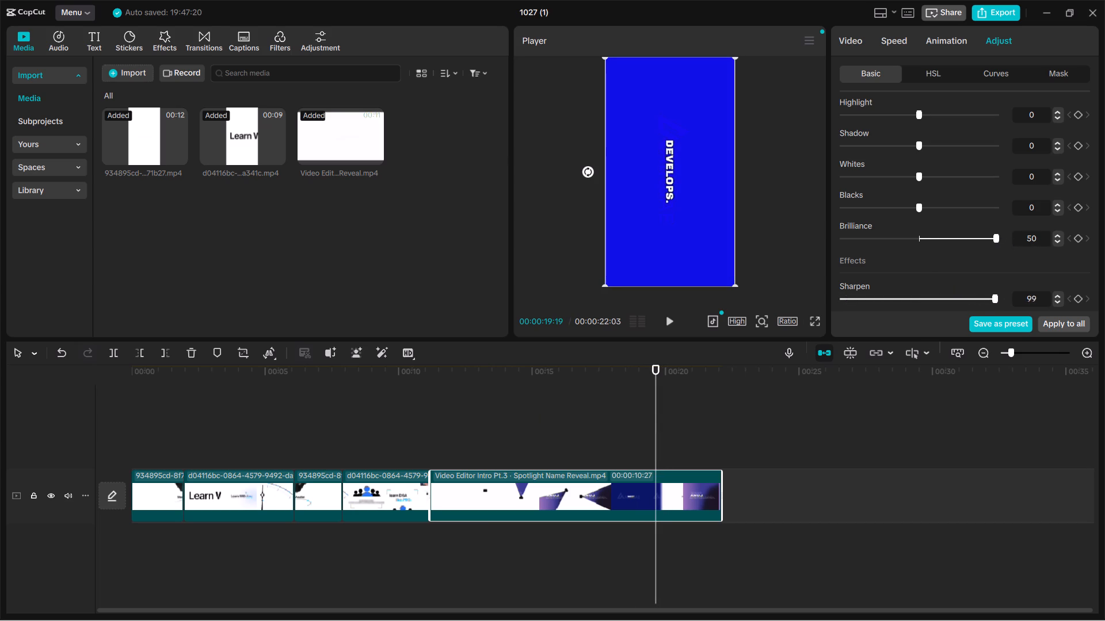
pyautogui.moveTo(1007, 291); pyautogui.dragTo(873, 299)
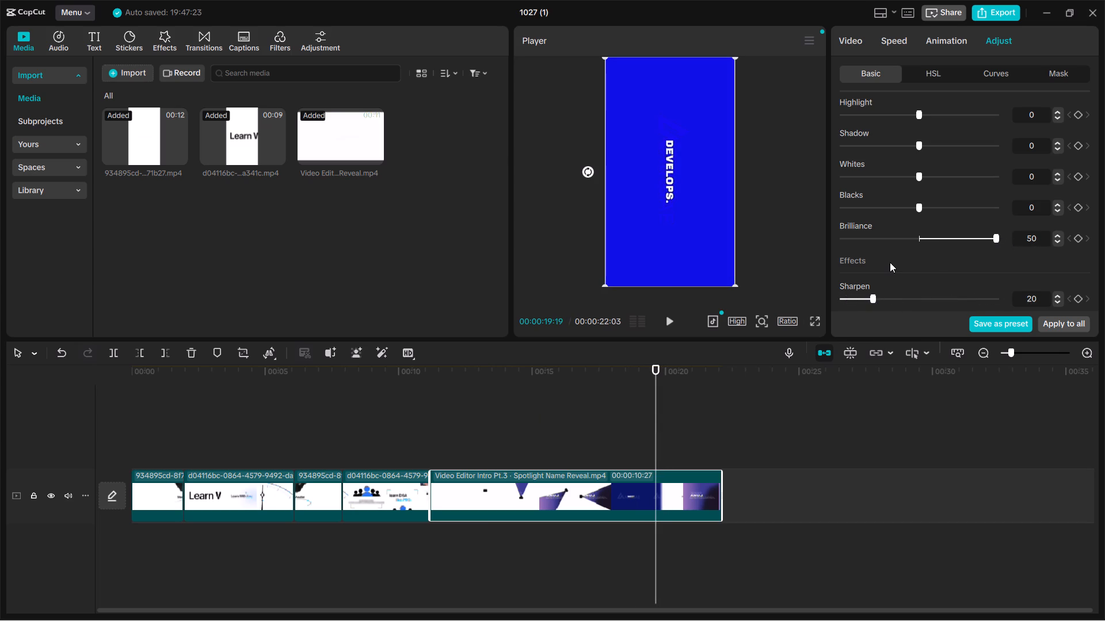
pyautogui.scroll(-3, 890, 262)
pyautogui.moveTo(852, 228); pyautogui.dragTo(820, 248)
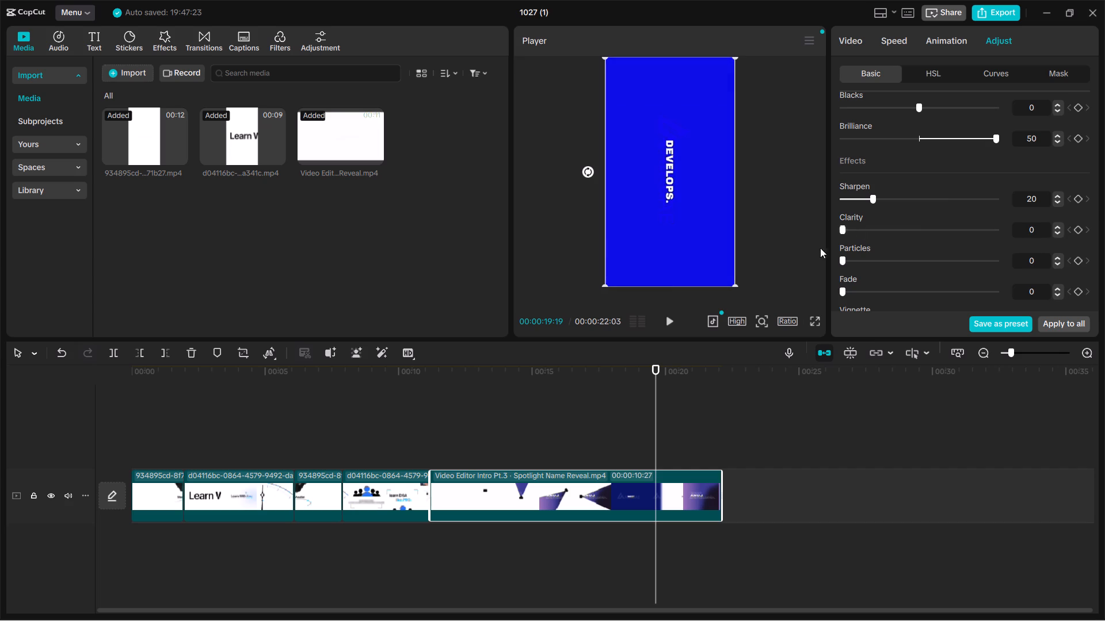
pyautogui.moveTo(820, 248); pyautogui.dragTo(807, 250)
pyautogui.moveTo(860, 263); pyautogui.dragTo(1008, 265)
# Scrub back through the adjusted clip and play the sequence from the fourth clip to the end.
pyautogui.moveTo(657, 386); pyautogui.dragTo(600, 392)
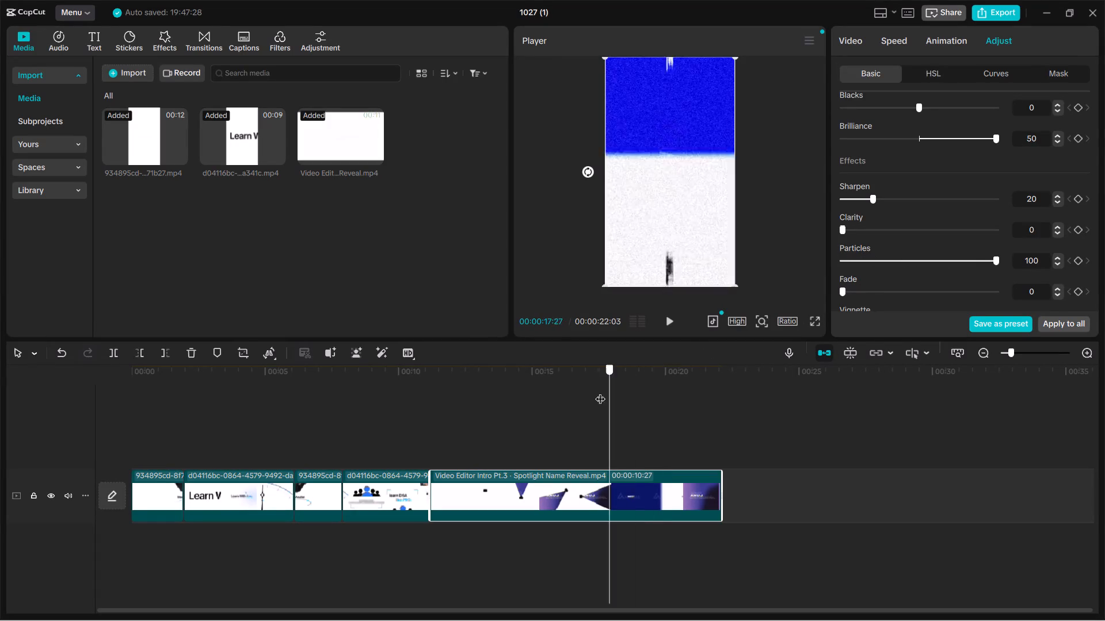
pyautogui.moveTo(600, 392); pyautogui.dragTo(504, 401)
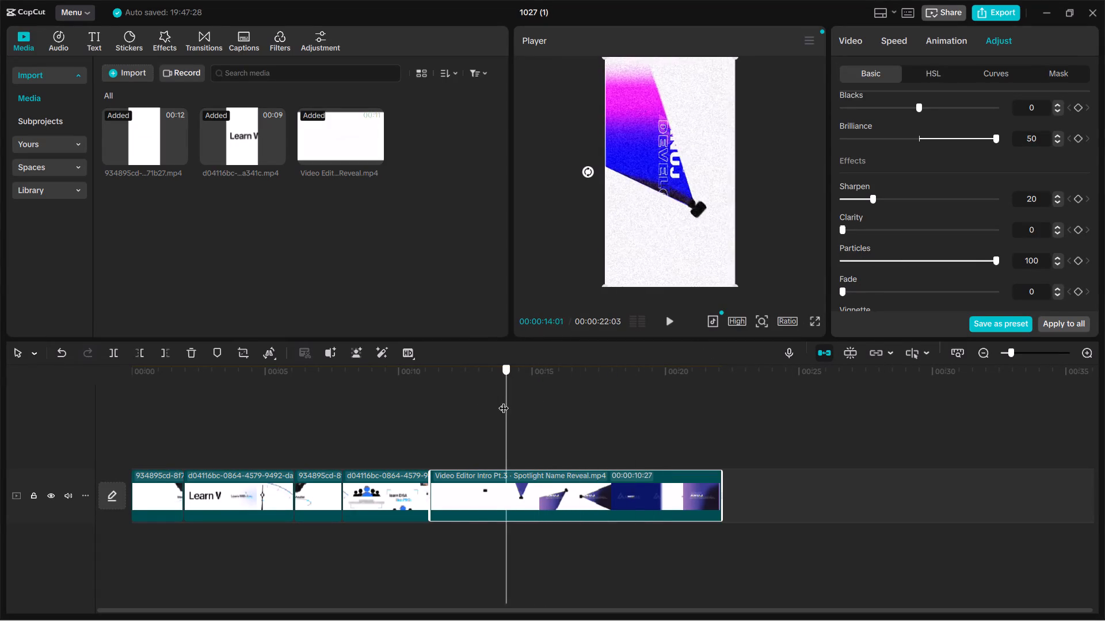
pyautogui.moveTo(504, 401); pyautogui.dragTo(388, 401)
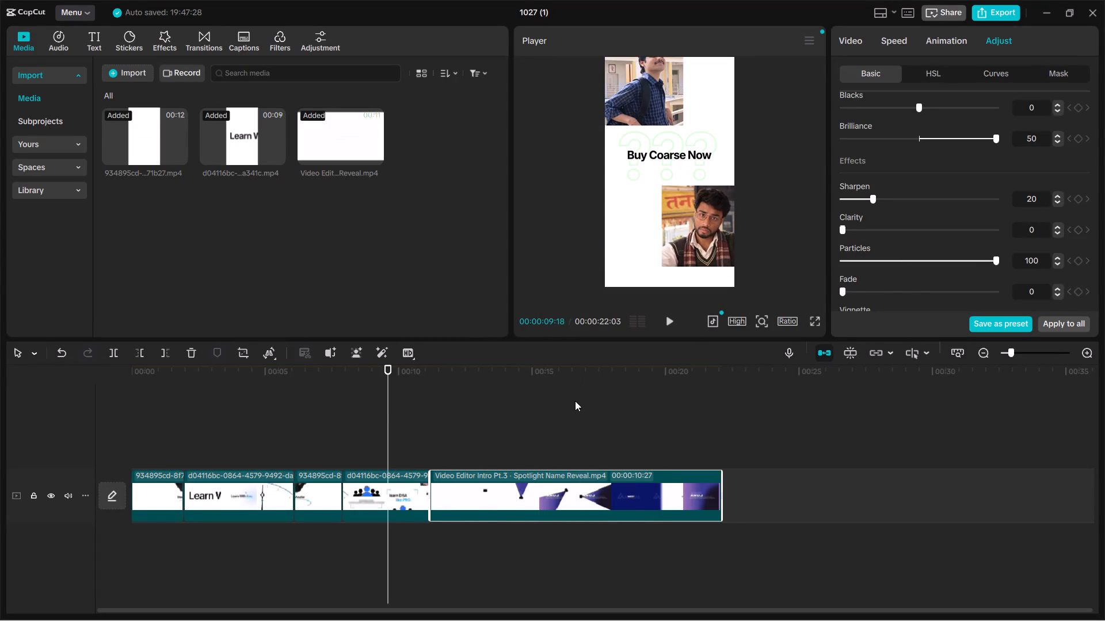
pyautogui.click(575, 401)
pyautogui.moveTo(574, 401); pyautogui.dragTo(366, 427)
pyautogui.press('space')
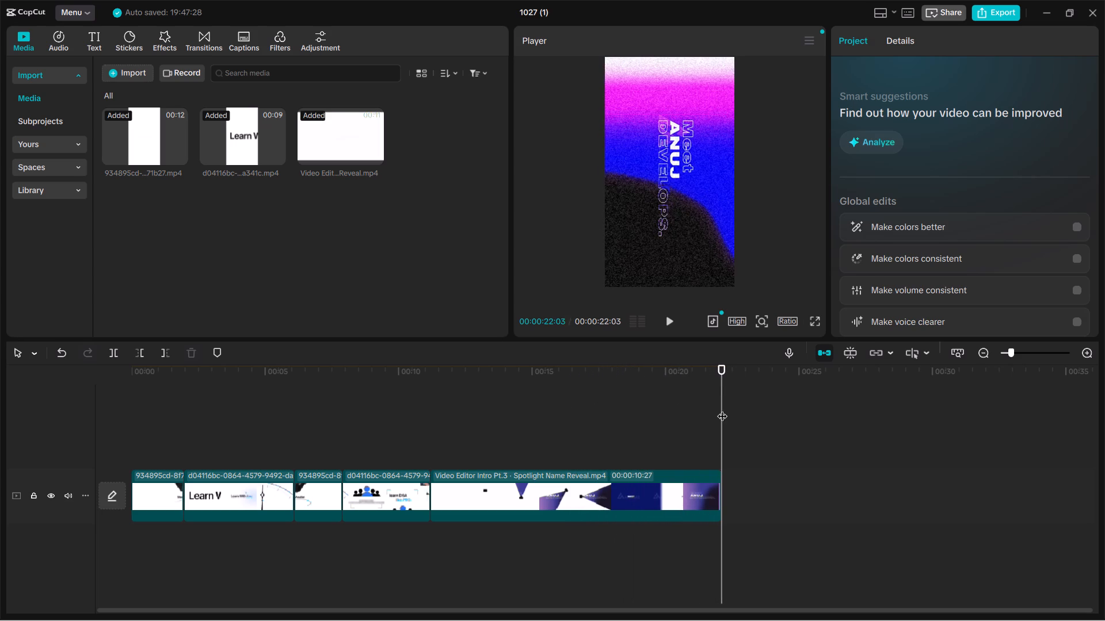
# Import the_mountain-lofi-lofi-music-496553.mp3 from the Downloads folder into the project media.
pyautogui.moveTo(723, 409); pyautogui.dragTo(3, 500)
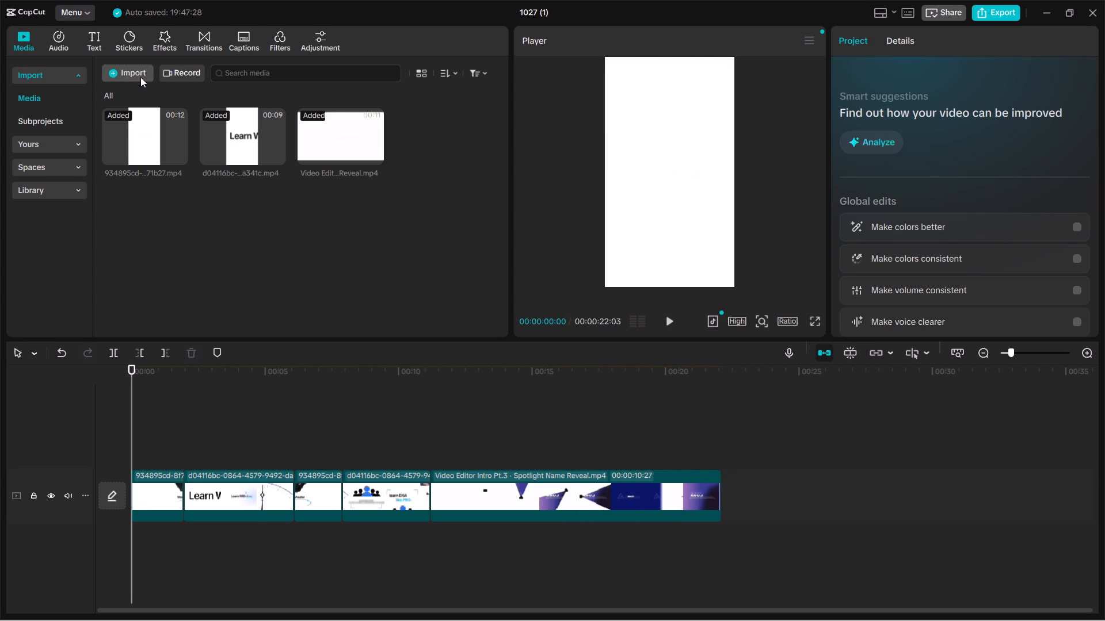
pyautogui.click(140, 76)
pyautogui.scroll(-1, 360, 151)
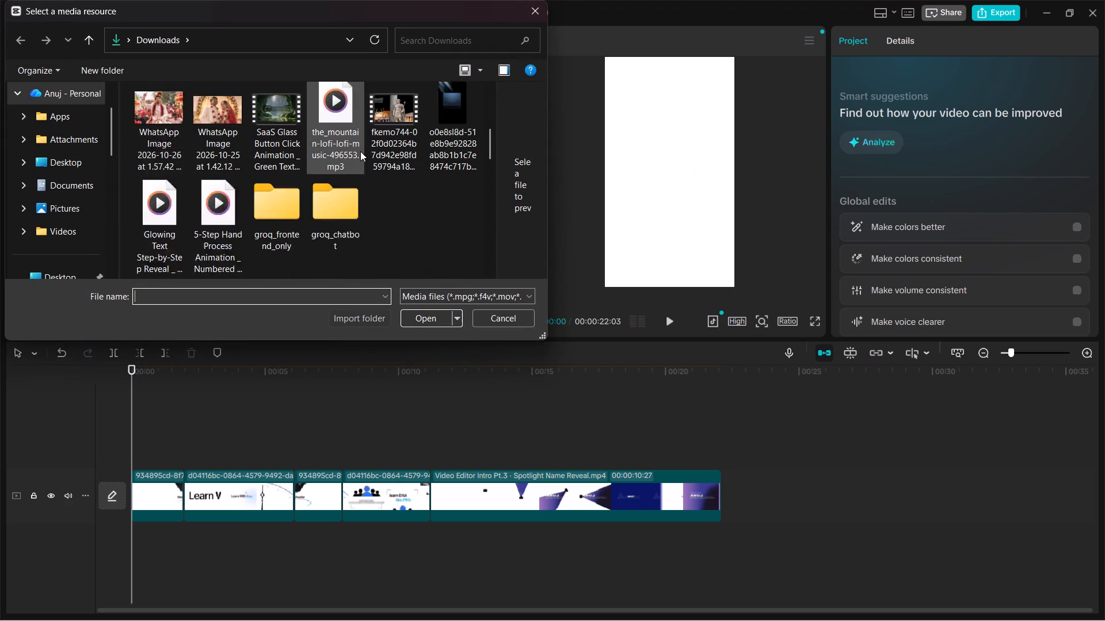
pyautogui.scroll(-1, 360, 151)
pyautogui.scroll(6, 360, 151)
pyautogui.scroll(-1, 62, 174)
pyautogui.scroll(10, 62, 174)
pyautogui.scroll(-5, 62, 174)
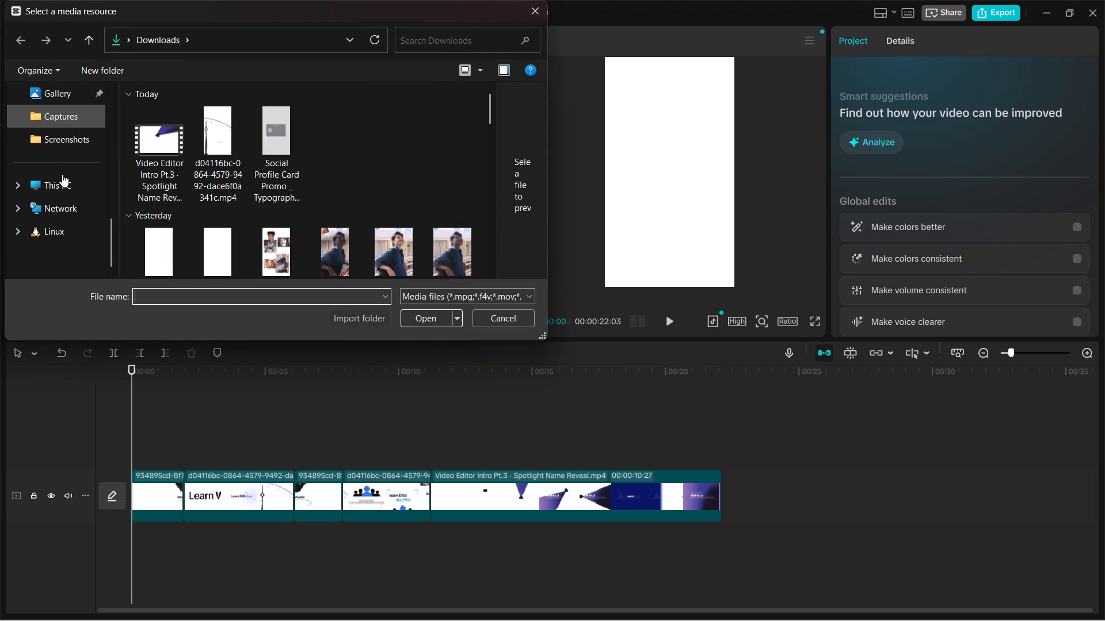
pyautogui.scroll(1, 62, 174)
pyautogui.doubleClick(51, 273)
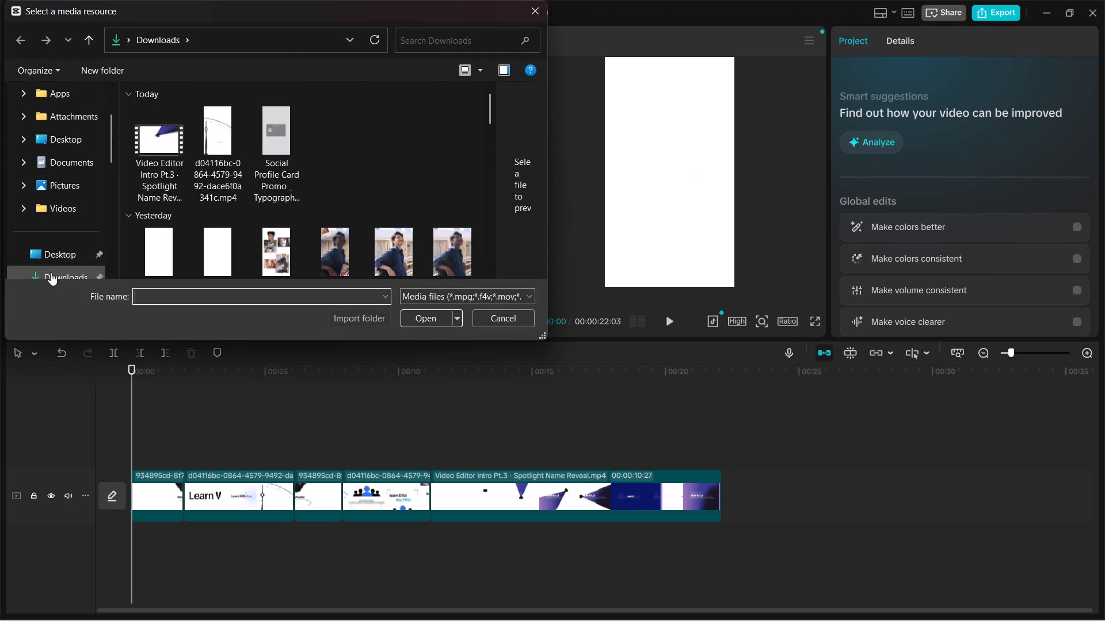
pyautogui.click(72, 223)
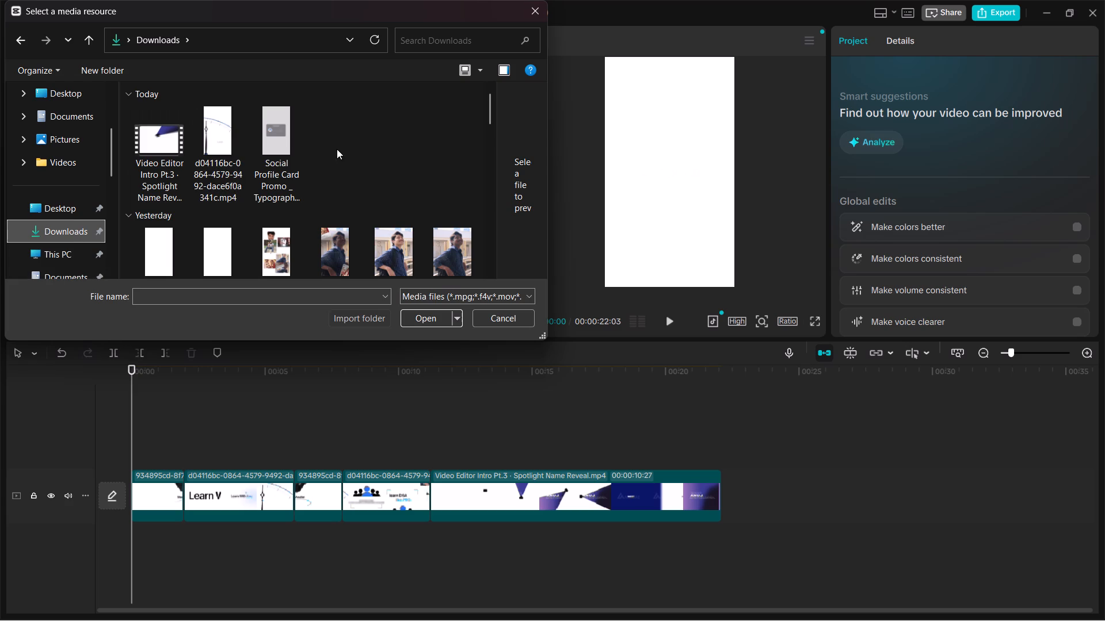
pyautogui.scroll(-1, 338, 195)
pyautogui.click(338, 195)
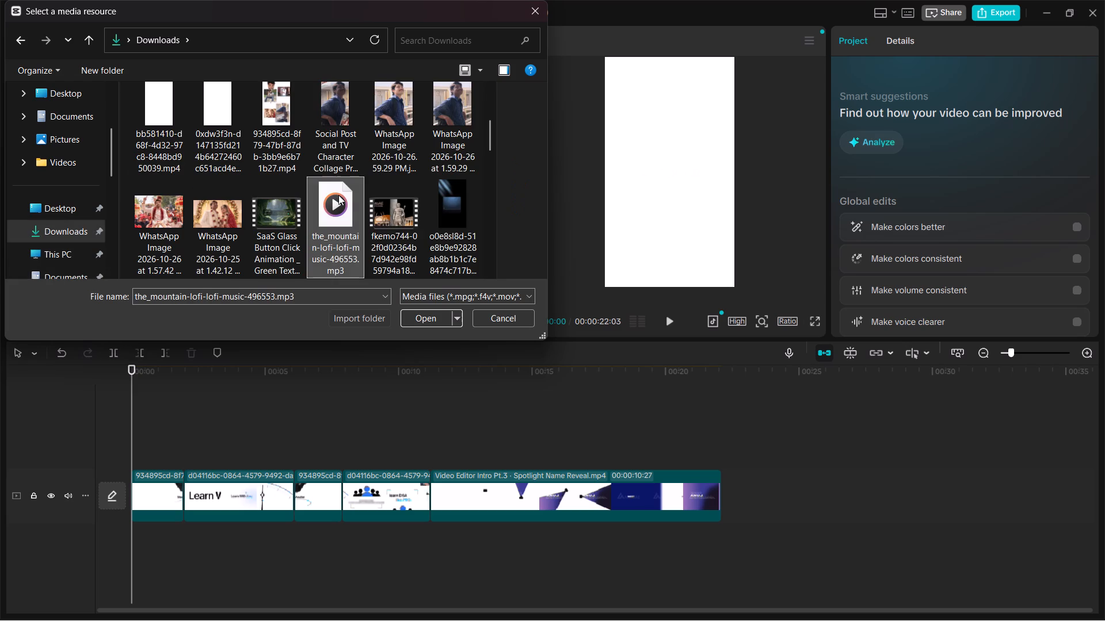
pyautogui.click(409, 312)
# Place the lofi music track below the video clips, aligned with the start of the timeline.
pyautogui.moveTo(441, 126); pyautogui.dragTo(148, 545)
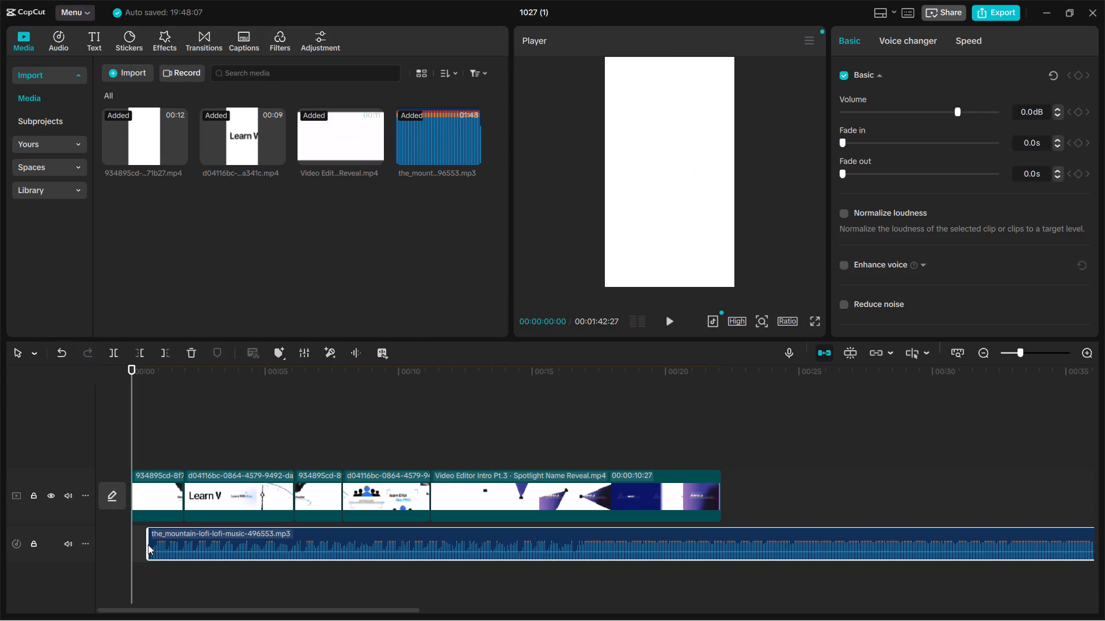
pyautogui.moveTo(230, 536); pyautogui.dragTo(188, 536)
# Play the whole sequence from the start with the lofi music.
pyautogui.press('space')
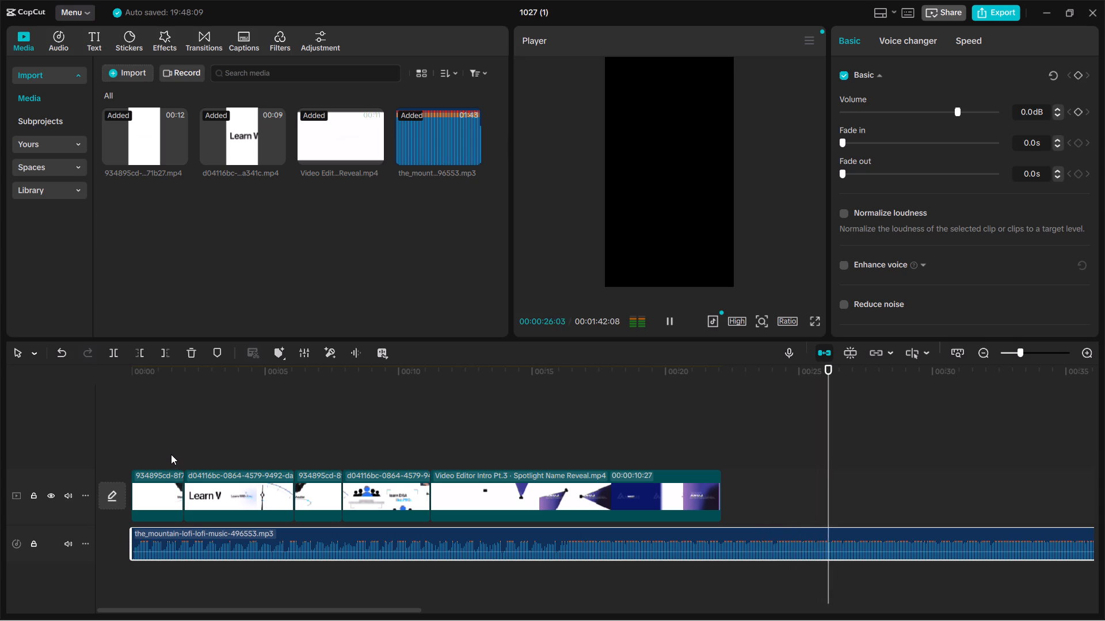
pyautogui.press('space')
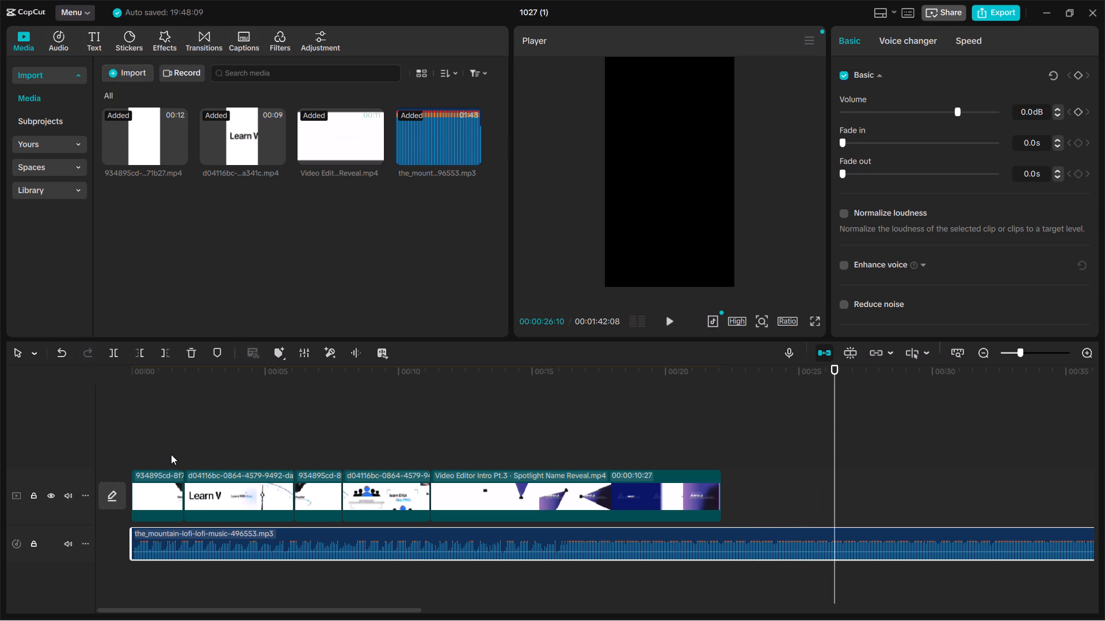
# Split the lofi music at the end of the last video clip, 00:00:22:03, and delete the excess audio.
pyautogui.moveTo(832, 422); pyautogui.dragTo(722, 434)
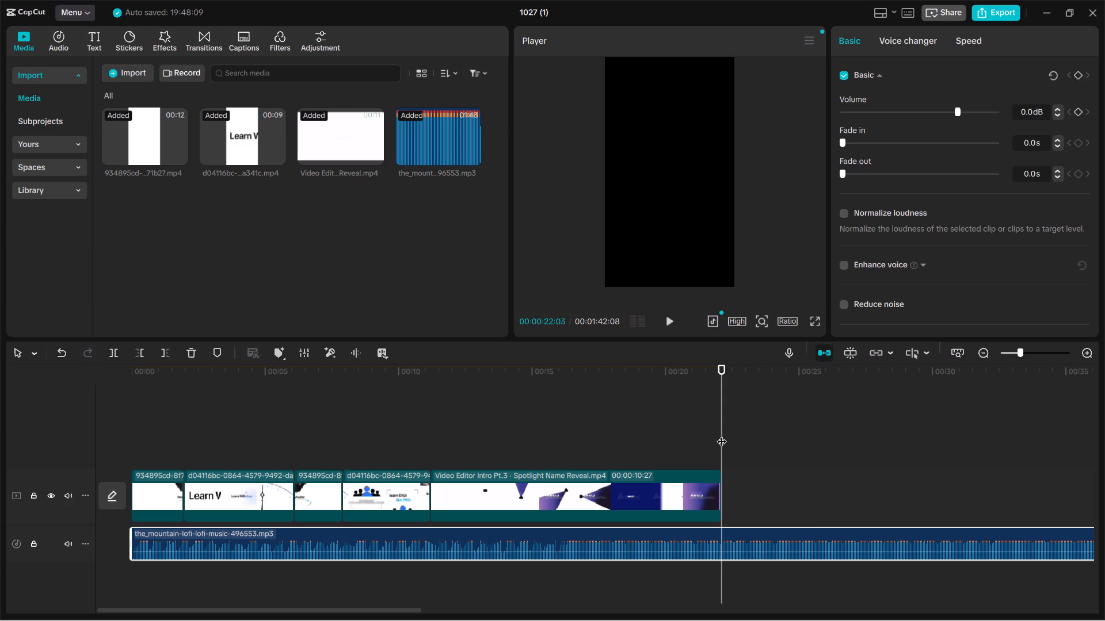
pyautogui.hotkey('ctrl', 'b')
pyautogui.press('Delete')
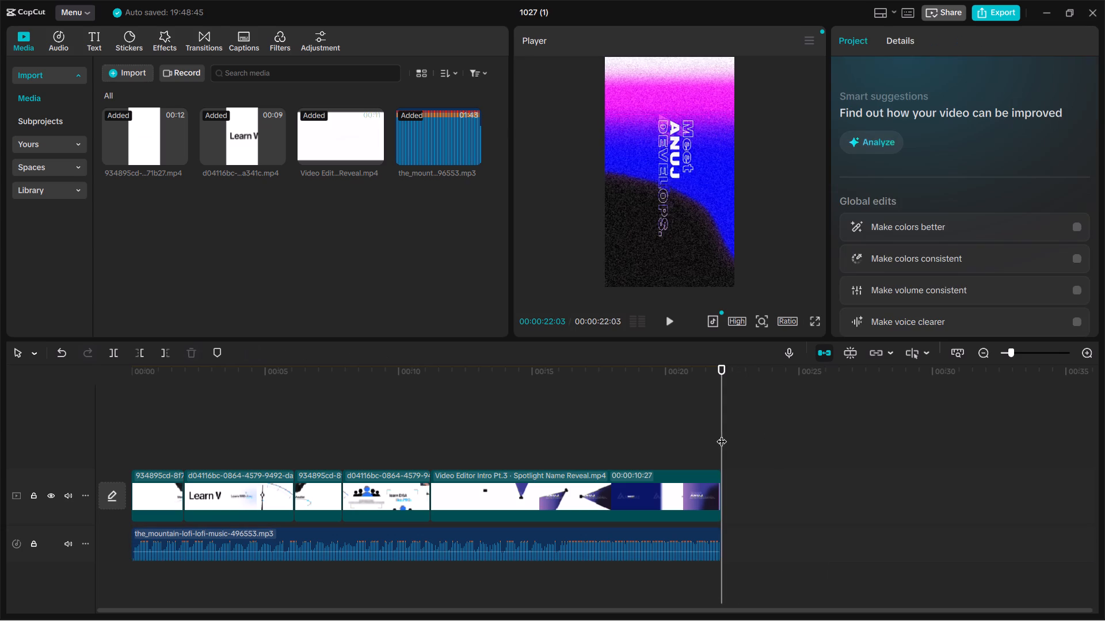
# Play the opening clips from the start of the timeline with the trimmed lofi music.
pyautogui.moveTo(722, 434); pyautogui.dragTo(86, 376)
pyautogui.press('space')
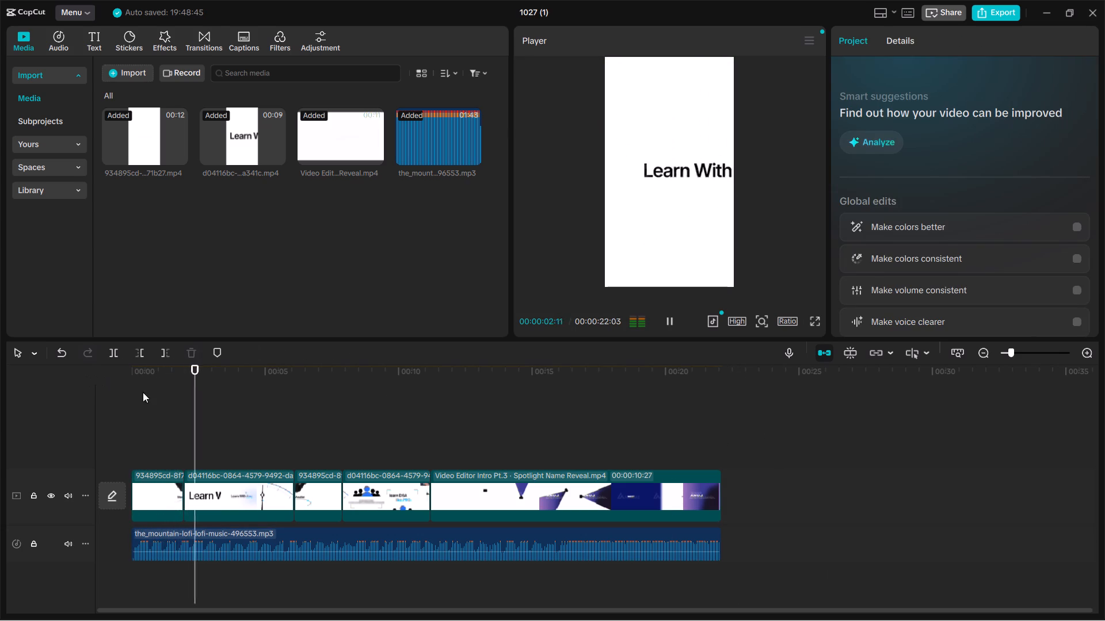
pyautogui.moveTo(217, 393); pyautogui.dragTo(263, 407)
pyautogui.moveTo(258, 405); pyautogui.dragTo(247, 406)
pyautogui.press('space')
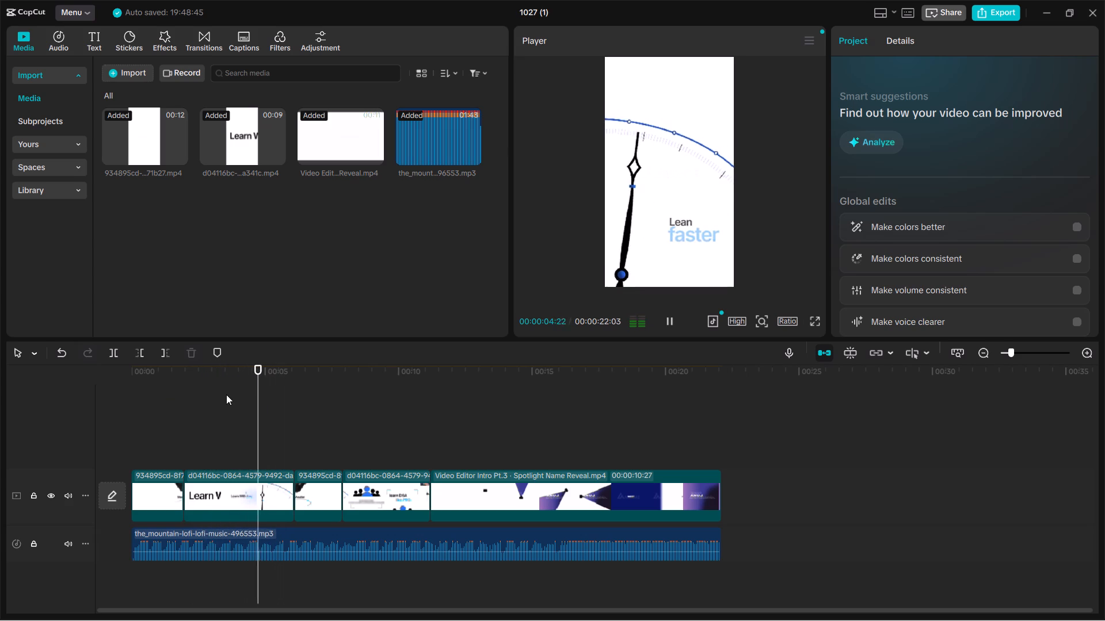
pyautogui.click(668, 321)
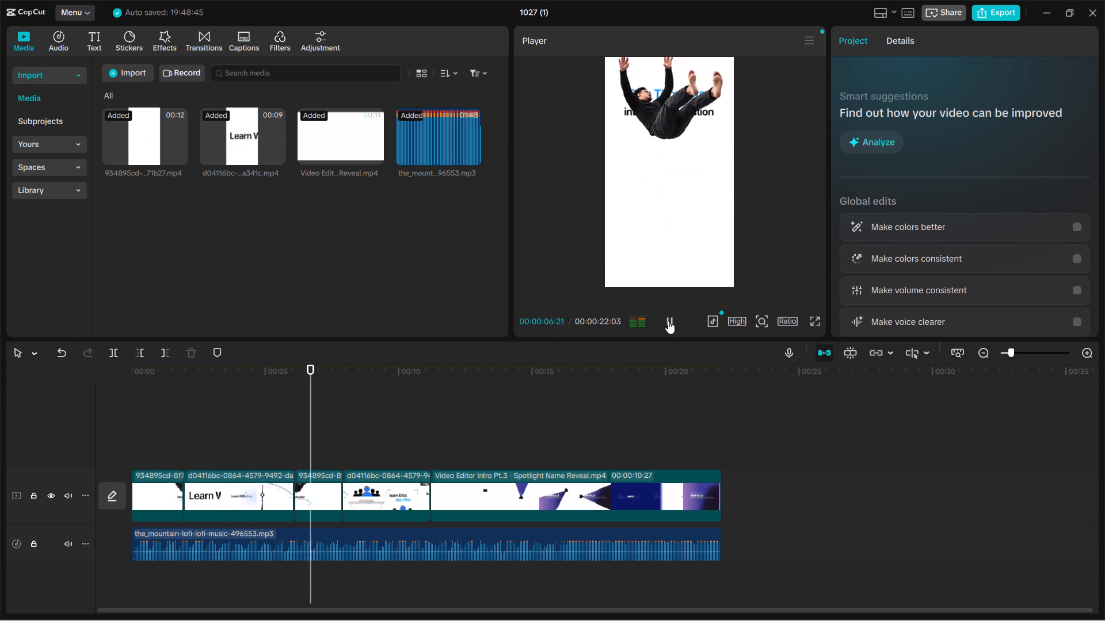
# Raise the lofi music track's volume to 4.1 dB.
pyautogui.click(475, 551)
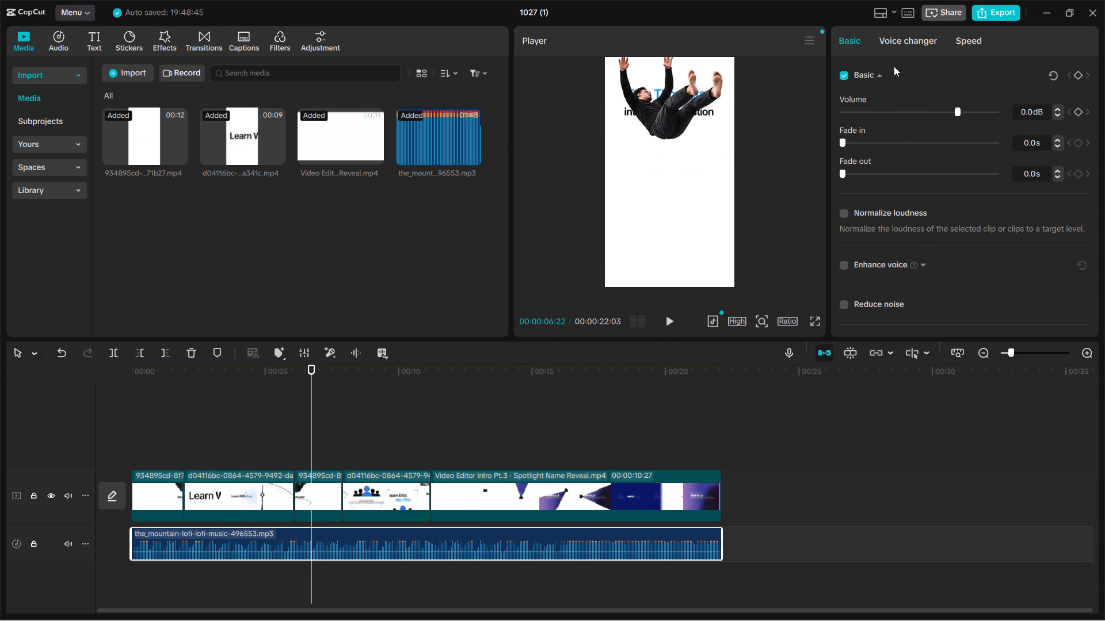
pyautogui.scroll(9, 923, 265)
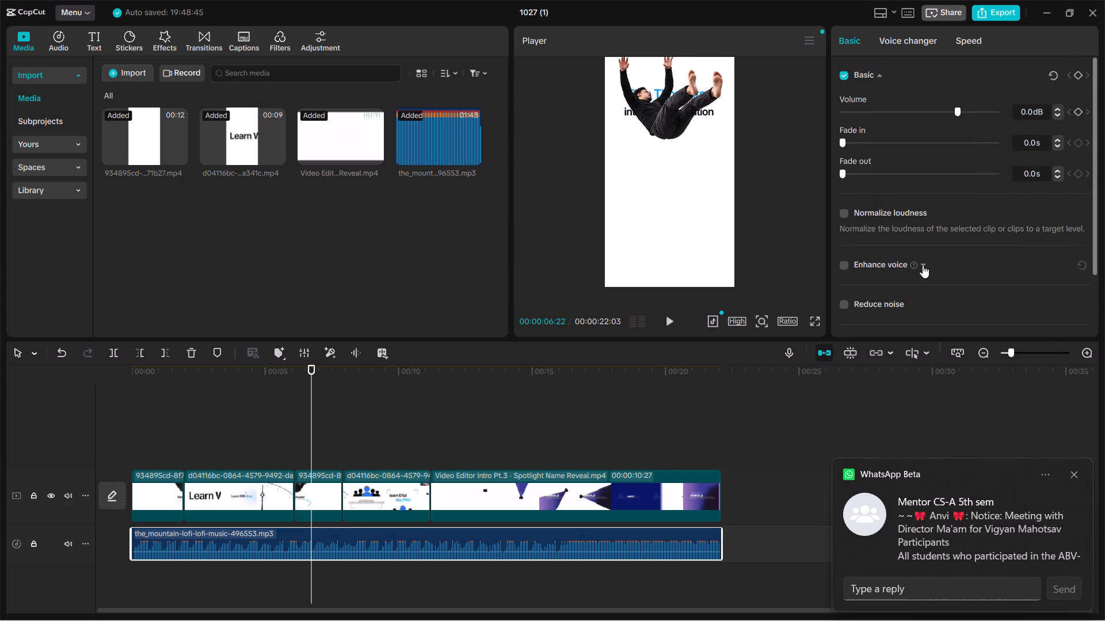
pyautogui.scroll(-9, 923, 265)
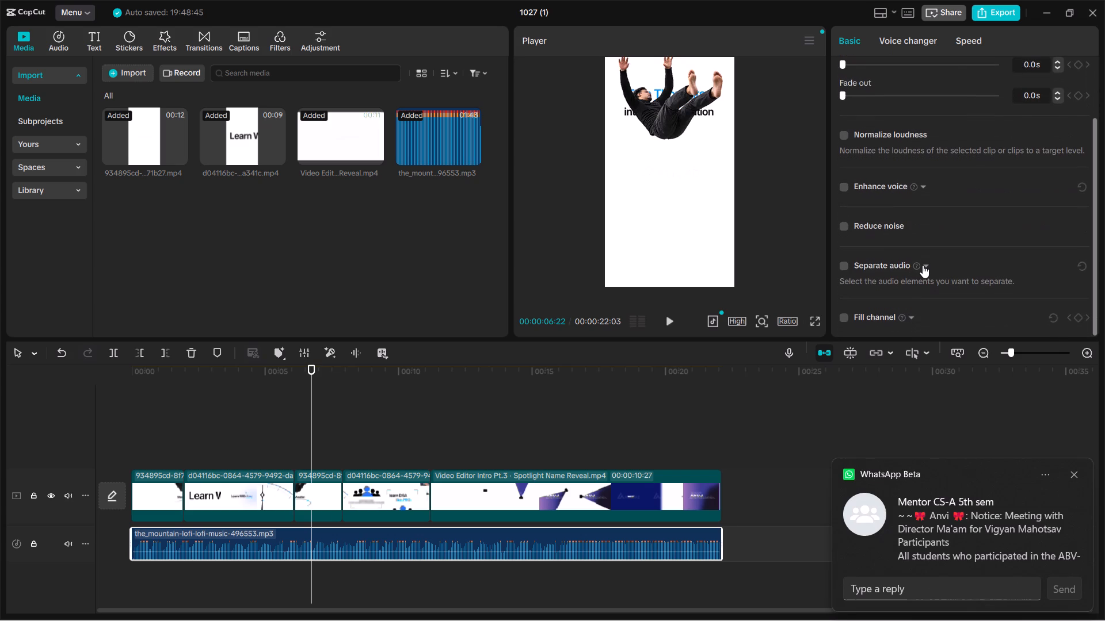
pyautogui.scroll(-2, 923, 265)
pyautogui.scroll(9, 923, 265)
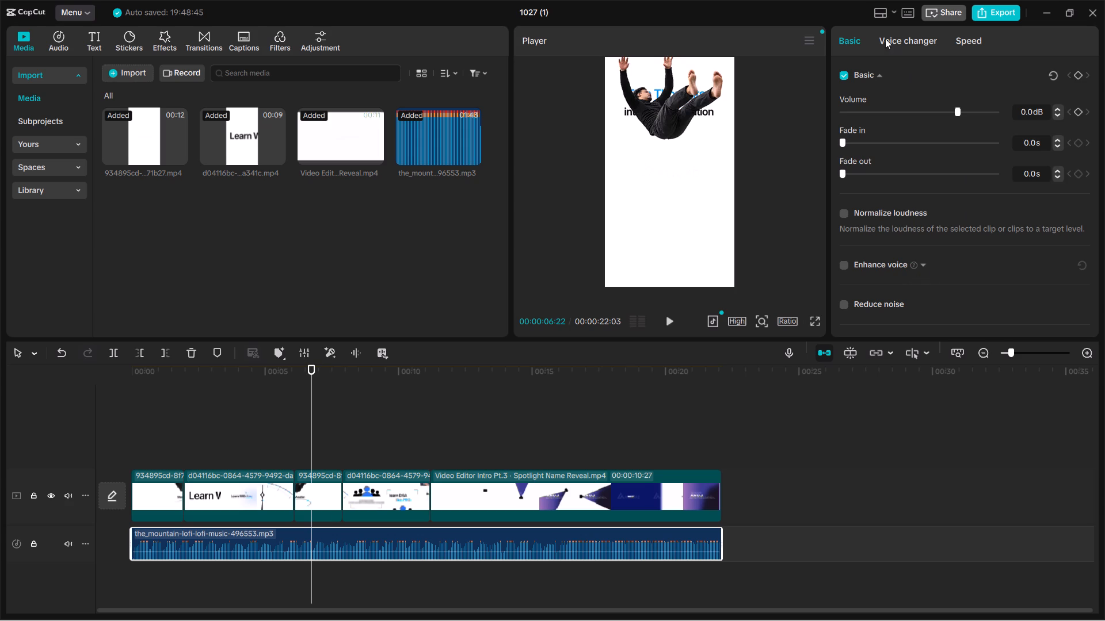
pyautogui.click(901, 37)
pyautogui.click(859, 40)
pyautogui.moveTo(957, 113); pyautogui.dragTo(963, 114)
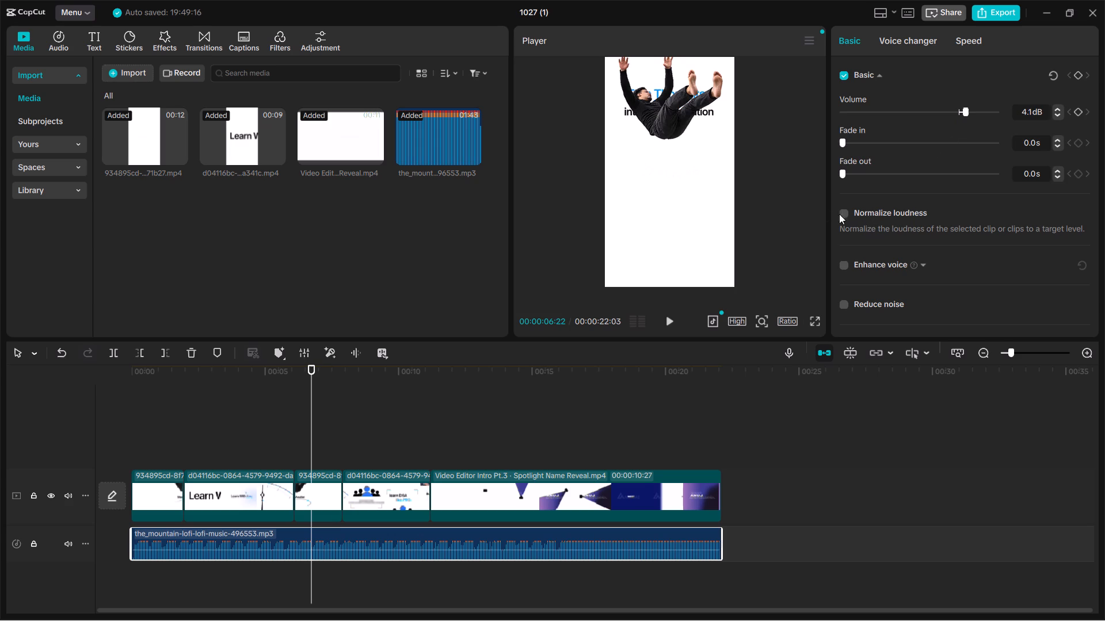
# Give the lofi music a 0.3 s fade-in and a 0.8 s fade-out.
pyautogui.moveTo(841, 213); pyautogui.dragTo(947, 190)
pyautogui.moveTo(861, 121); pyautogui.dragTo(847, 122)
pyautogui.click(851, 151)
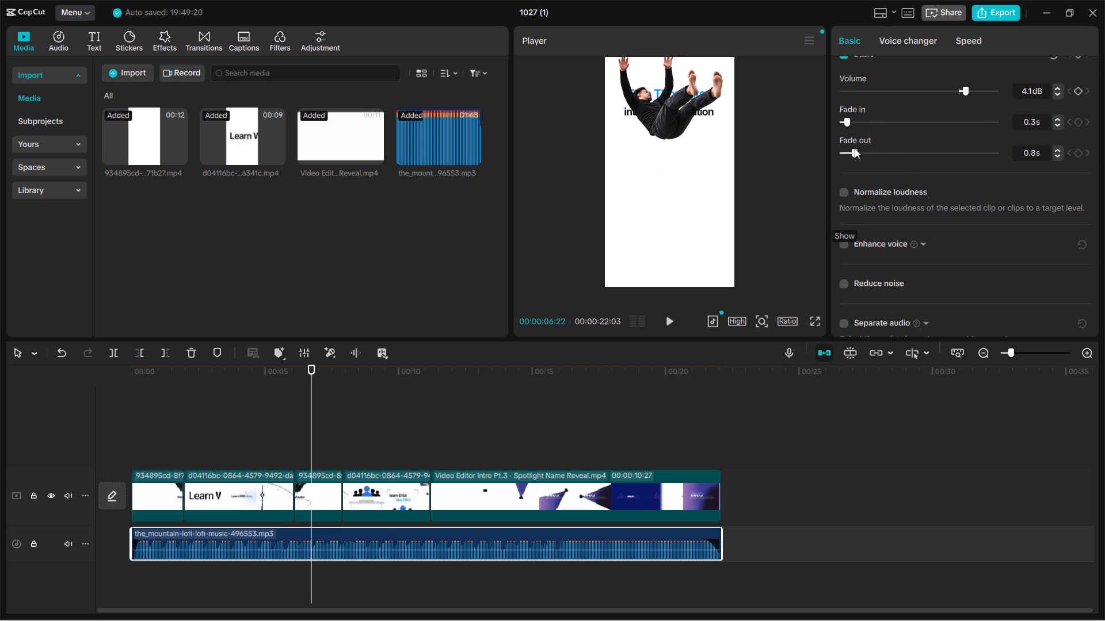
# Speed up the lofi music to 1.21x.
pyautogui.click(969, 46)
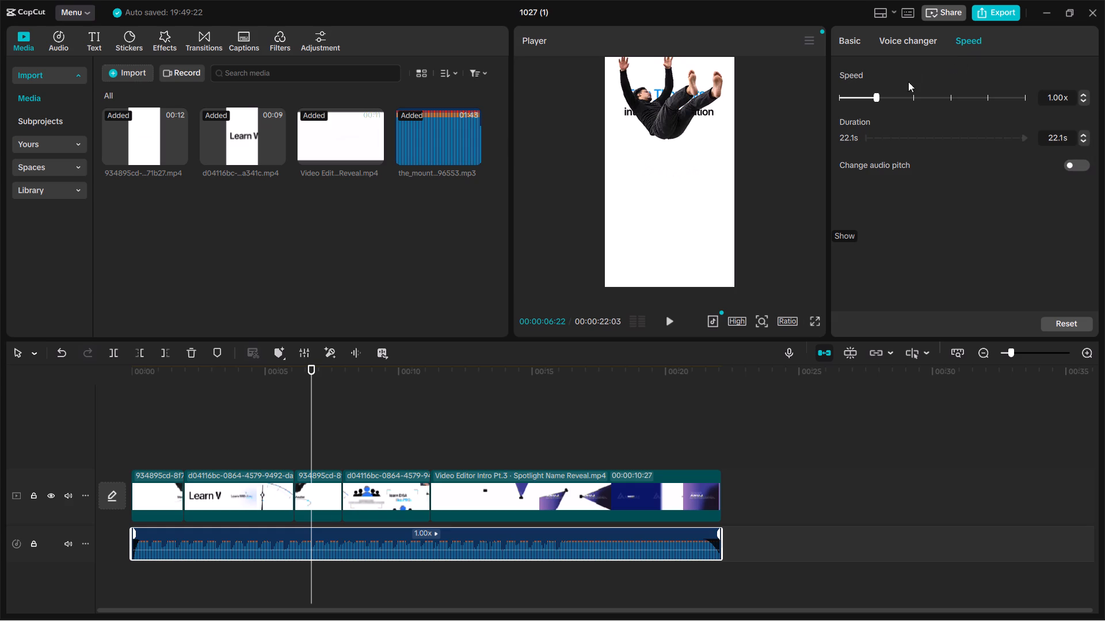
pyautogui.click(886, 94)
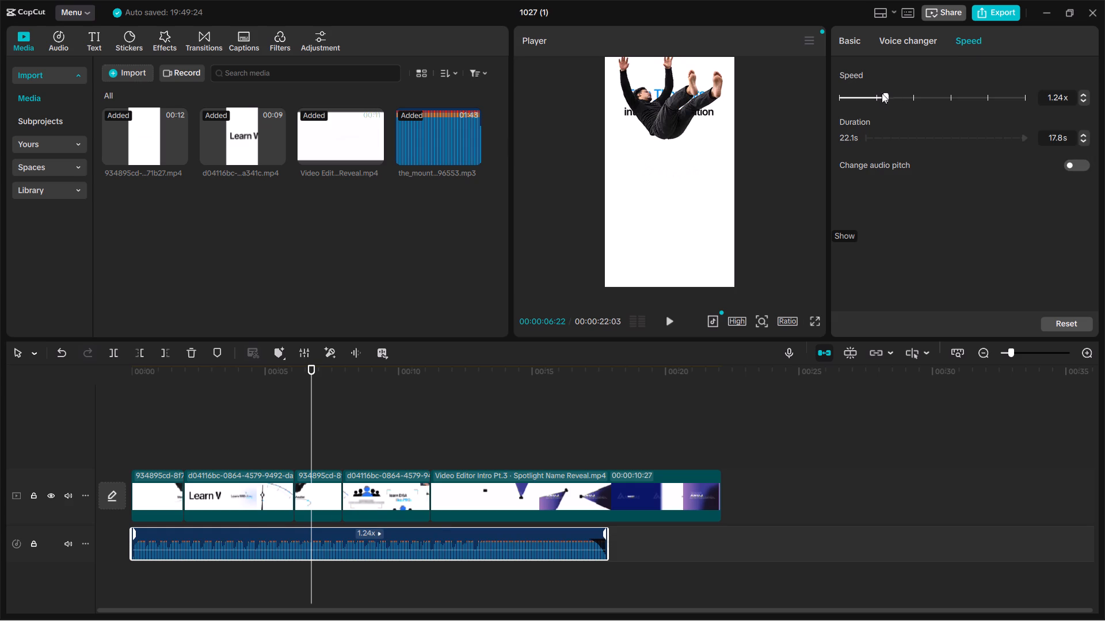
pyautogui.click(885, 95)
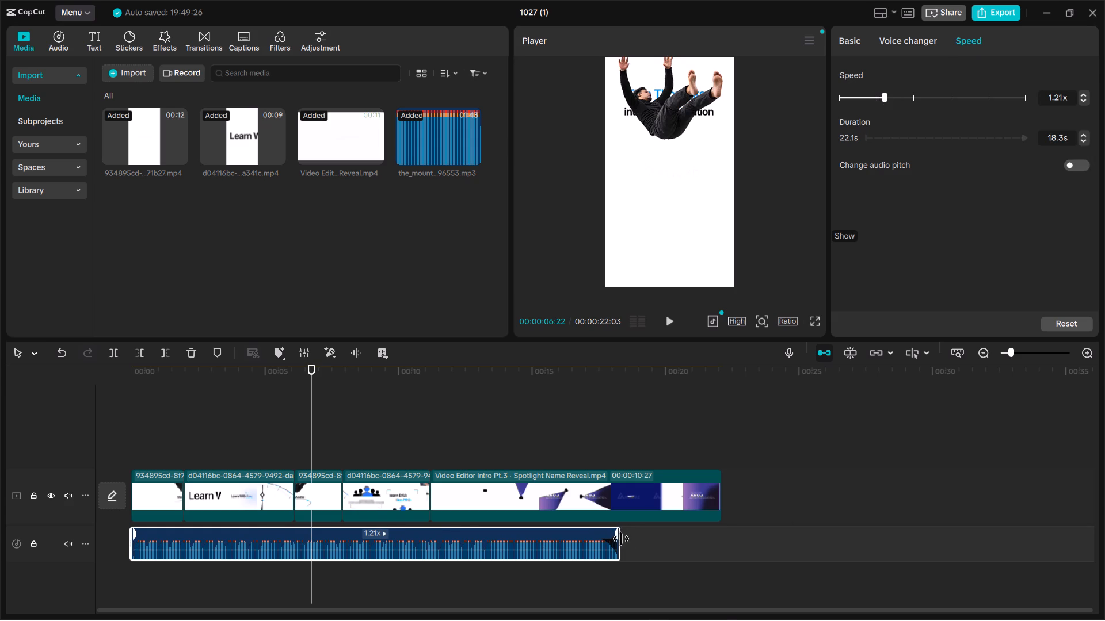
# Extend the end of the sped-up lofi music to the end of the last video clip, about 22.2 s long.
pyautogui.moveTo(622, 543); pyautogui.dragTo(722, 541)
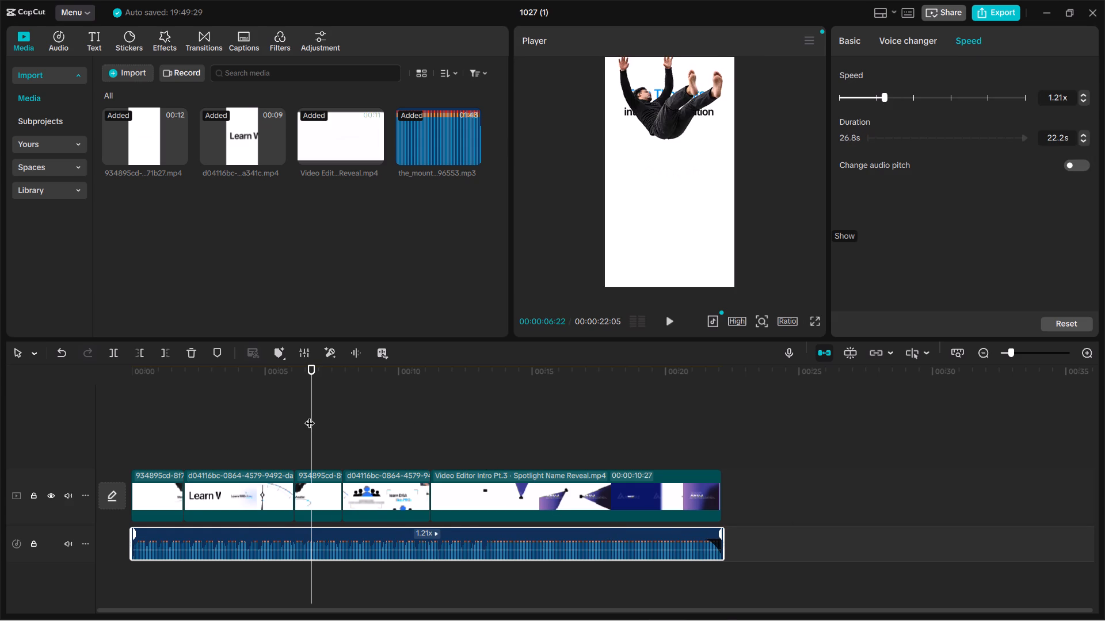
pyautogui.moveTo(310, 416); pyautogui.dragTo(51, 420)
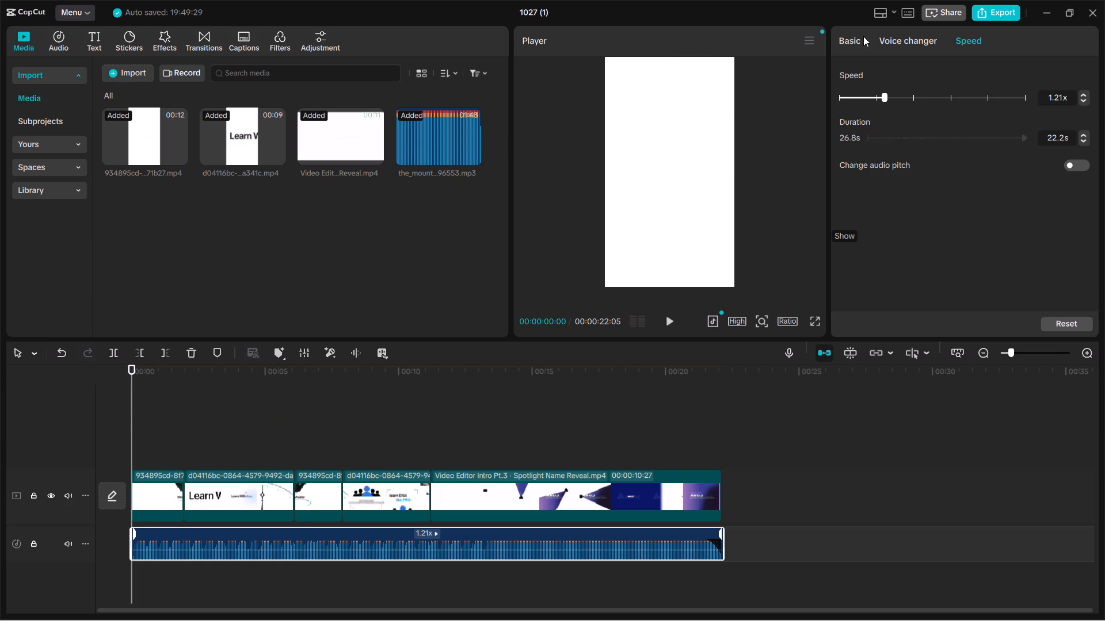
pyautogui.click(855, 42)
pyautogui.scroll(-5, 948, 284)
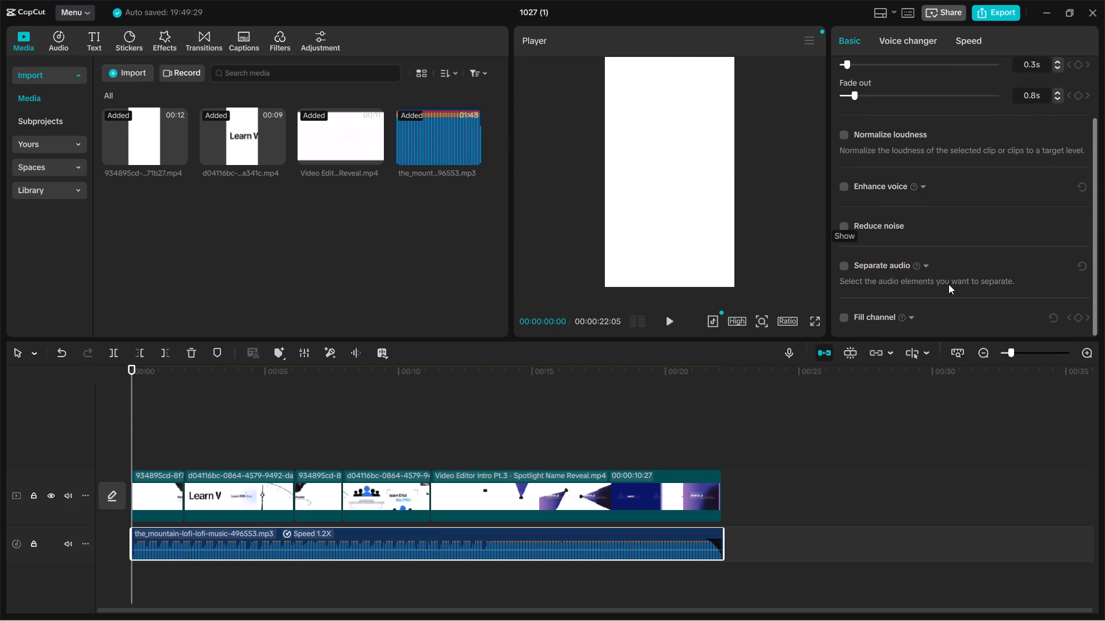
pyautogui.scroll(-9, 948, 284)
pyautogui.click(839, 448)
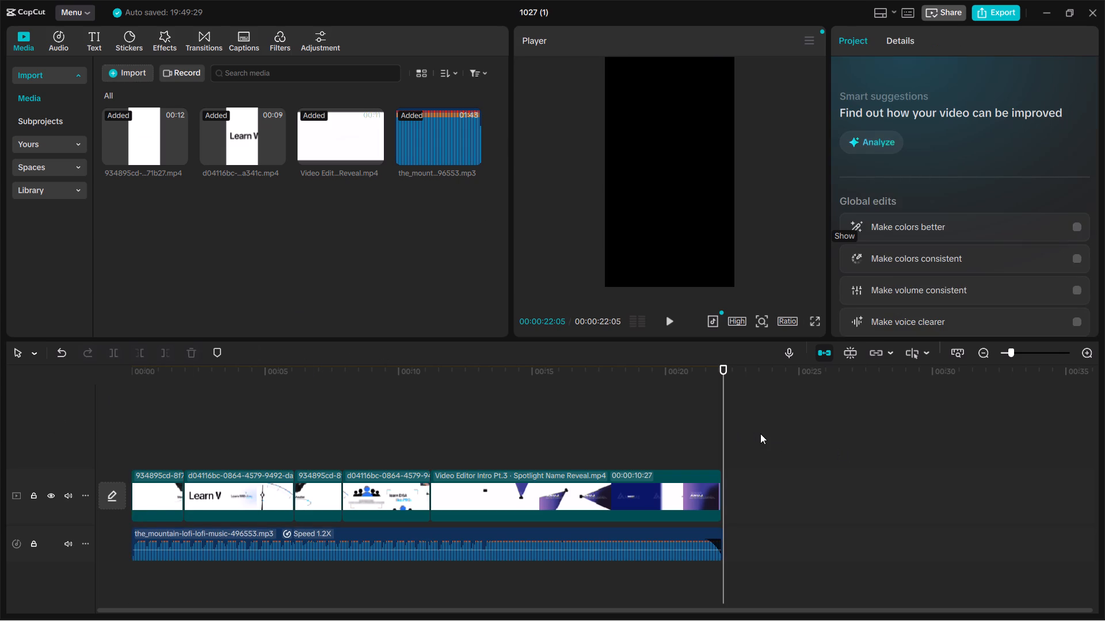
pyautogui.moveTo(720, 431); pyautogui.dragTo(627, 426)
# Set the lofi music's fade-in to 0.6 s.
pyautogui.click(619, 549)
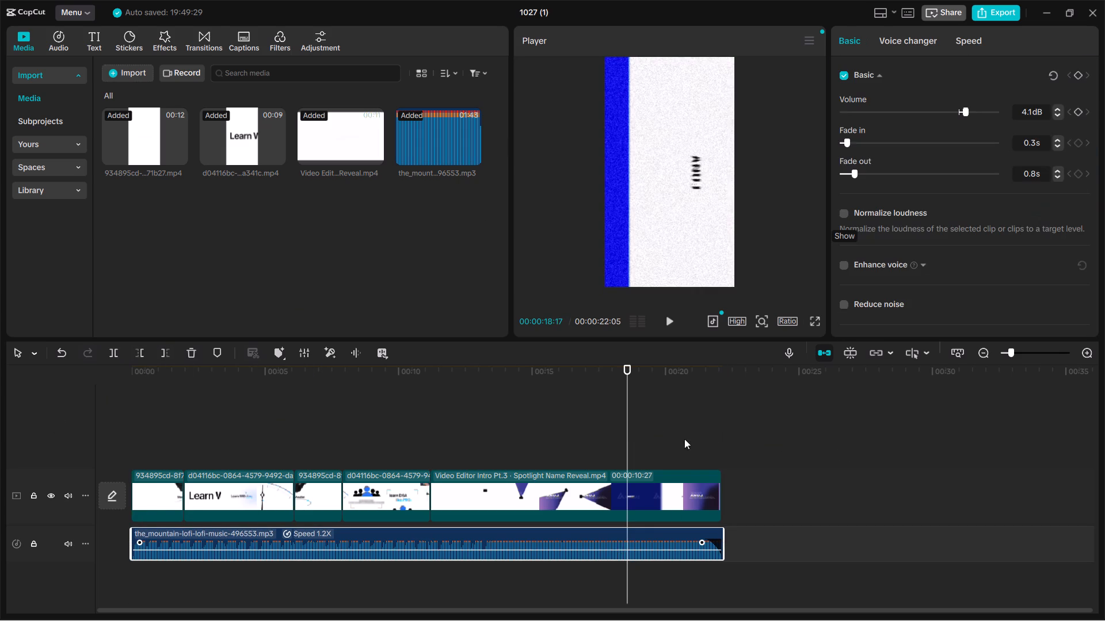
pyautogui.click(851, 143)
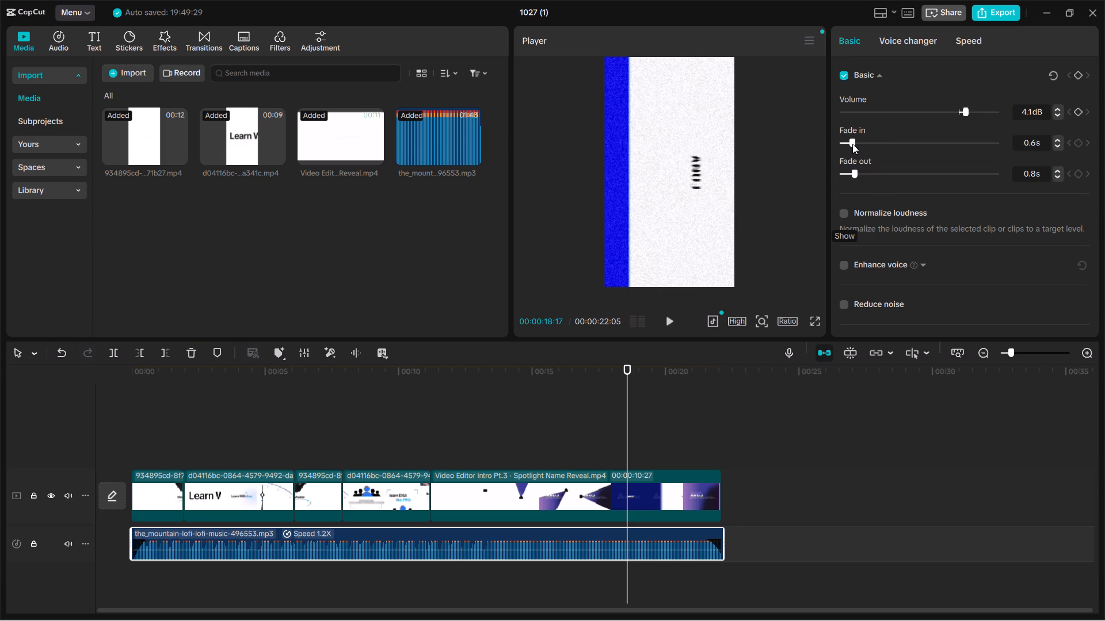
pyautogui.click(853, 50)
pyautogui.click(772, 394)
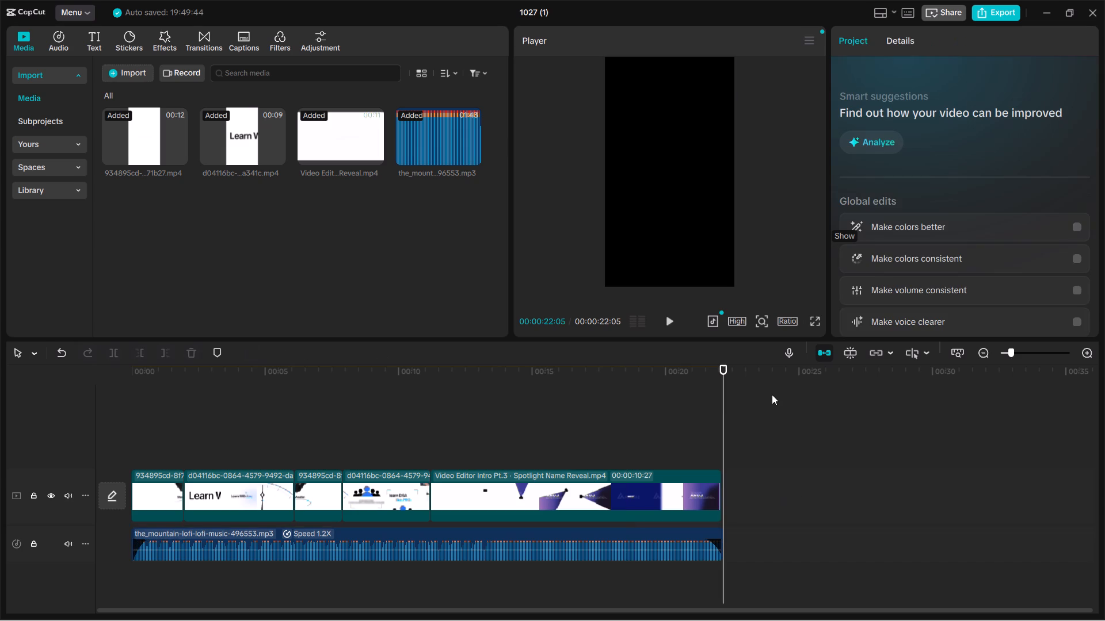
# Play the whole sequence from the start to review the adjusted music.
pyautogui.moveTo(725, 401); pyautogui.dragTo(17, 426)
pyautogui.press('space')
# Export the video as 1027 (1) in mp4 format at 1080P, 30fps, with HEVC codec and recommended bit rate.
pyautogui.click(987, 15)
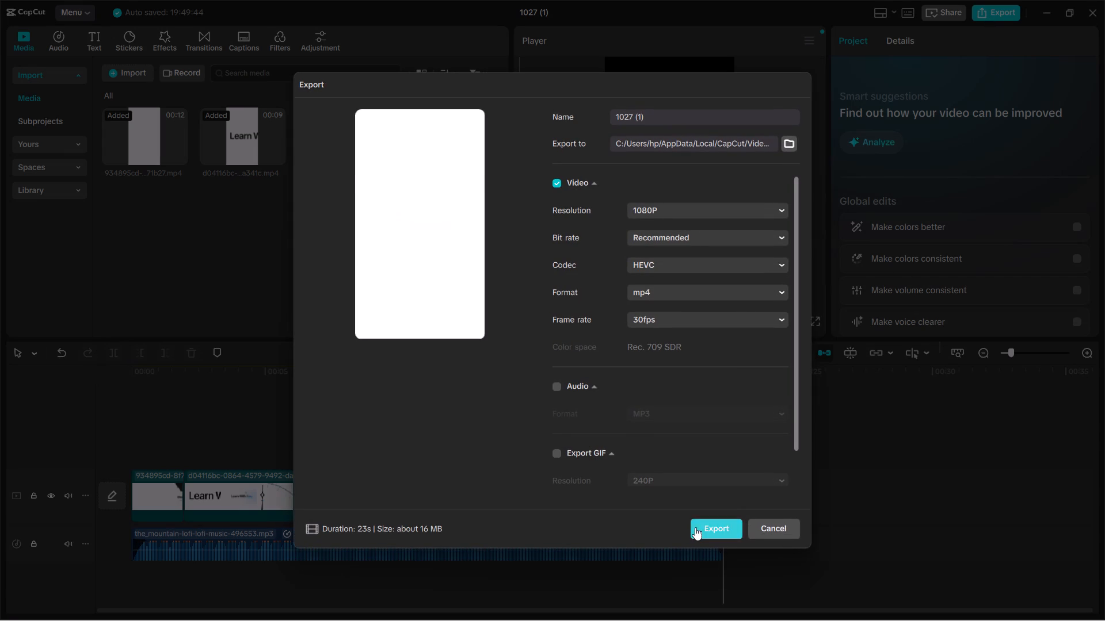
pyautogui.click(696, 530)
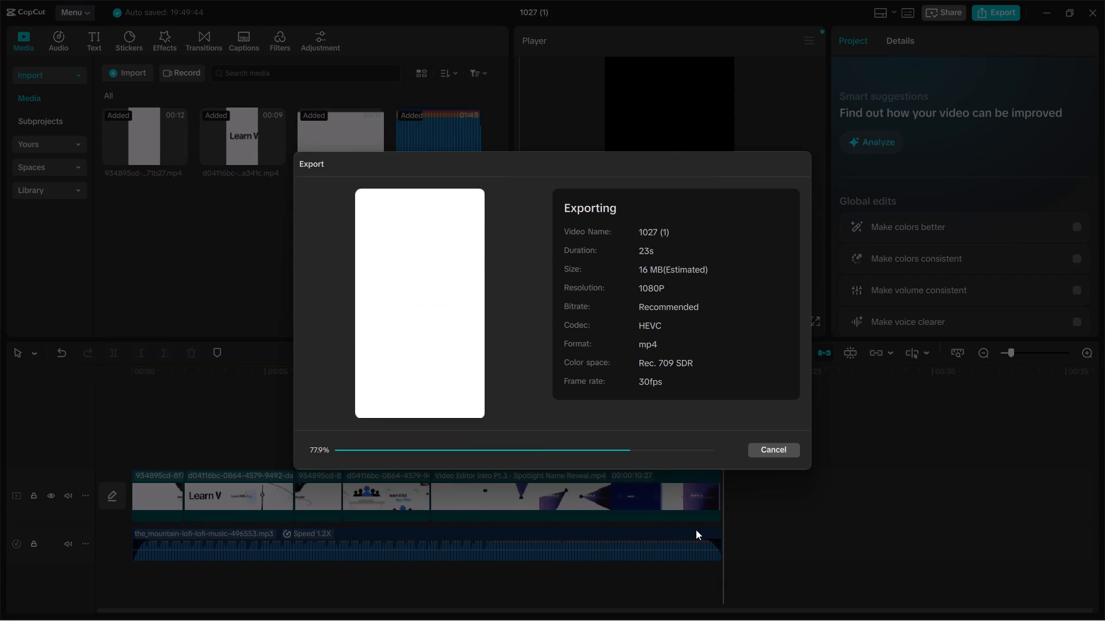